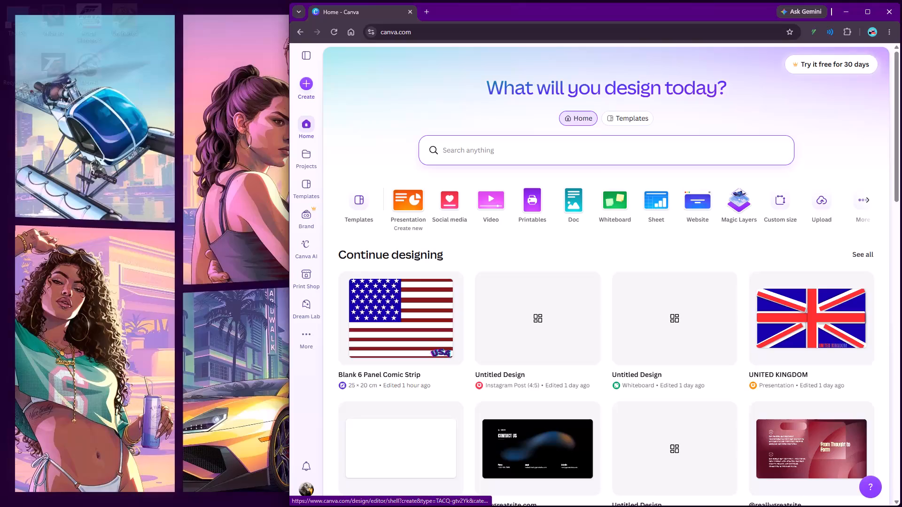
Open the Blank 6 Panel Comic Strip design and fit its window beside the Etsy page showing the international flag set.
left_click(417, 320)
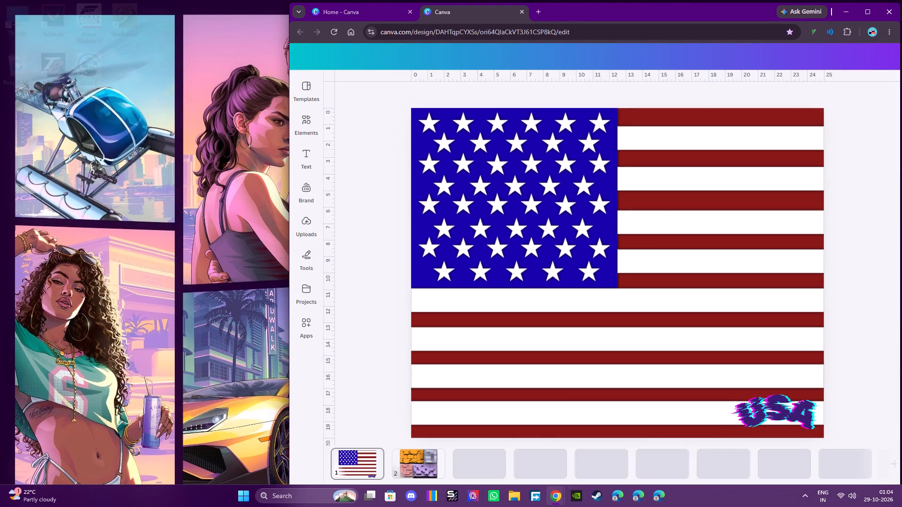
left_click(596, 445)
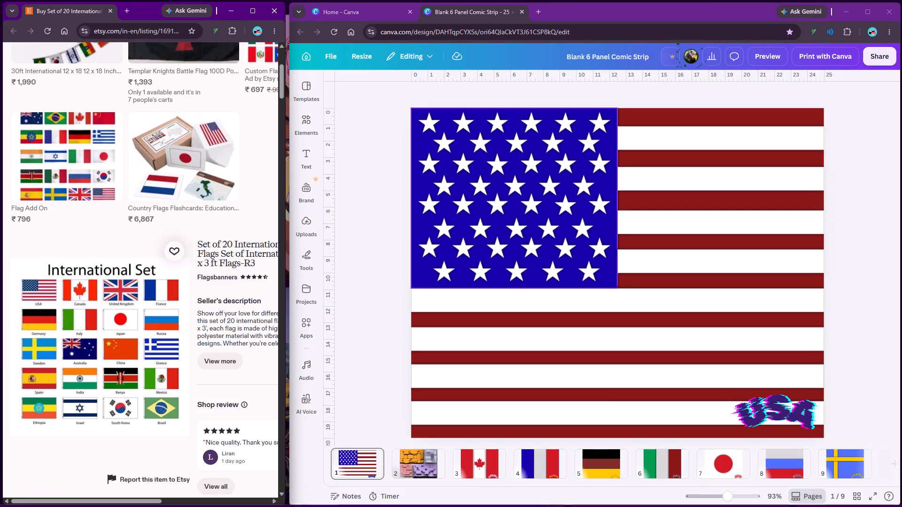
left_click_drag(288, 136, 284, 136)
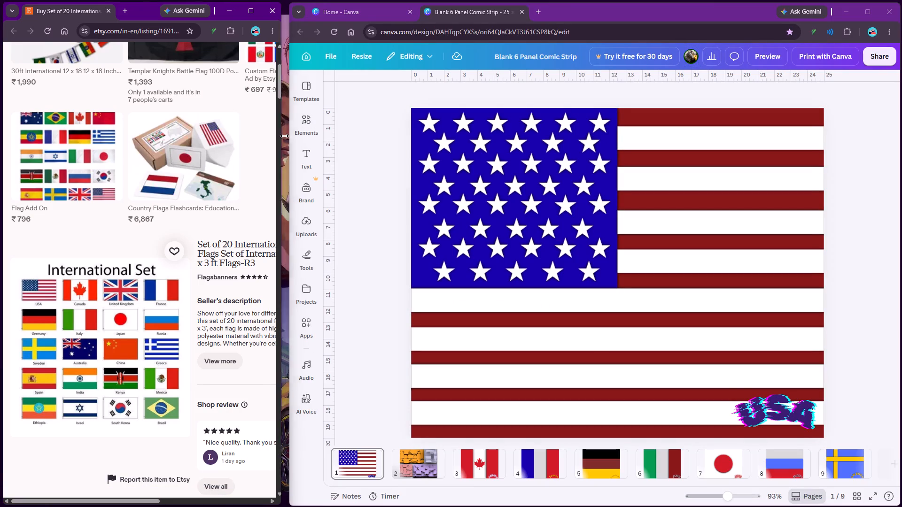
left_click_drag(284, 136, 281, 136)
left_click_drag(288, 139, 279, 139)
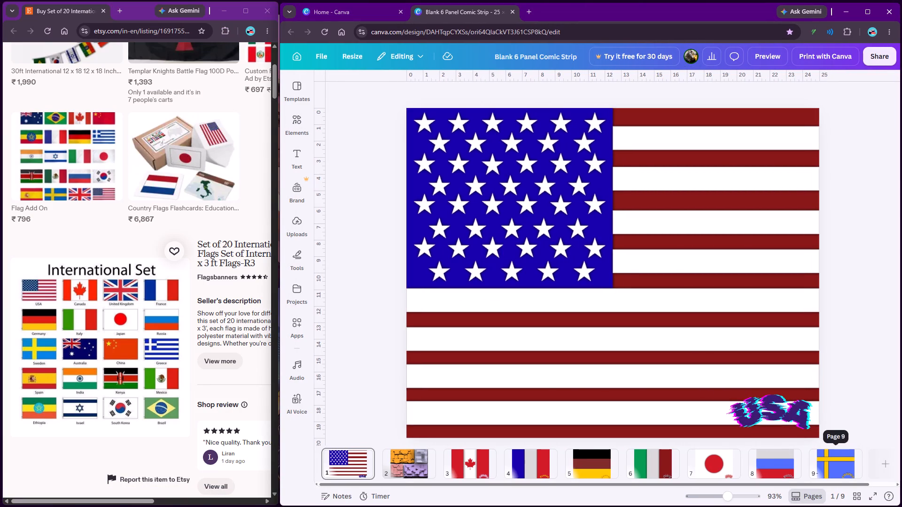
Delete all existing pages of the design, starting with the Sweden flag on page 9, leaving one blank page.
left_click(825, 461)
left_click(700, 94)
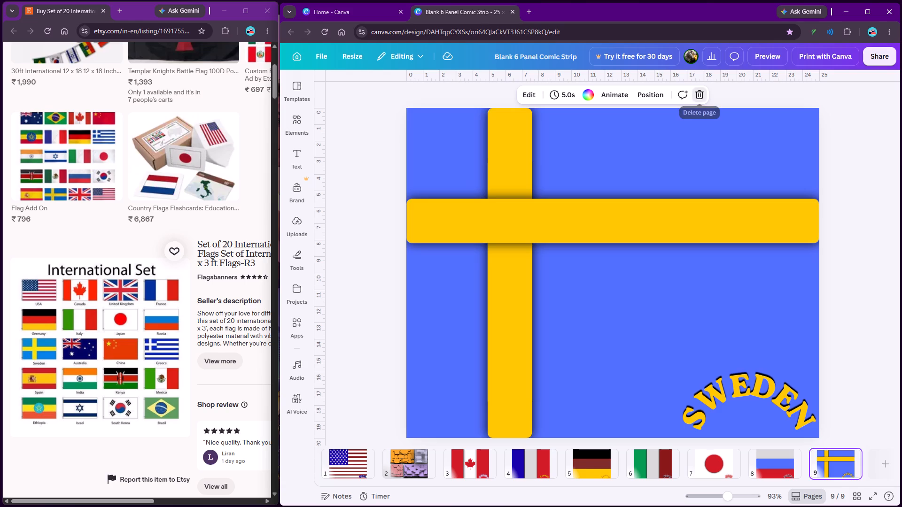
triple_click(699, 99)
triple_click(699, 96)
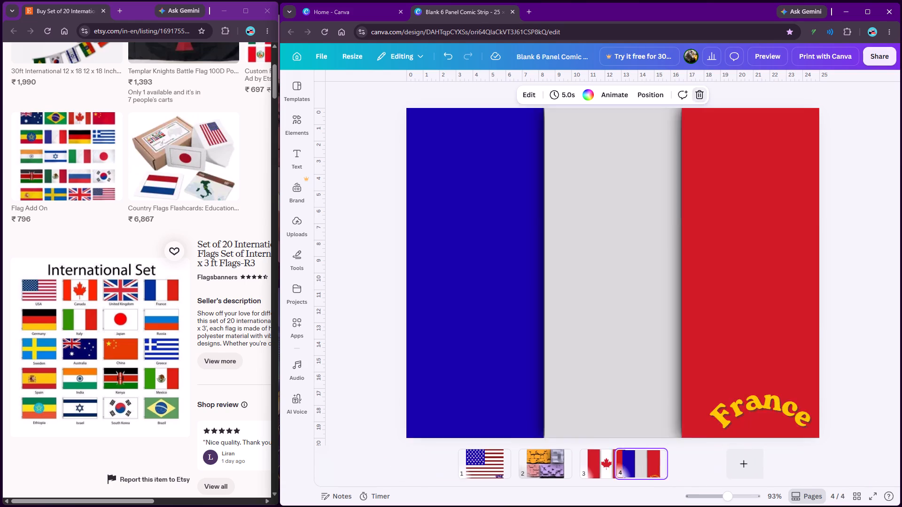
triple_click(699, 96)
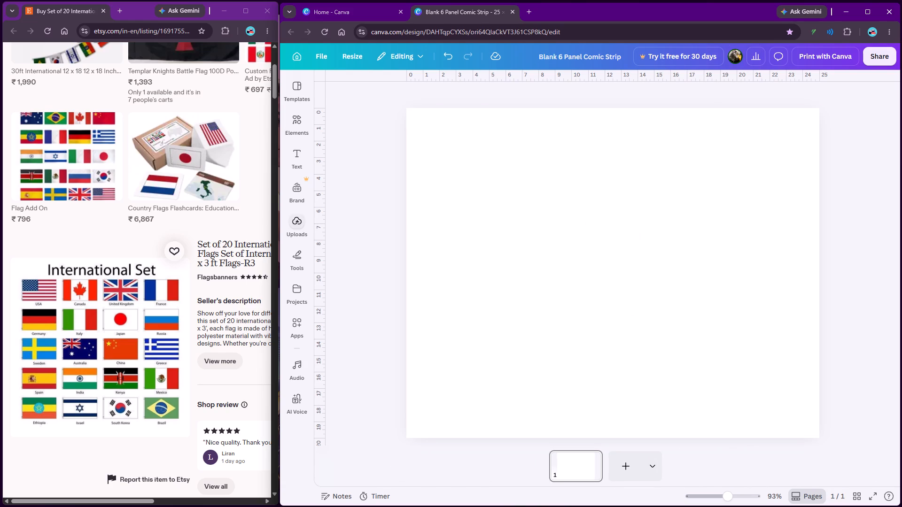
Add a rounded square shape to the blank page and place it in the page's upper-left corner.
scroll(132, 256, "down", 1)
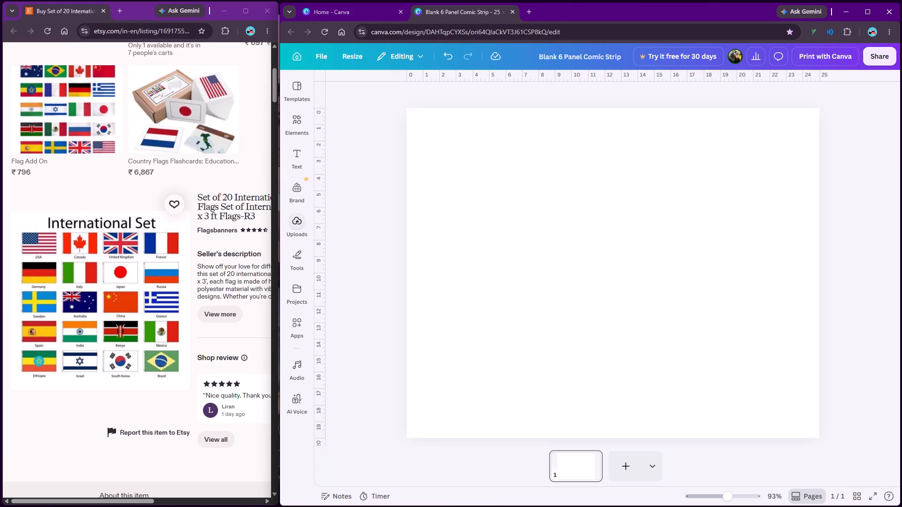
left_click(302, 250)
left_click(327, 244)
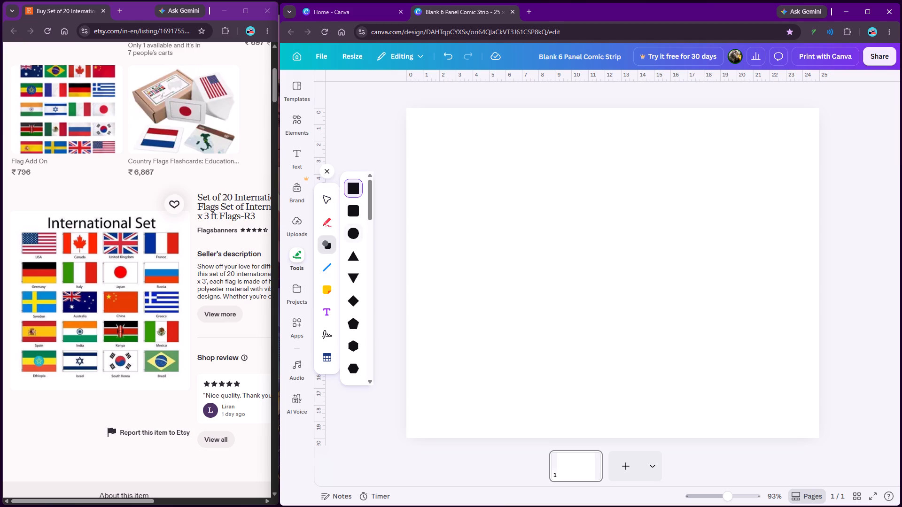
left_click(356, 206)
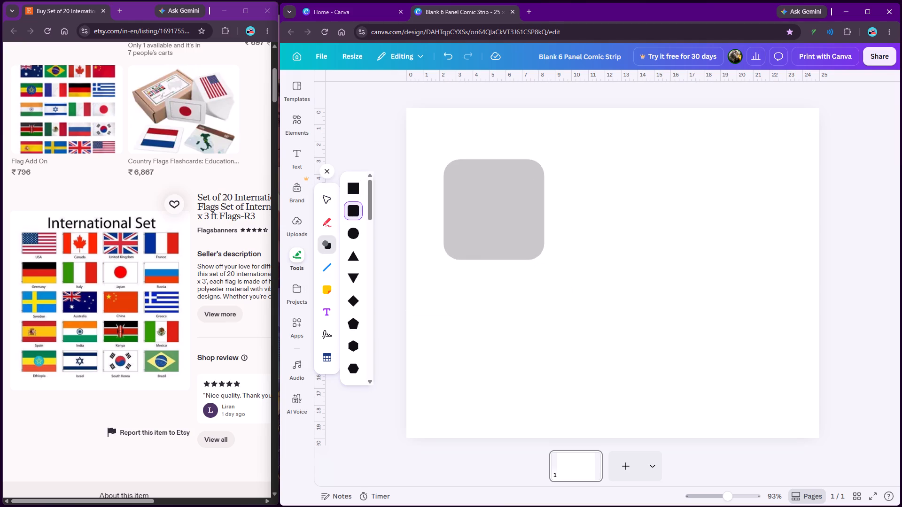
left_click(427, 160)
left_click(591, 221)
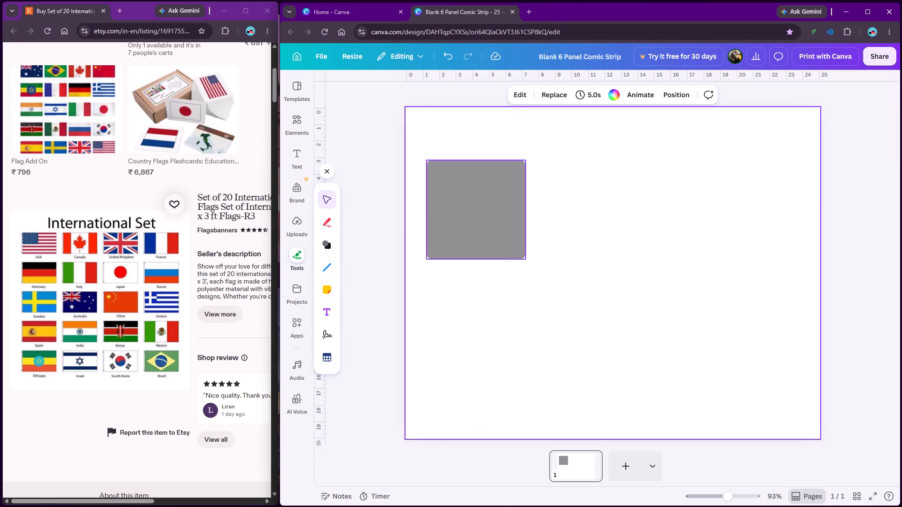
left_click(630, 230)
left_click_drag(472, 208, 452, 158)
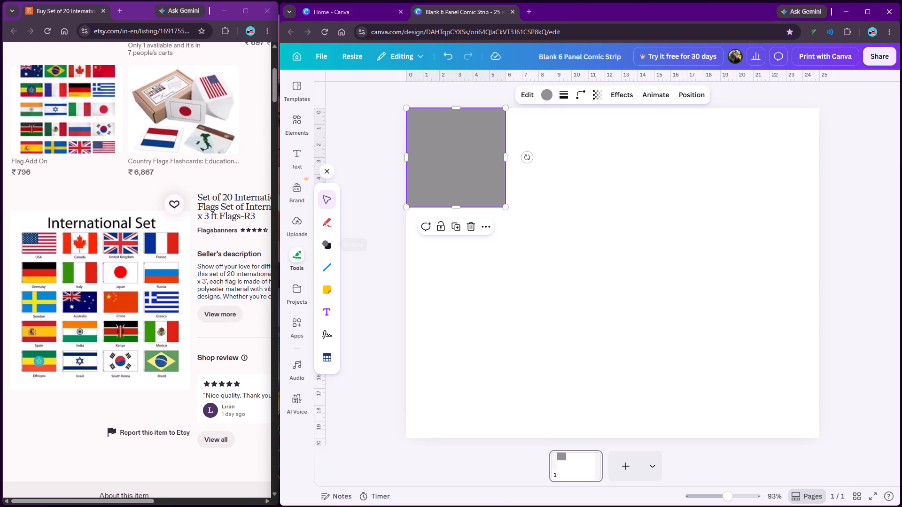
Stretch the grey shape from the upper-left corner until it covers the whole page.
left_click(578, 91)
left_click_drag(542, 135, 518, 137)
left_click(459, 152)
left_click_drag(505, 207, 805, 426)
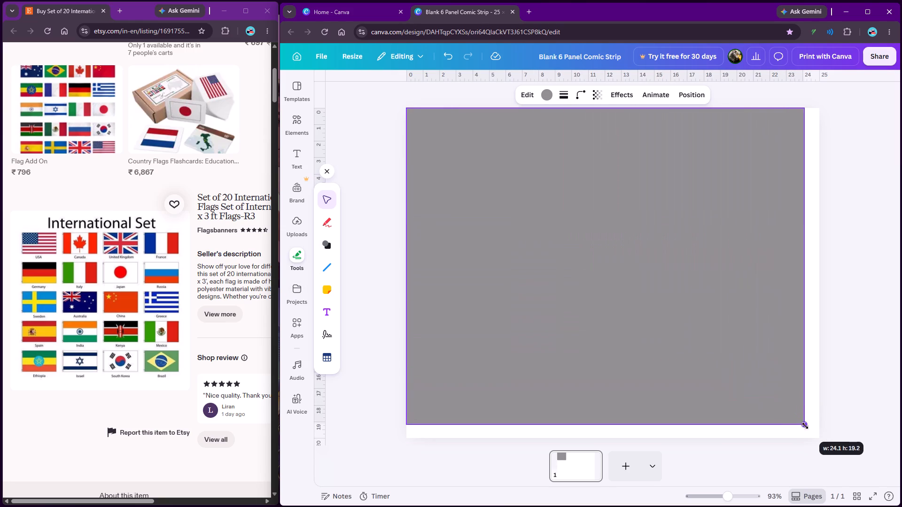
left_click_drag(805, 426, 818, 437)
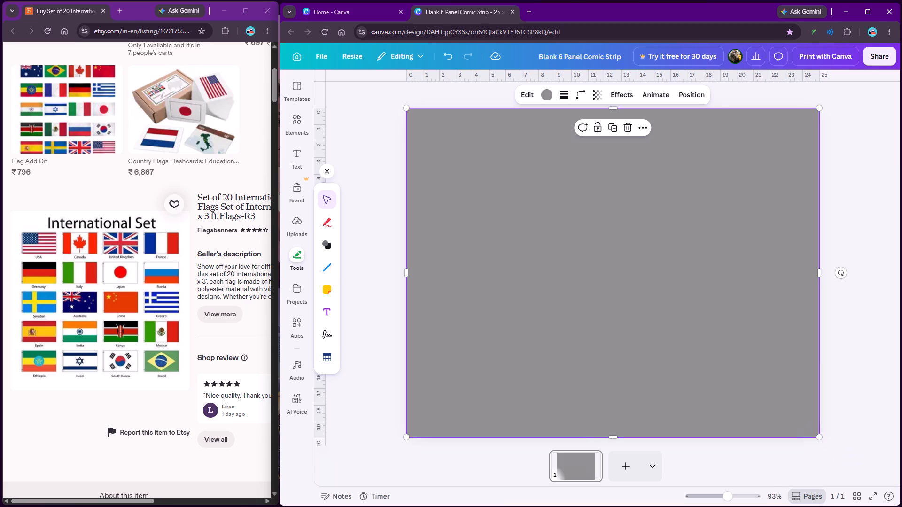
Fill the page-sized shape with the default dark blue colour.
left_click(544, 92)
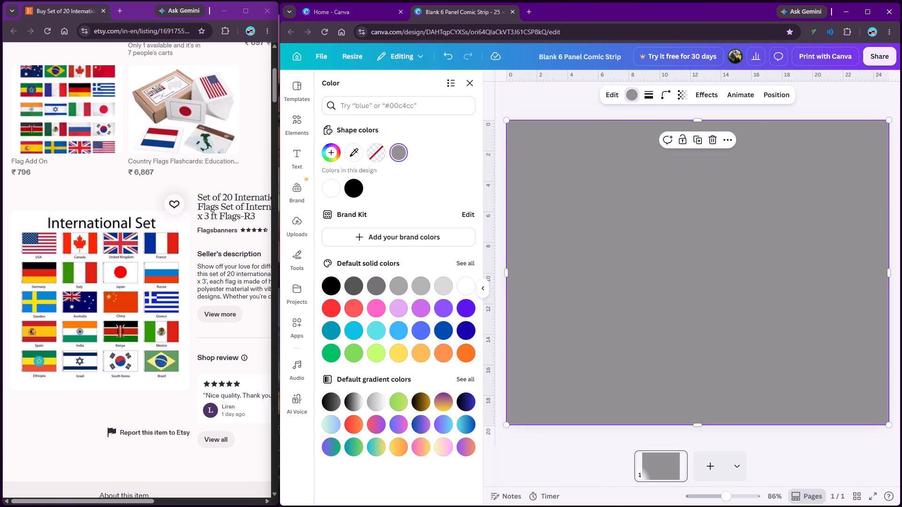
left_click(464, 326)
left_click(470, 81)
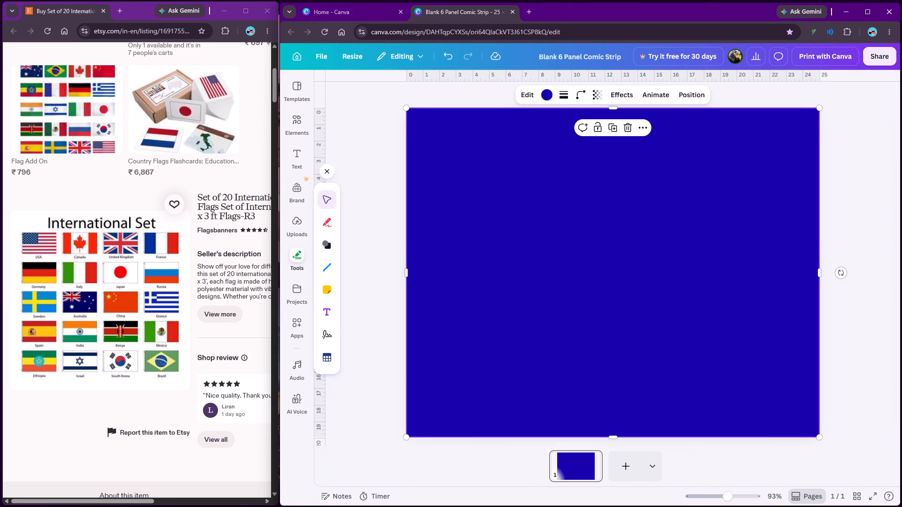
left_click(370, 168)
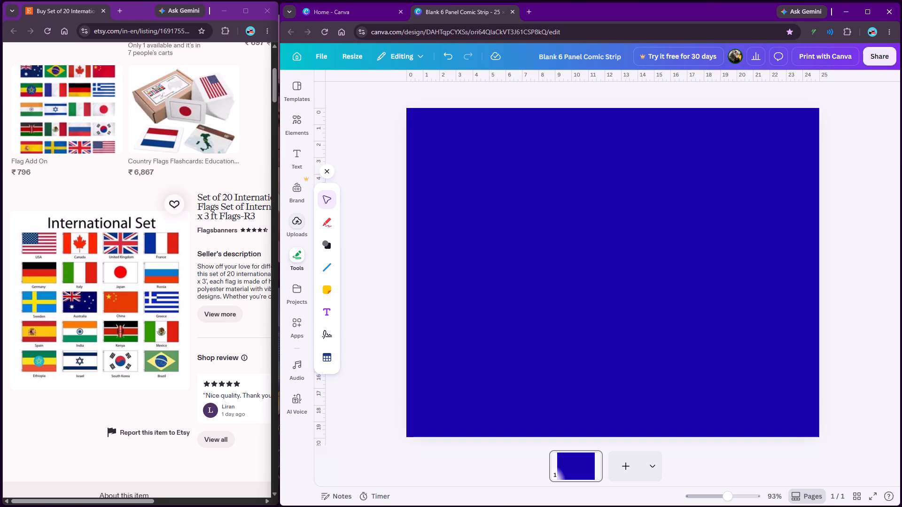
Add a white square shape on the blue background, narrow it to a bar and tilt it diagonally, descending to the right.
left_click(327, 271)
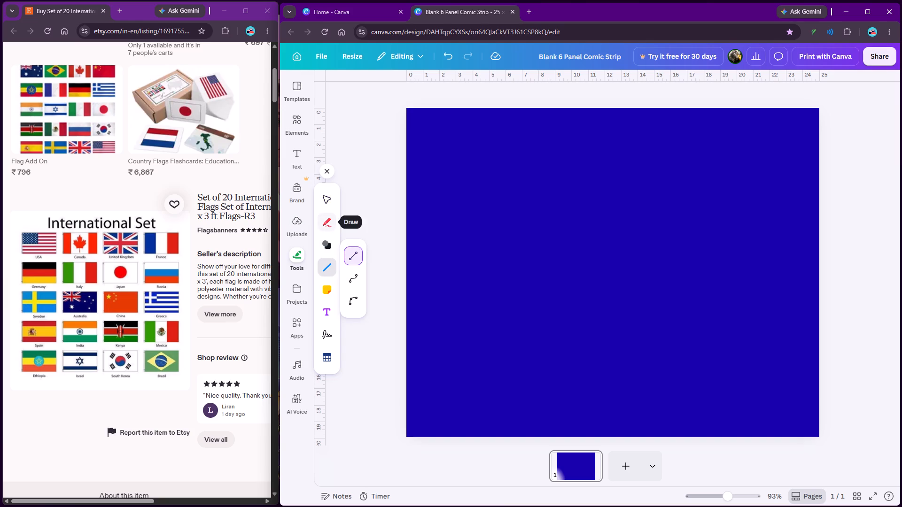
left_click(328, 238)
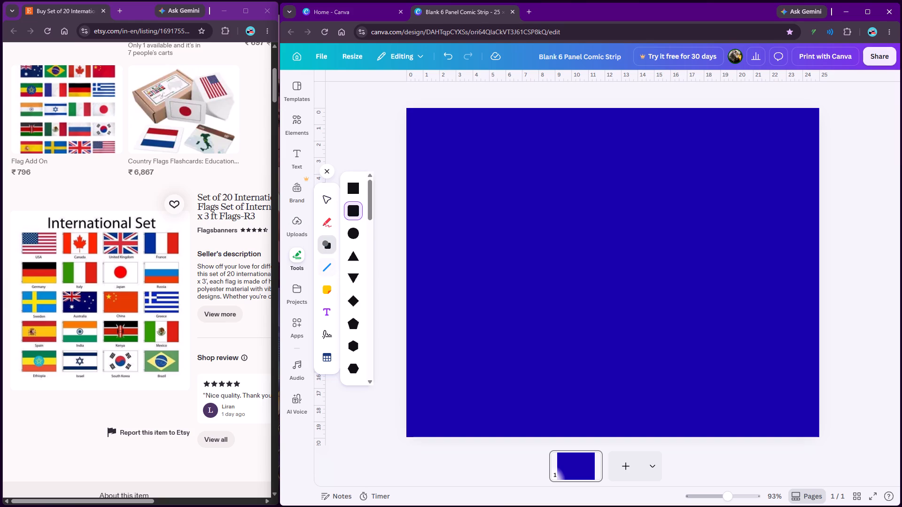
left_click(354, 189)
left_click(451, 171)
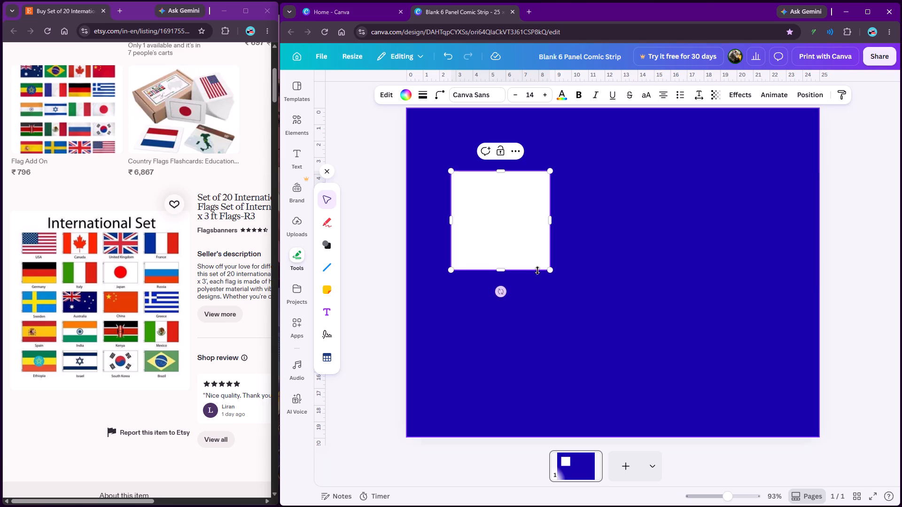
left_click_drag(549, 223, 490, 223)
left_click_drag(472, 295, 520, 277)
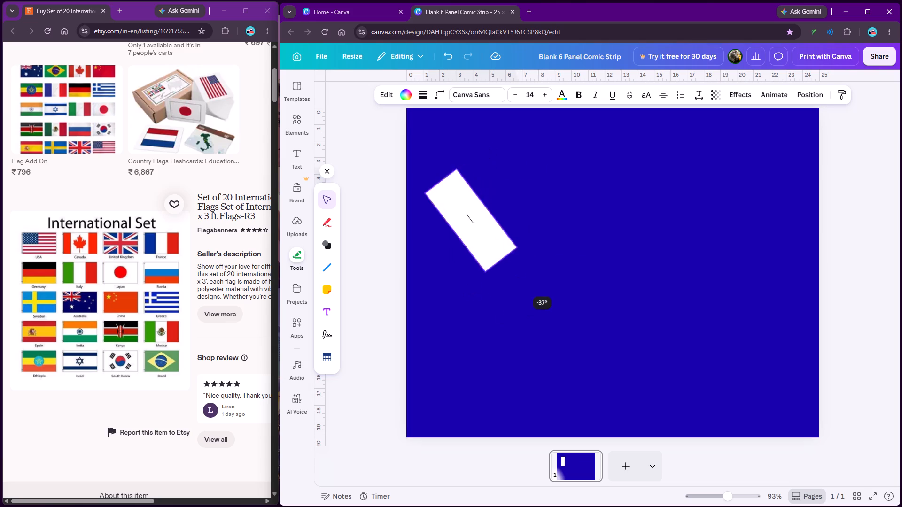
left_click_drag(520, 277, 524, 261)
left_click(447, 264)
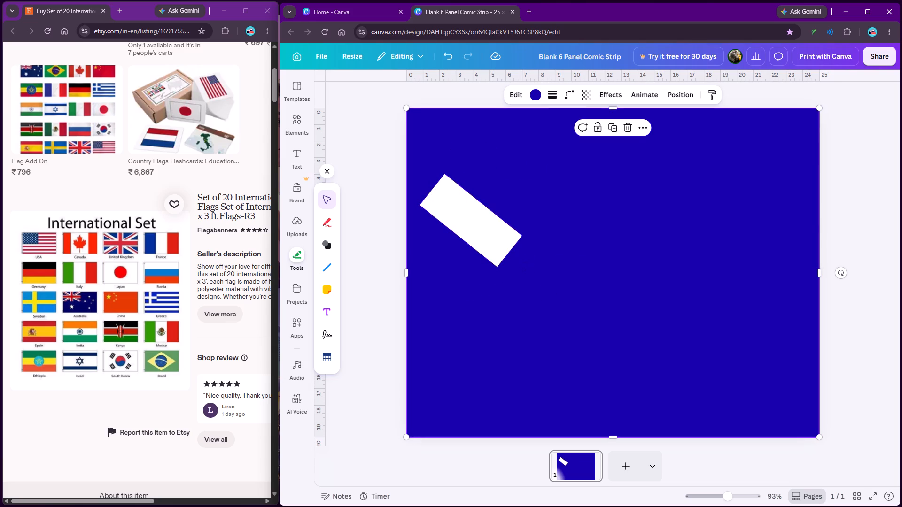
Move the white bar across the page's upper-left corner and resize it into a thinner diagonal stripe about 11.6 cm long.
left_click_drag(466, 219, 437, 139)
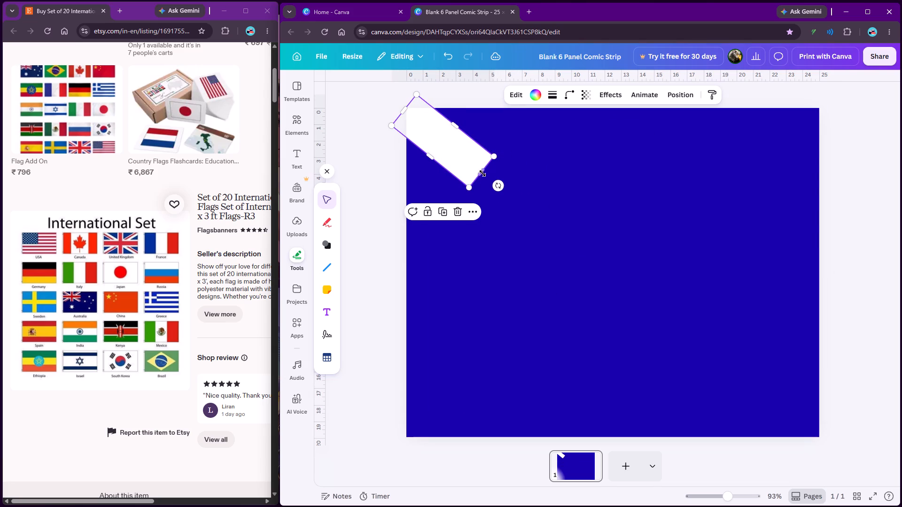
left_click_drag(484, 173, 552, 237)
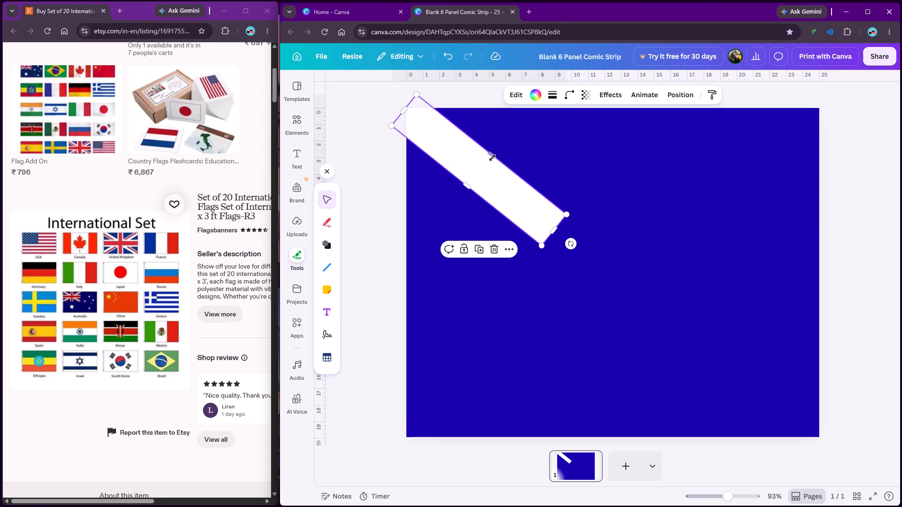
left_click_drag(494, 155, 489, 163)
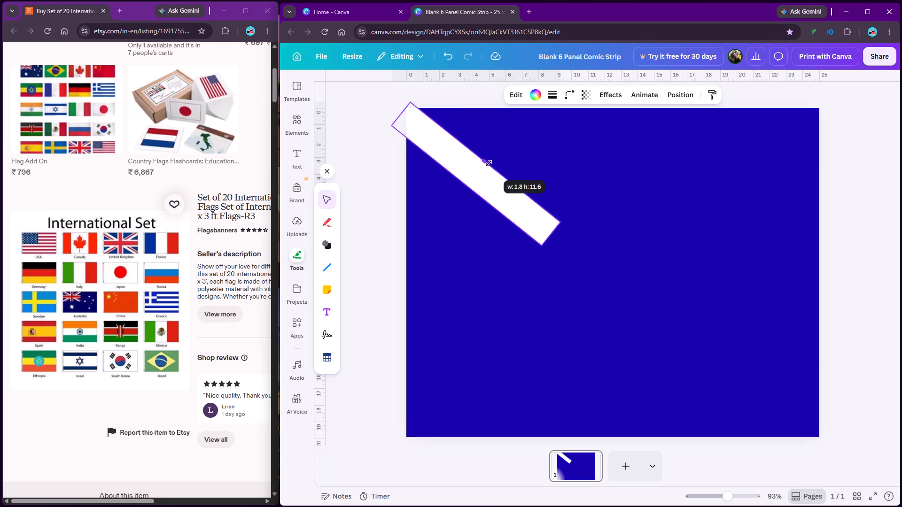
left_click_drag(489, 163, 493, 161)
left_click_drag(486, 178, 495, 177)
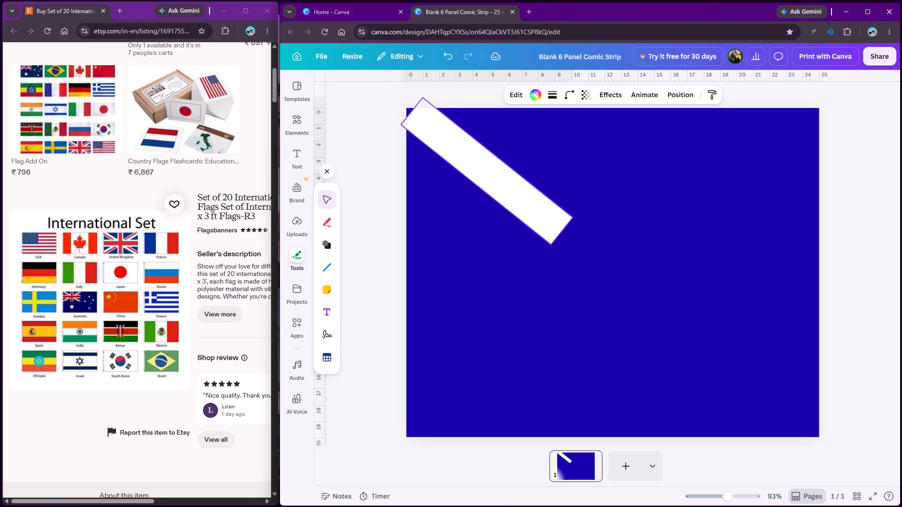
left_click_drag(495, 177, 487, 172)
left_click(615, 200)
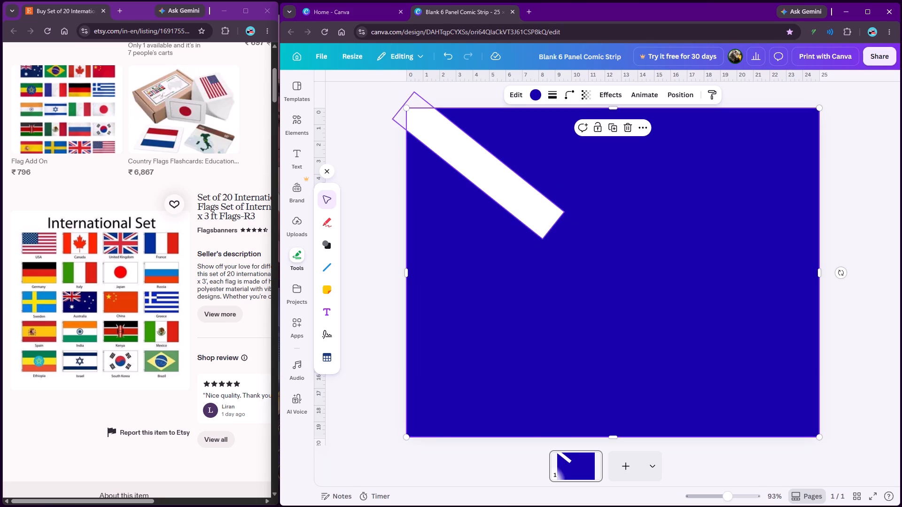
Duplicate the diagonal white bar below the original and rotate the copy to about 45° in the opposite direction.
left_click(498, 194)
key("ctrl+d")
left_click_drag(505, 191, 513, 271)
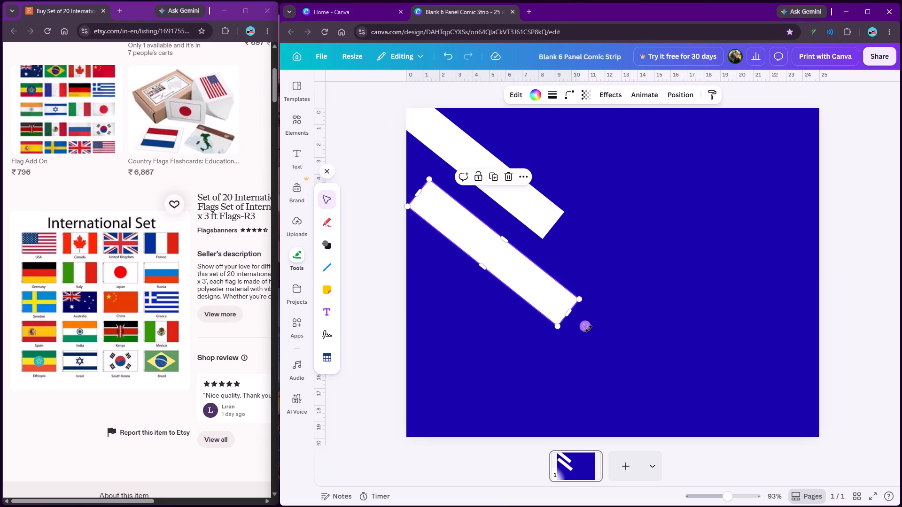
left_click_drag(587, 329, 447, 299)
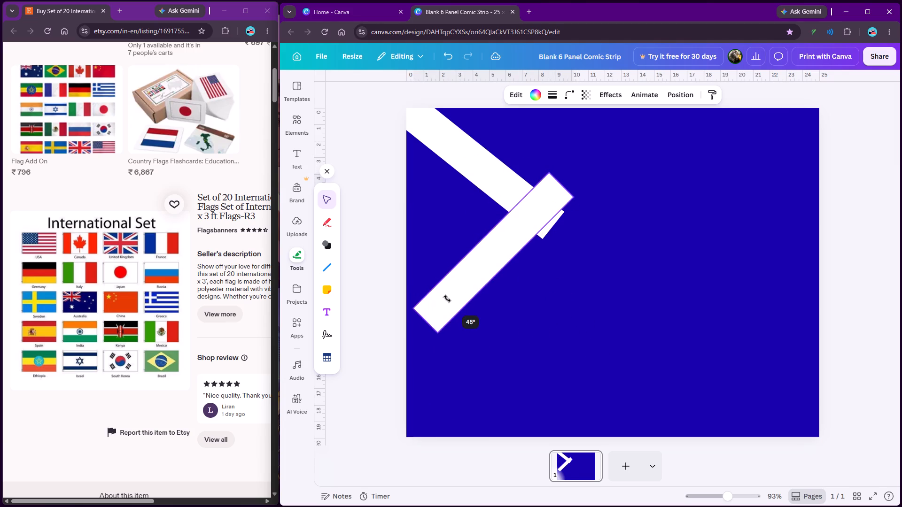
left_click_drag(447, 299, 447, 299)
Move the 45° white bar over the first one to form an X in the page's upper-left area.
left_click_drag(606, 300, 598, 298)
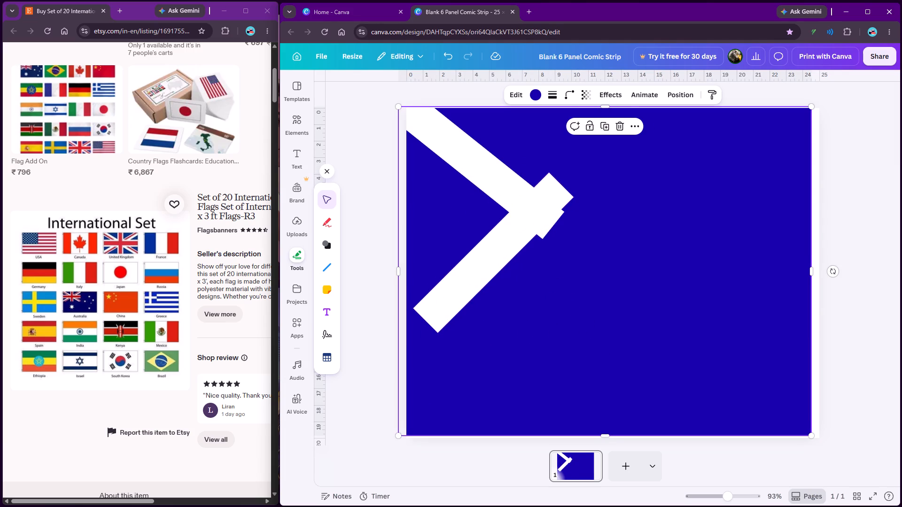
key("ctrl+z")
left_click_drag(500, 253, 491, 169)
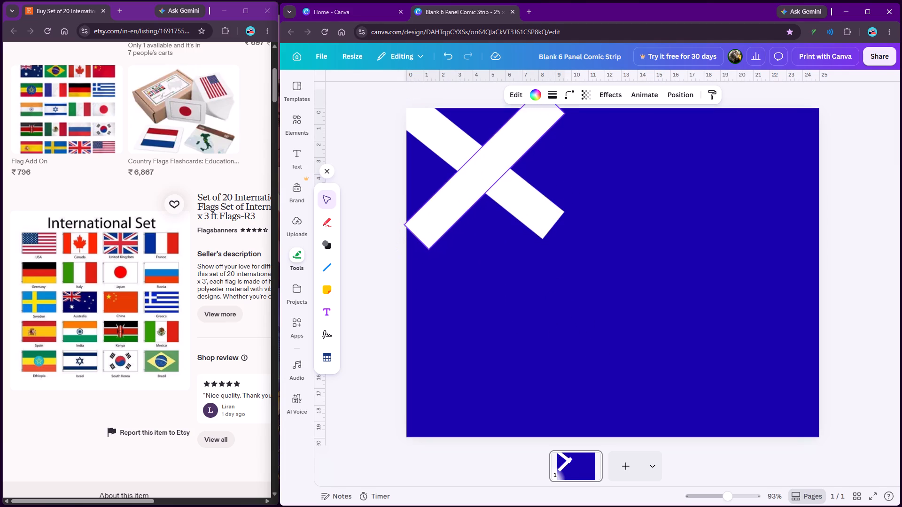
left_click_drag(491, 169, 487, 161)
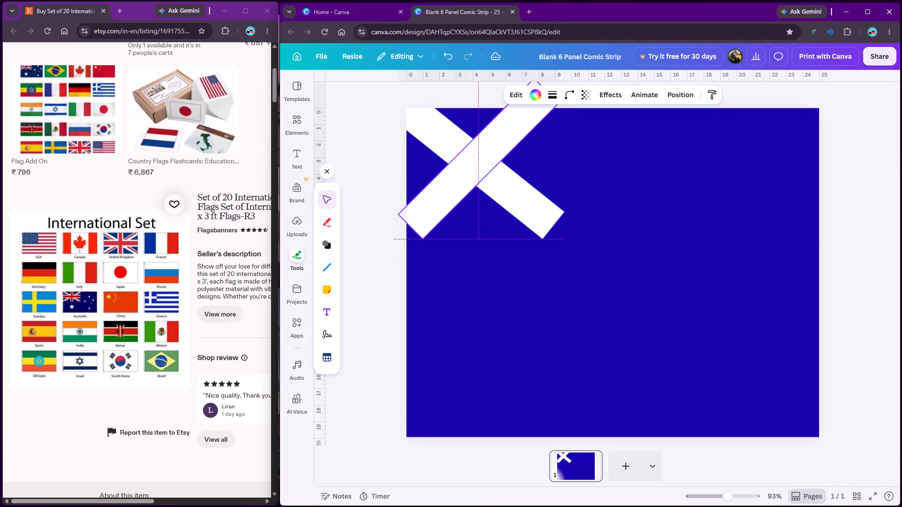
left_click_drag(487, 161, 490, 166)
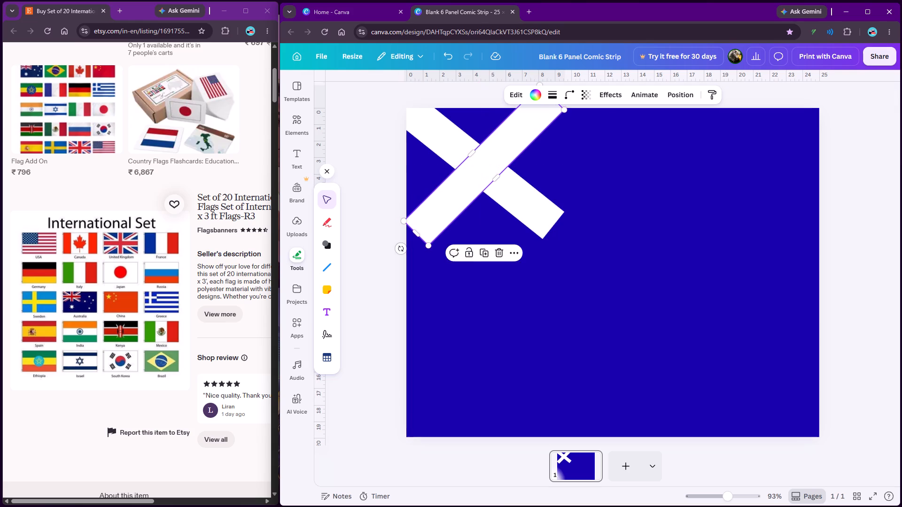
left_click(682, 215)
Lengthen the descending white bar slightly so its lower end reaches just beyond the ascending bar's upper end.
left_click(519, 200)
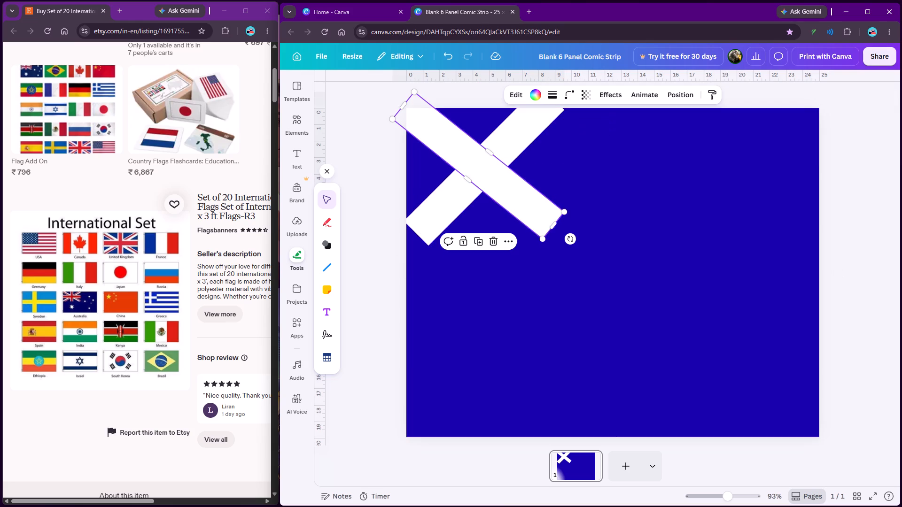
left_click_drag(556, 228, 556, 235)
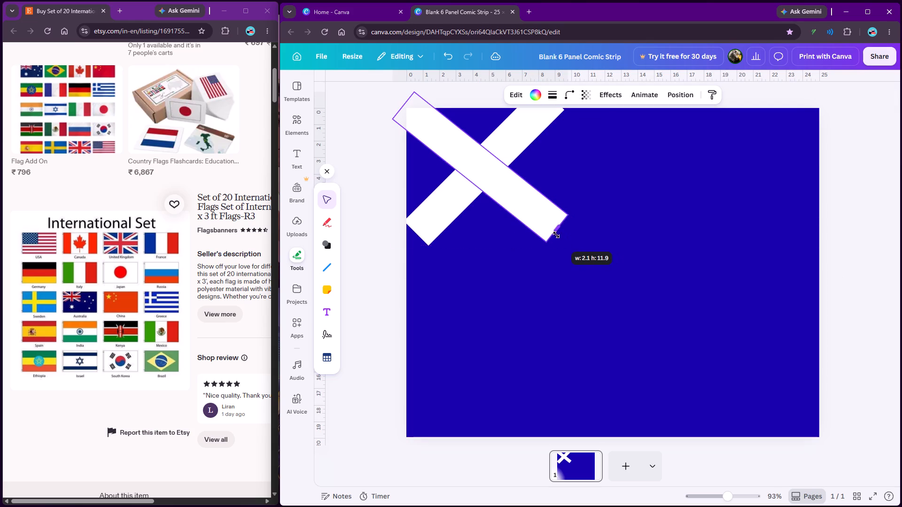
left_click_drag(556, 235, 561, 236)
left_click(660, 242)
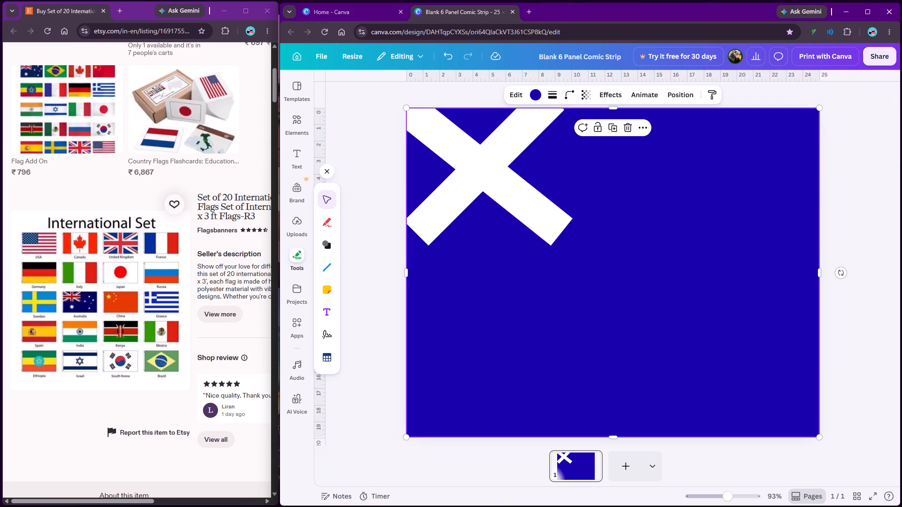
left_click(538, 215)
left_click_drag(564, 230, 555, 229)
left_click(684, 224)
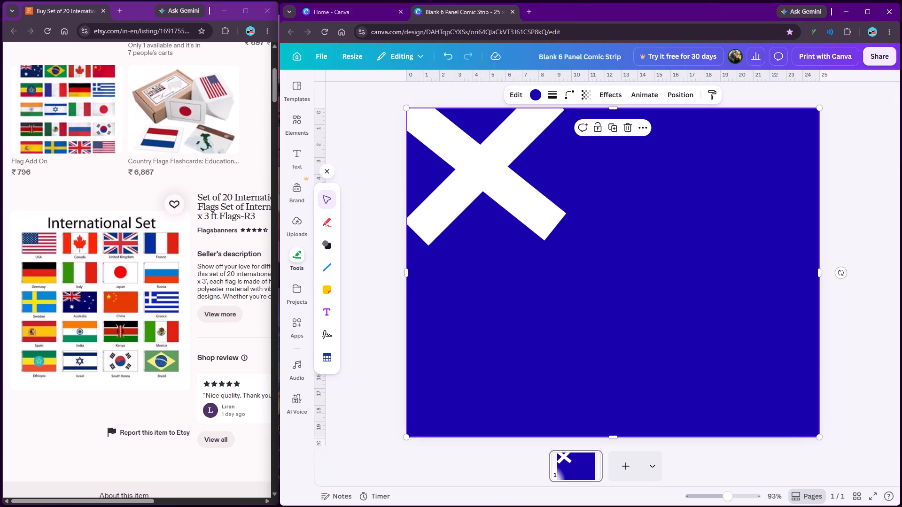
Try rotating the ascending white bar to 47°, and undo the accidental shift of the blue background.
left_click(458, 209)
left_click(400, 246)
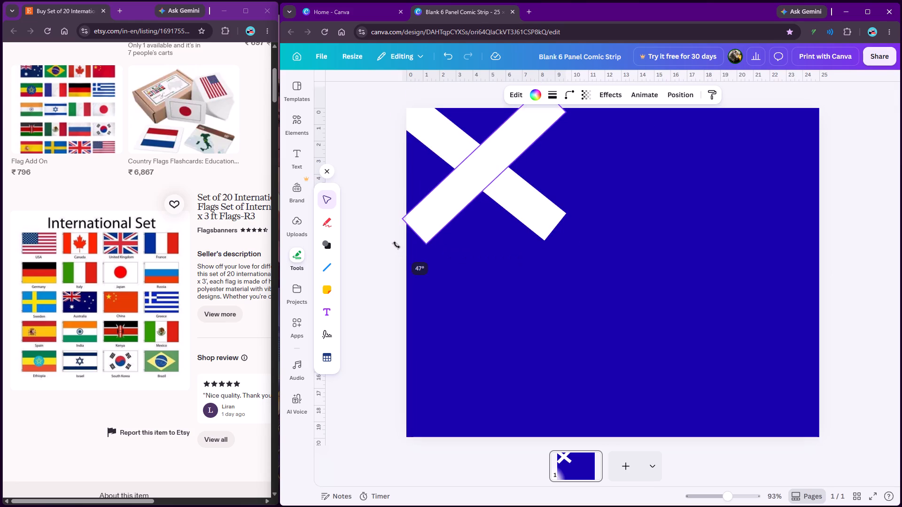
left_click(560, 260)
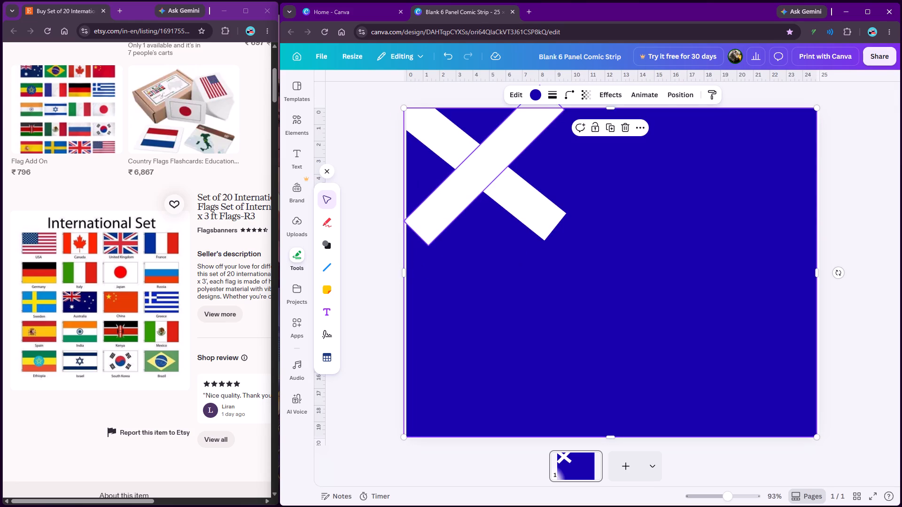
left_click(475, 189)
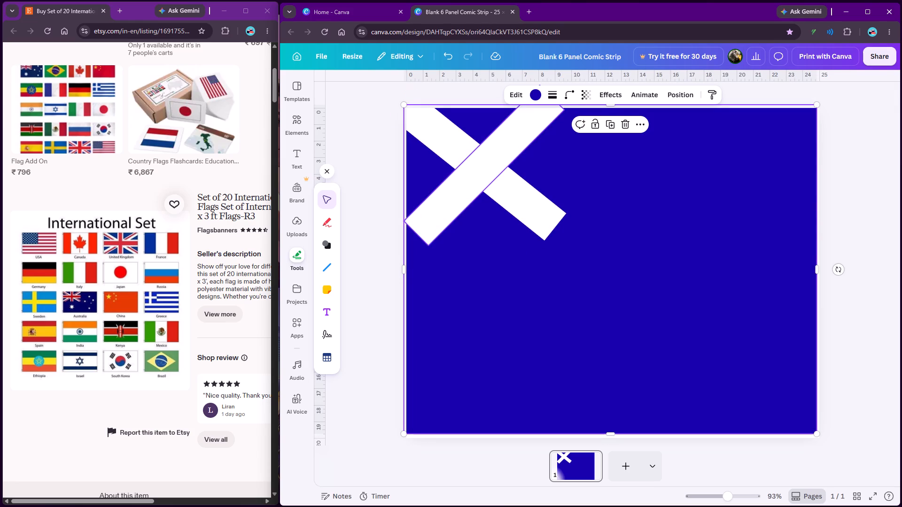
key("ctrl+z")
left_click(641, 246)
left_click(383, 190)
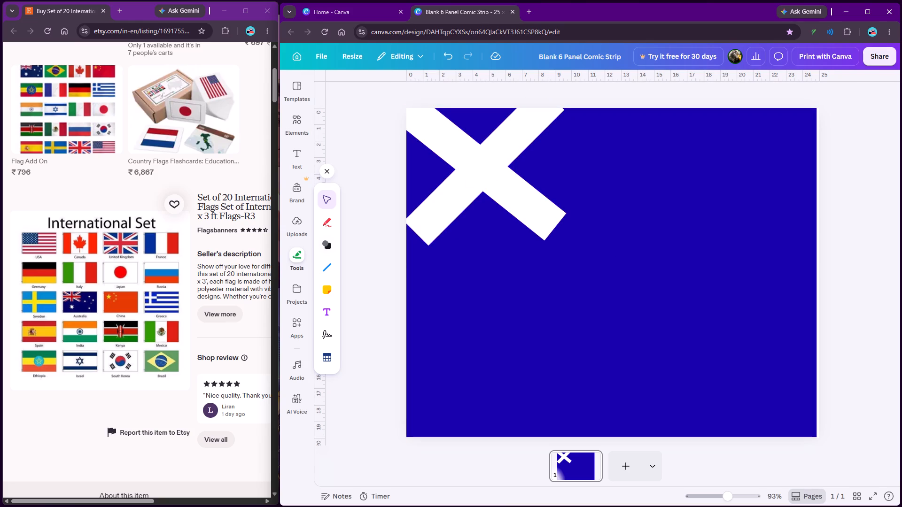
Nudge the descending white bar so its lower end aligns with the ascending bar's right and bottom extents.
left_click_drag(522, 201, 518, 205)
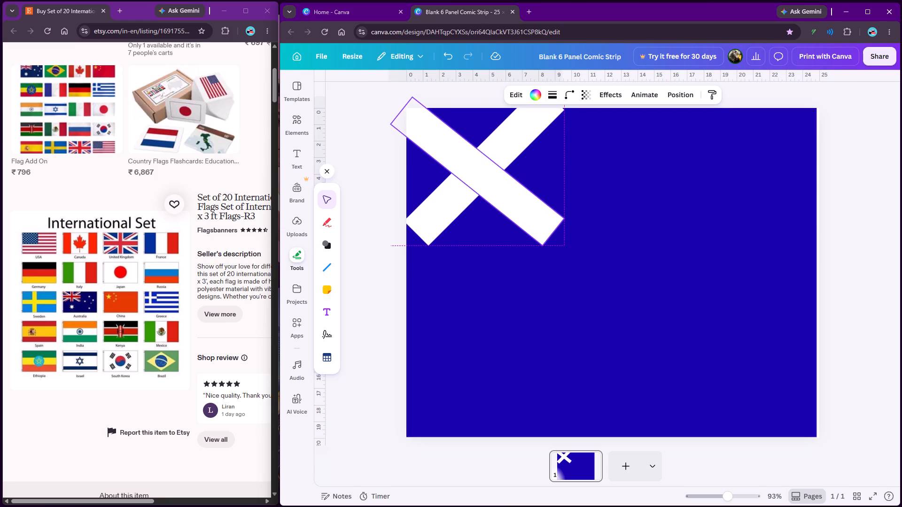
left_click_drag(518, 205, 518, 205)
left_click(672, 235)
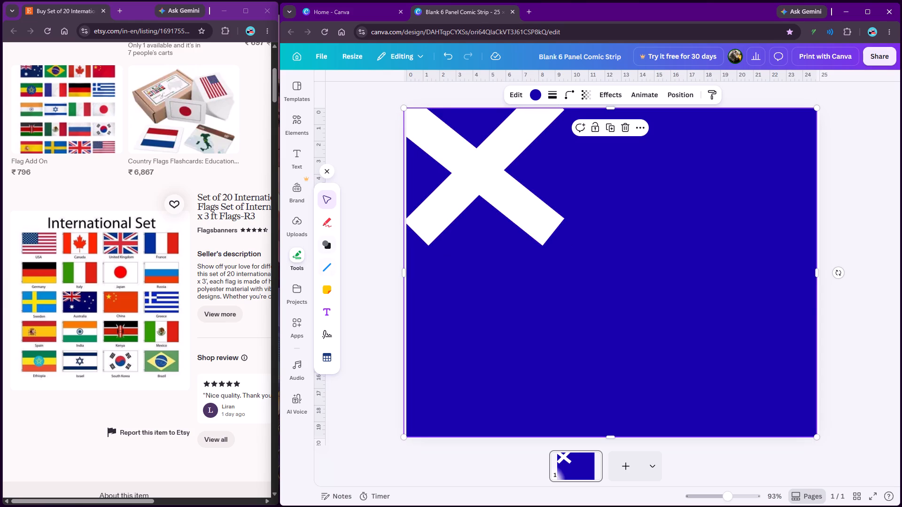
Add a square below the white X, tilt it descending to the right and narrow it to a bar about 6 cm long.
left_click(327, 243)
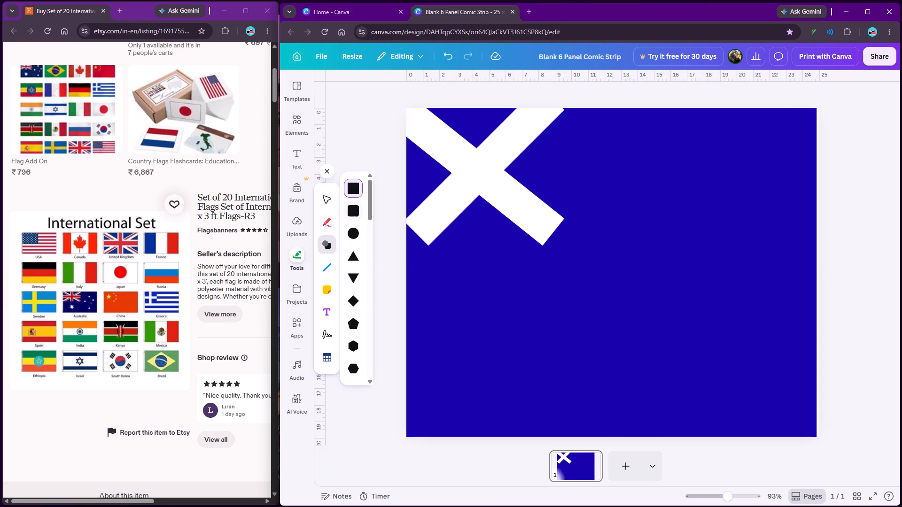
left_click(356, 189)
left_click(474, 251)
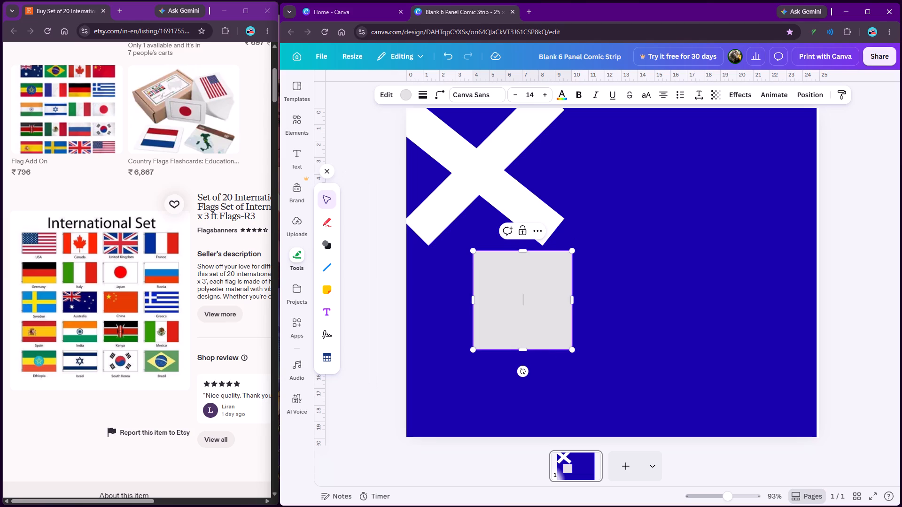
left_click_drag(523, 372, 574, 338)
left_click_drag(552, 262, 512, 313)
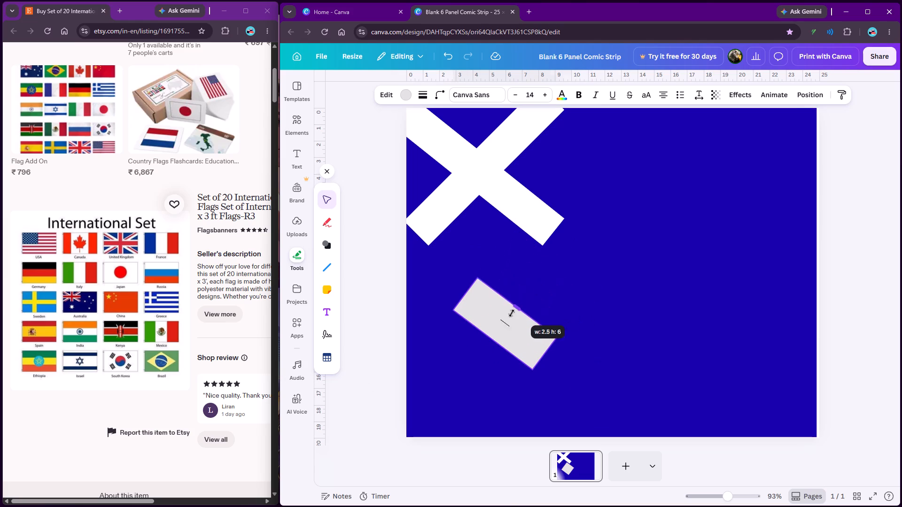
left_click_drag(512, 313, 505, 320)
left_click(537, 306)
Place the grey bar along the lower edge of the descending white bar, matching its tilt and making it thinner.
left_click_drag(499, 340, 460, 182)
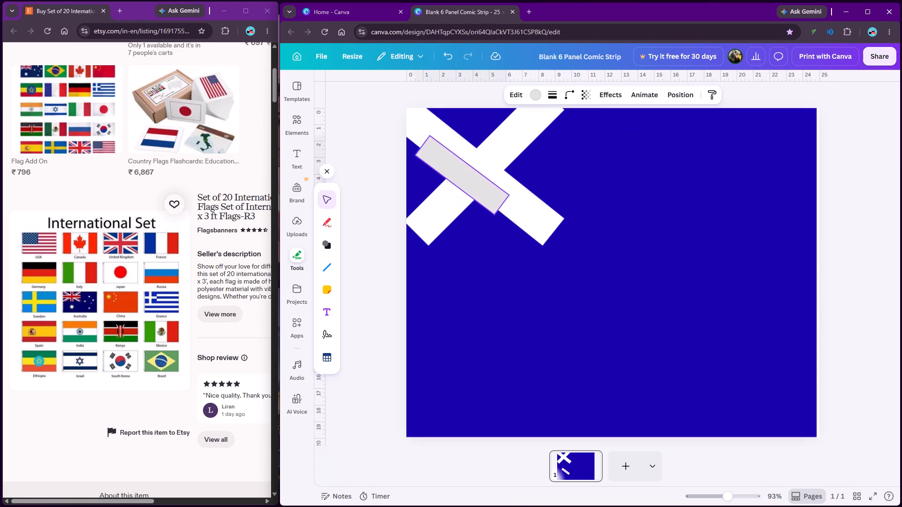
left_click_drag(460, 182, 440, 154)
left_click_drag(478, 171, 506, 216)
left_click_drag(531, 218, 527, 218)
left_click(481, 173)
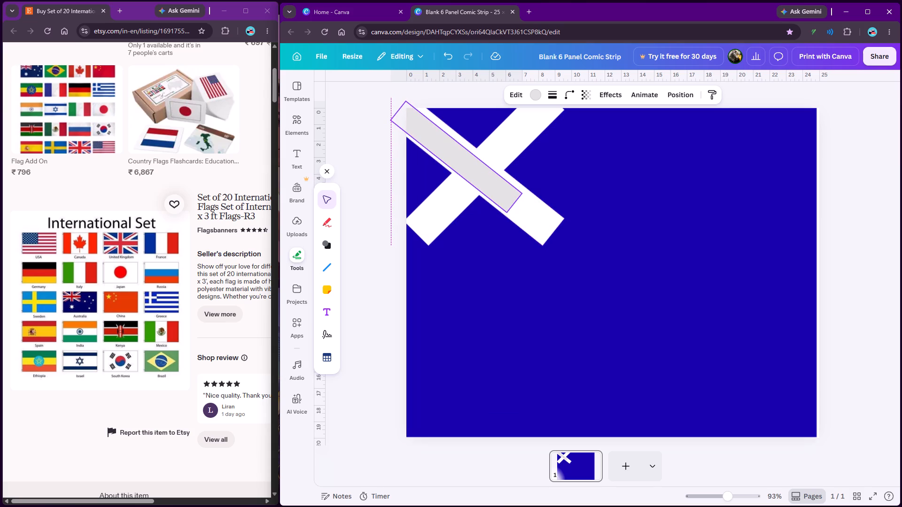
left_click_drag(466, 150, 459, 158)
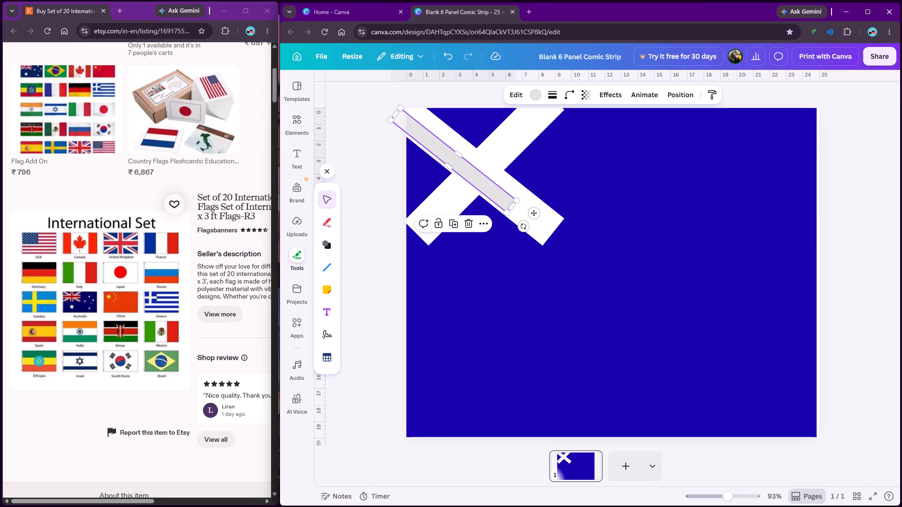
Shorten the grey bar to about 5 cm so it ends near the X's crossing, and thin it to about 0.6 cm.
left_click_drag(512, 206, 459, 168)
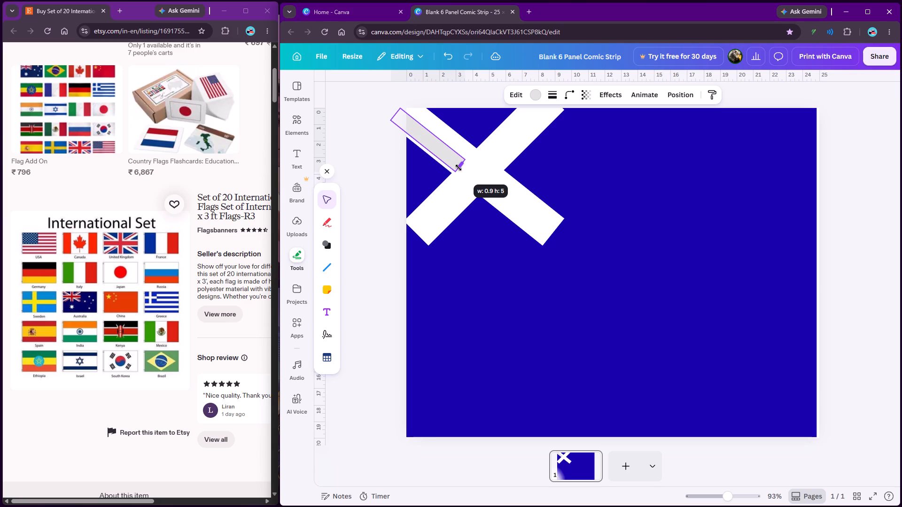
left_click_drag(459, 168, 457, 168)
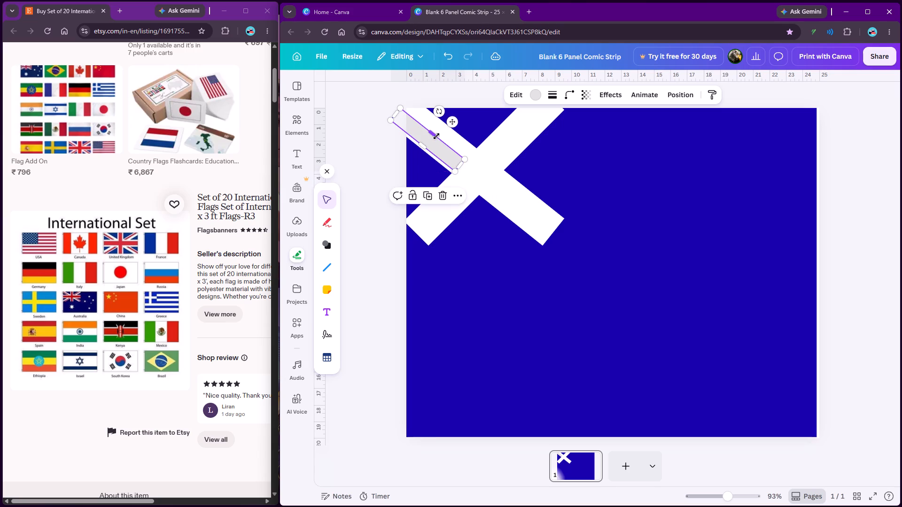
left_click(436, 136)
left_click(506, 264)
Recolour the thin grey bar light red using the default solid colours.
left_click(438, 150)
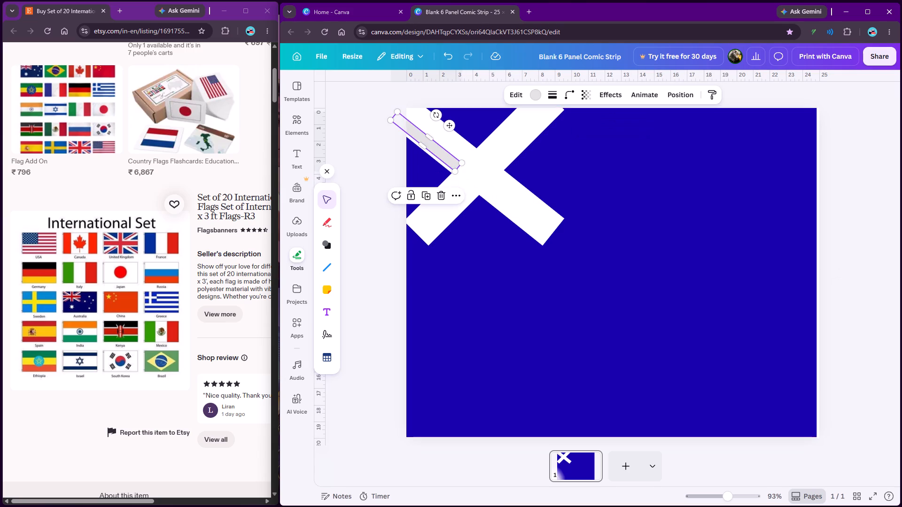
left_click(535, 92)
left_click(343, 309)
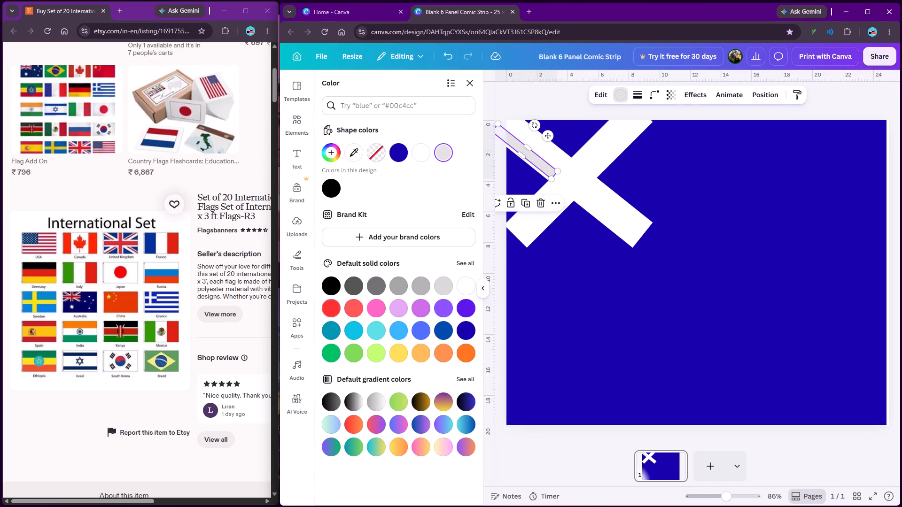
left_click(347, 307)
left_click(467, 77)
left_click(527, 259)
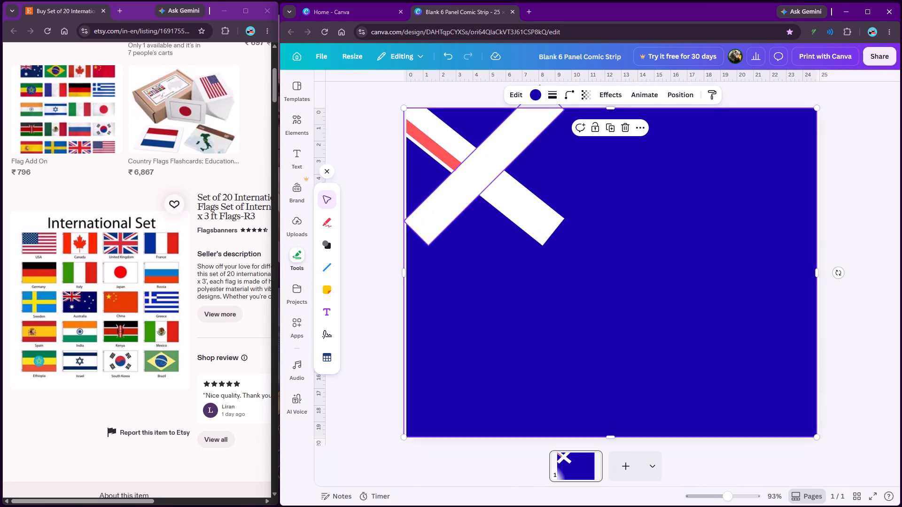
Duplicate the red bar and move the copy below the crossing of the white X.
left_click(439, 157)
key("ctrl+d")
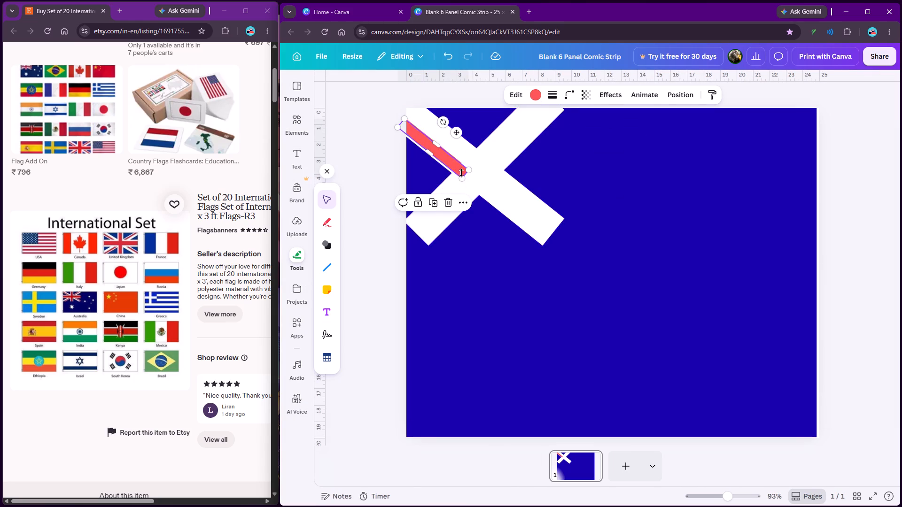
left_click_drag(450, 161, 485, 223)
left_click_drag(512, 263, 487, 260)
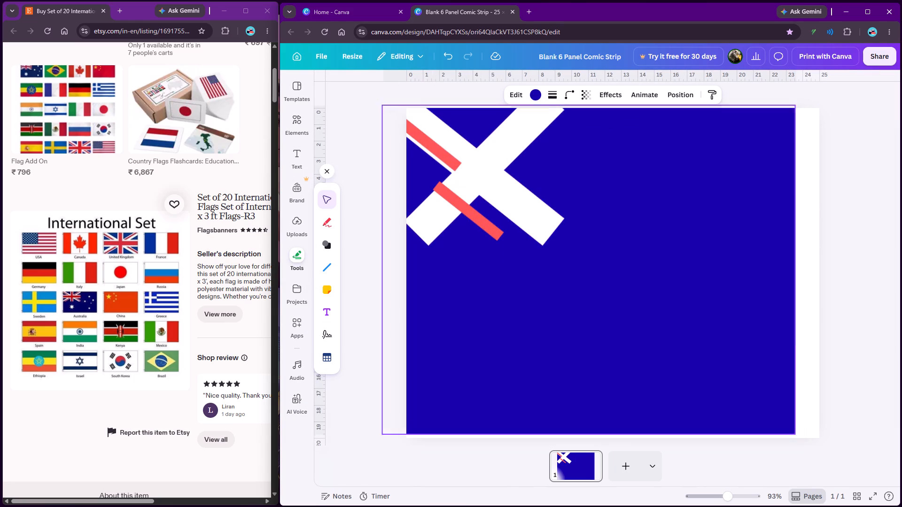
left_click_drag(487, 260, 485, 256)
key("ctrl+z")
Rotate the red copy to match the ascending white bar and place it on that bar's lower arm, near the lower edge.
left_click_drag(481, 220, 489, 229)
left_click_drag(514, 265, 443, 236)
left_click_drag(464, 231, 443, 219)
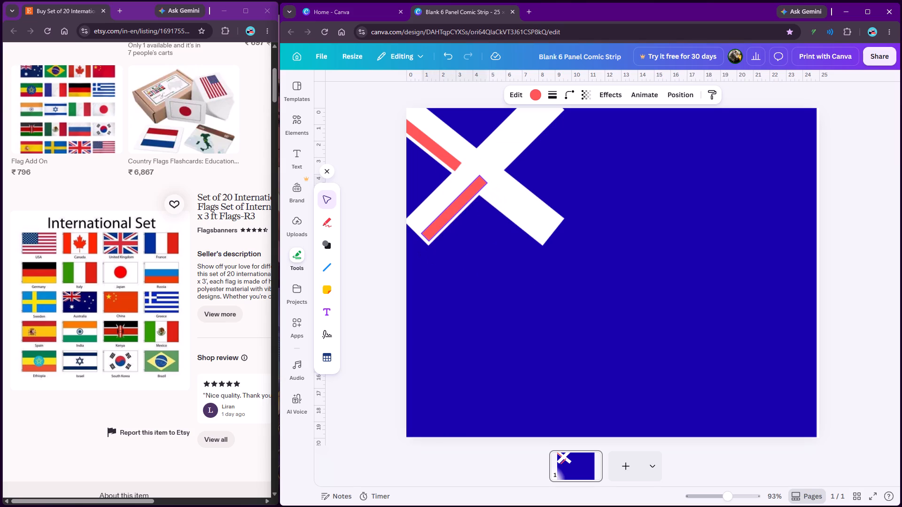
left_click_drag(443, 219, 442, 219)
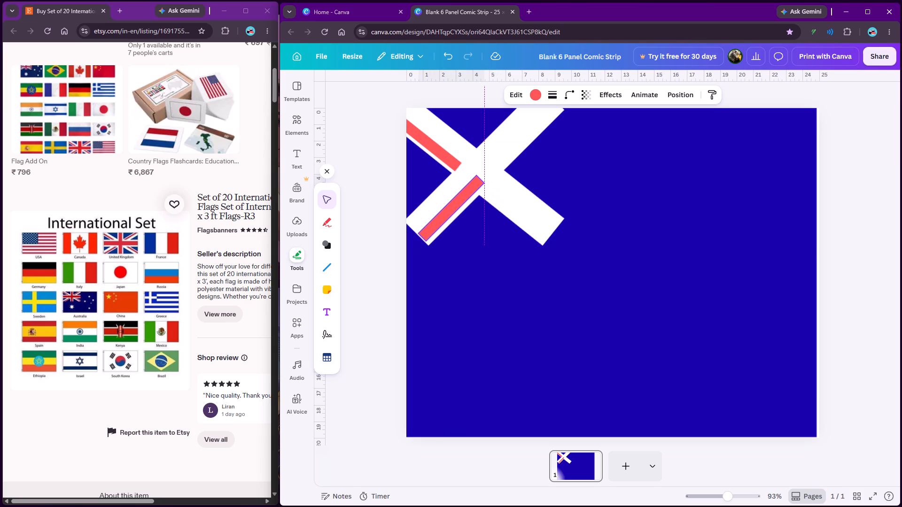
left_click_drag(442, 219, 442, 221)
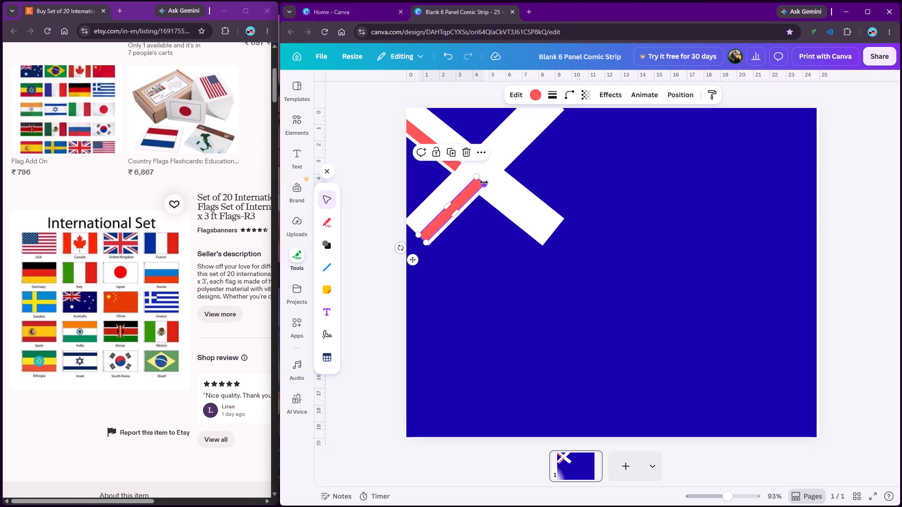
Shorten the red stripe on the lower-left arm so it stops before the crossing, and widen it slightly.
left_click_drag(485, 183, 478, 191)
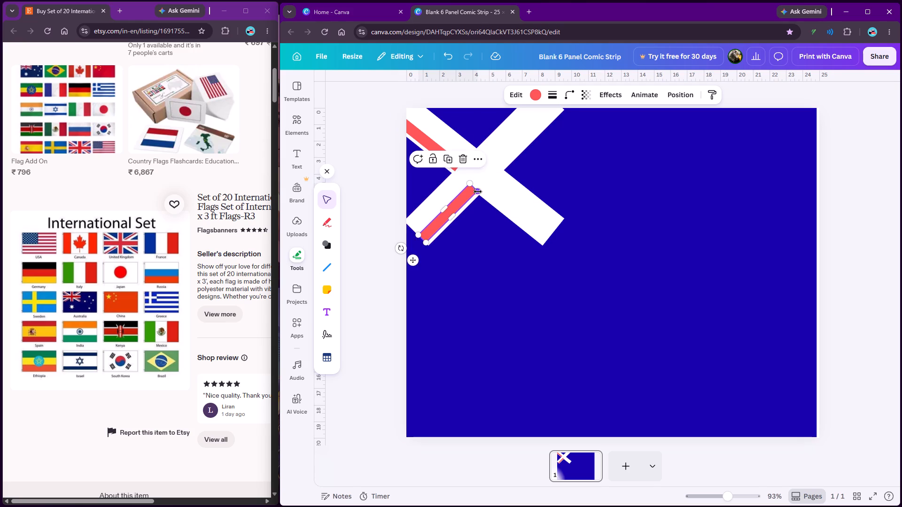
left_click(513, 252)
left_click(462, 192)
left_click(474, 192)
left_click(502, 227)
Duplicate the upper-left red stripe, place the copy along the lower-right arm's upper edge and shorten it to about 4.9 cm.
left_click(443, 152)
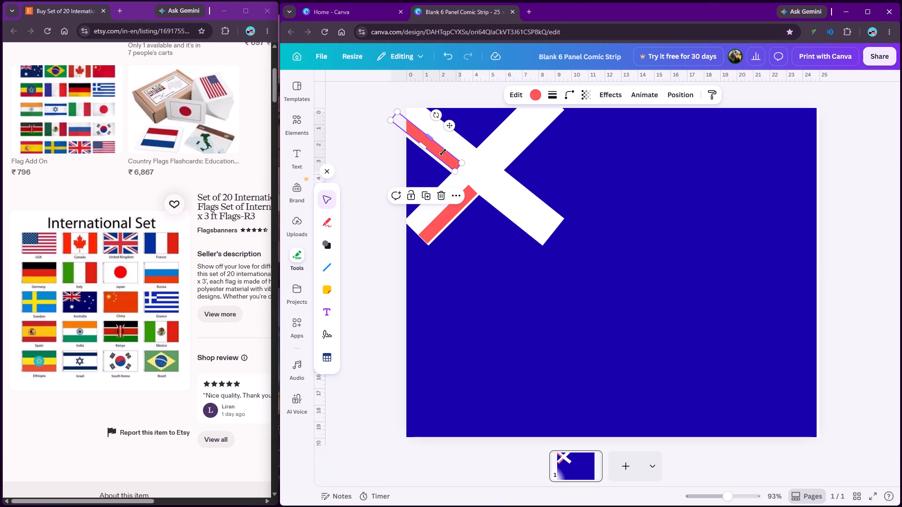
key("ctrl+d")
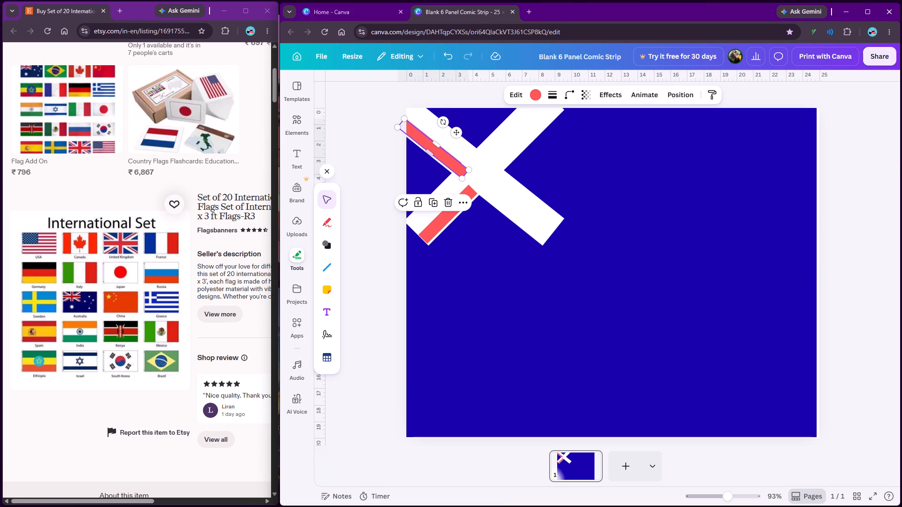
left_click_drag(445, 156, 537, 208)
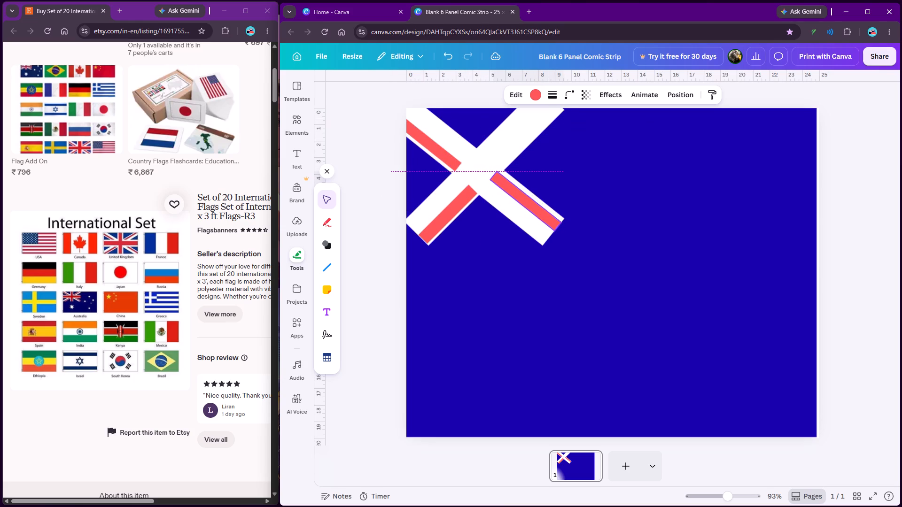
left_click_drag(537, 208, 537, 207)
left_click_drag(537, 207, 538, 206)
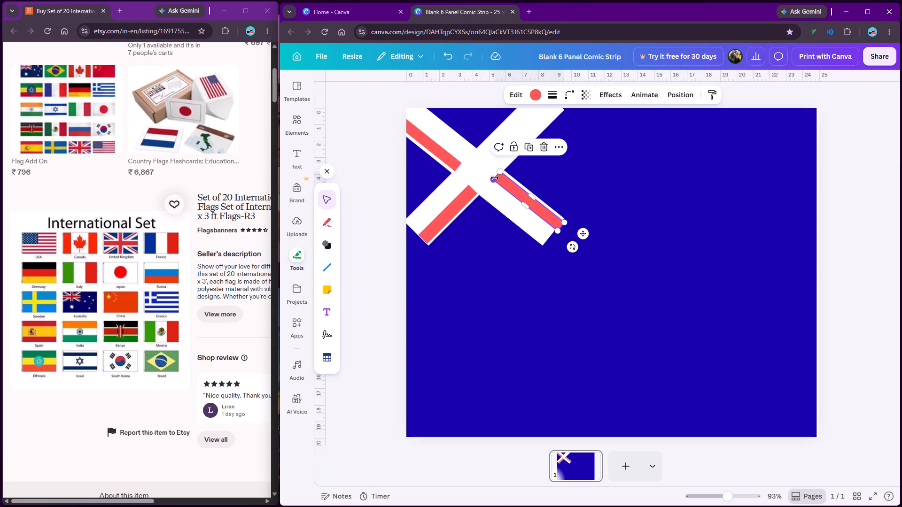
left_click(495, 178)
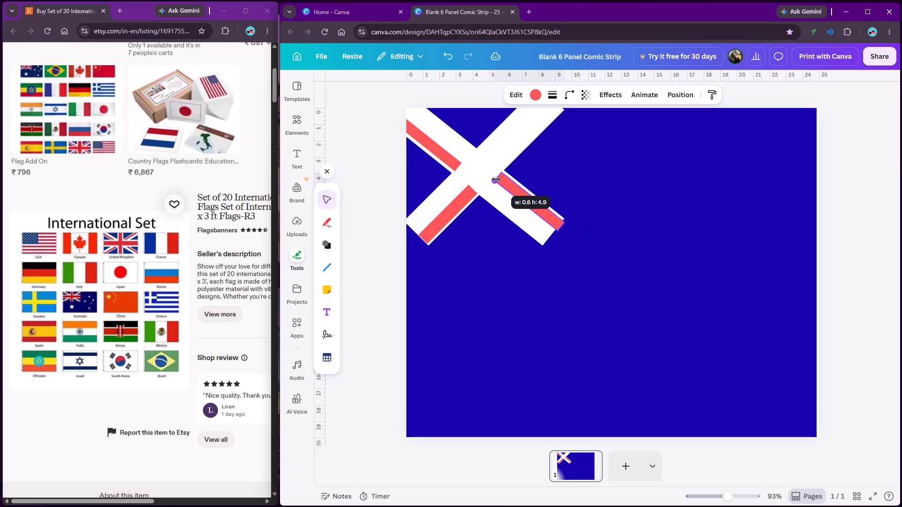
left_click(604, 201)
left_click(528, 200)
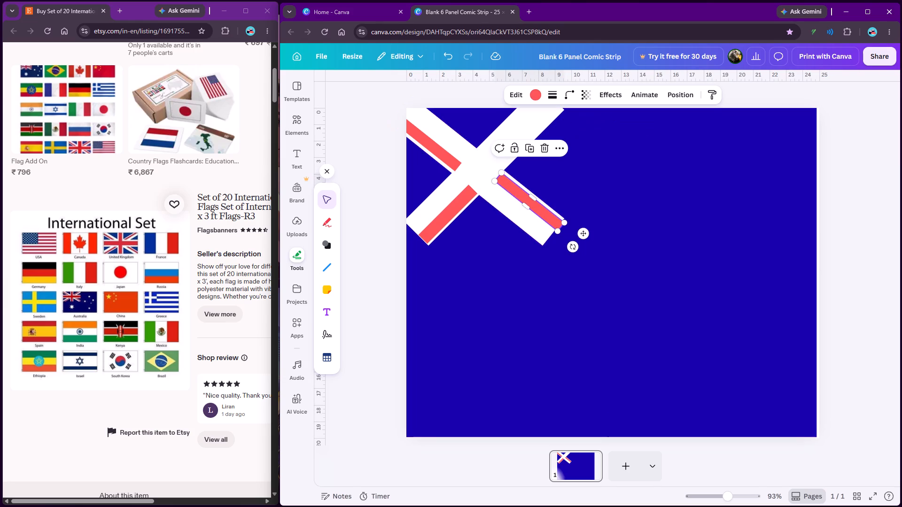
Duplicate the lower-right red stripe, rotate the copy to the ascending bar, place it on the upper-right arm's lower edge and lengthen it to about 5.1 cm.
key("ctrl+d")
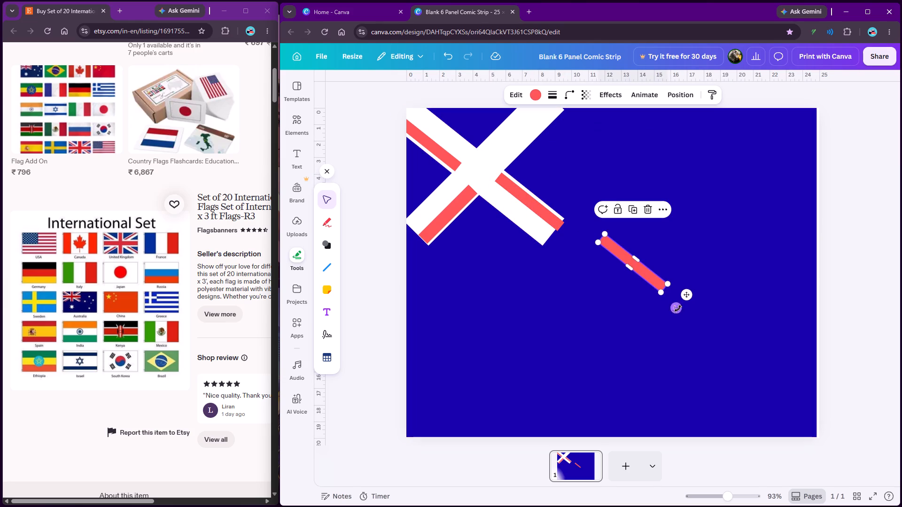
left_click_drag(676, 309, 588, 295)
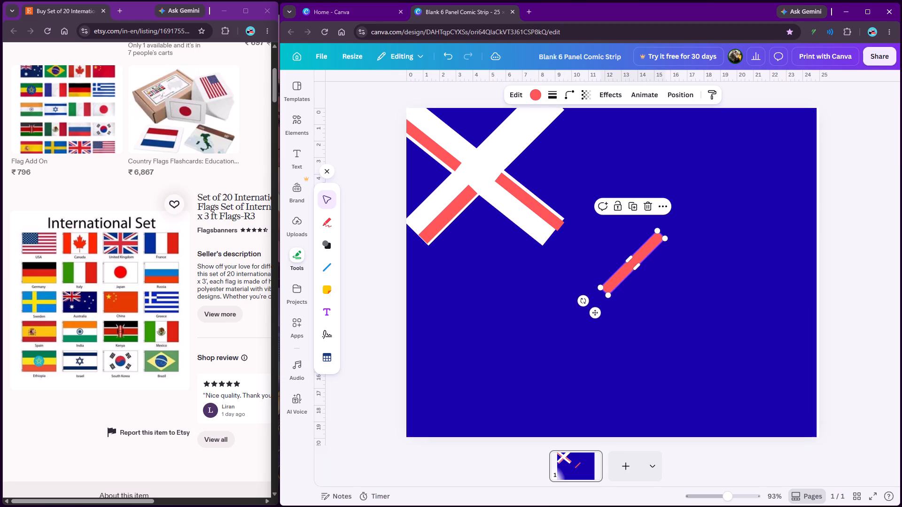
left_click_drag(599, 314, 495, 186)
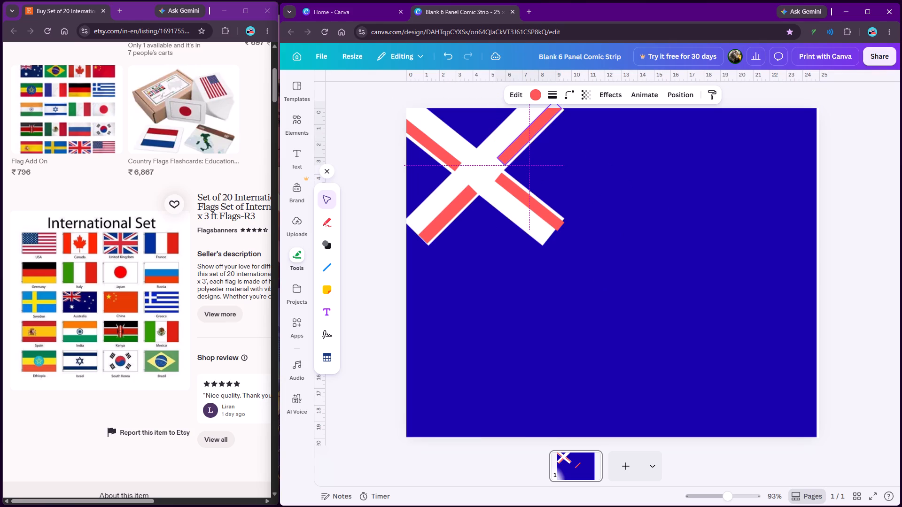
left_click_drag(495, 186, 497, 186)
left_click(535, 168)
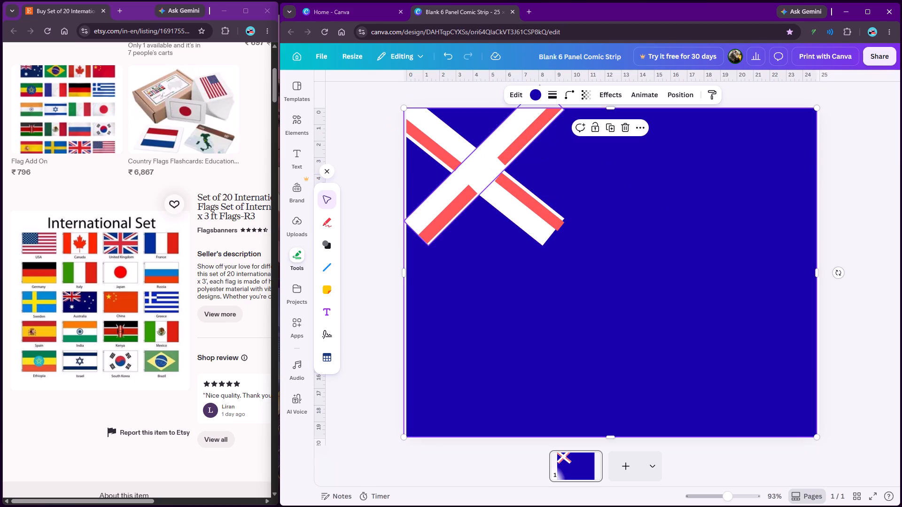
left_click(511, 148)
left_click(495, 159)
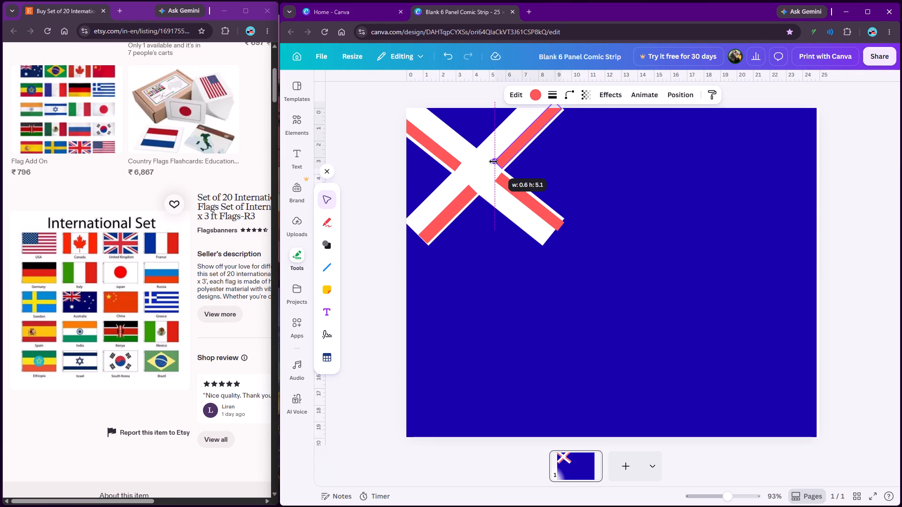
left_click(588, 173)
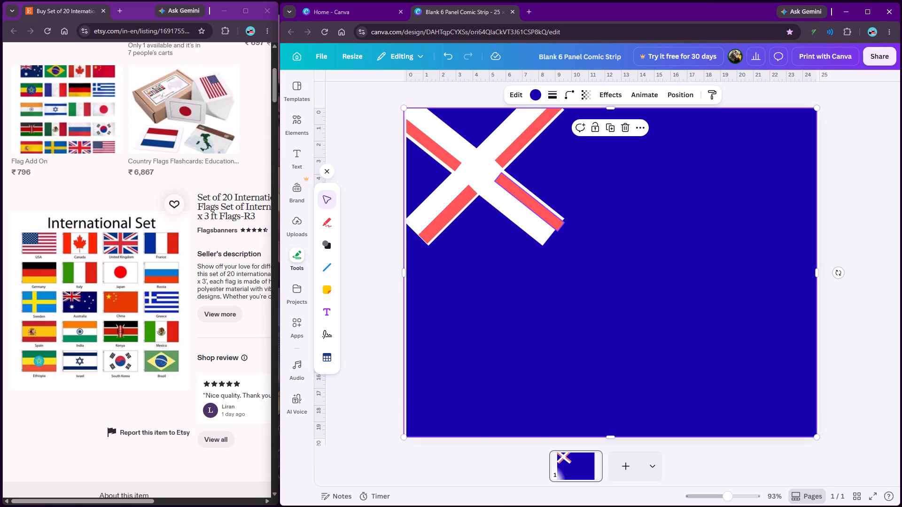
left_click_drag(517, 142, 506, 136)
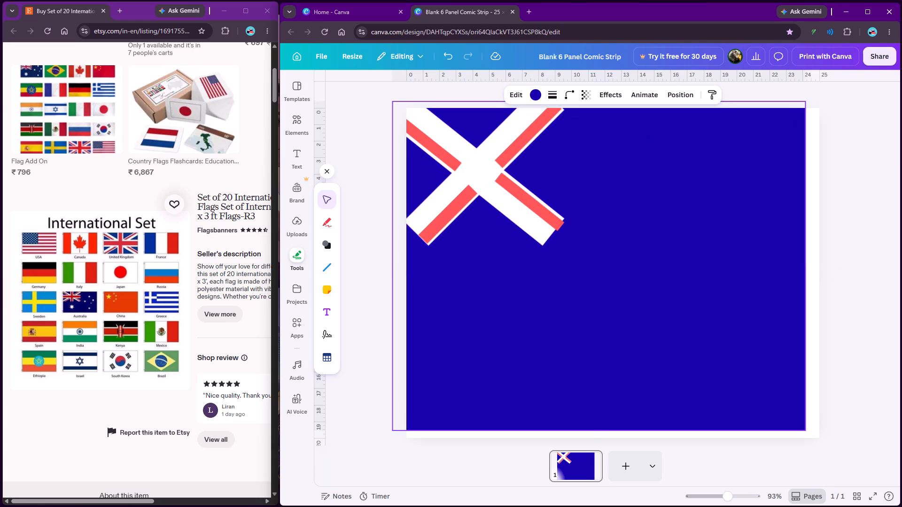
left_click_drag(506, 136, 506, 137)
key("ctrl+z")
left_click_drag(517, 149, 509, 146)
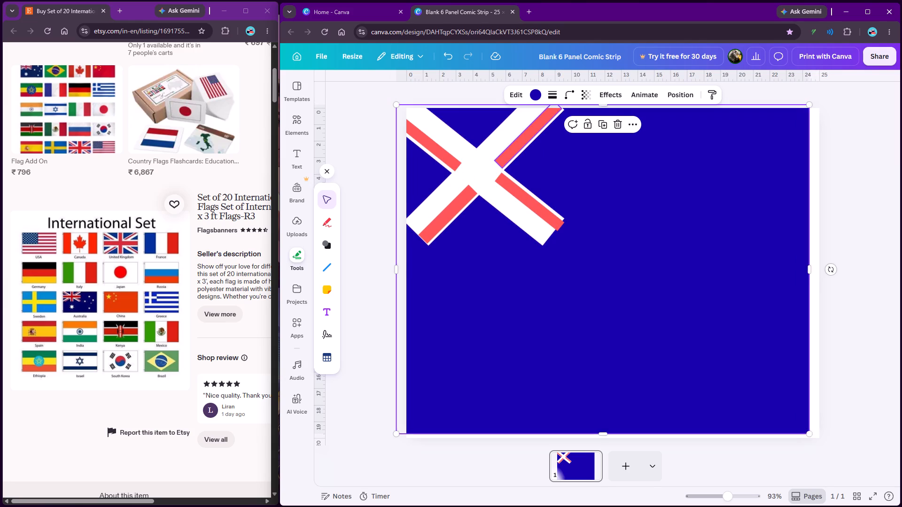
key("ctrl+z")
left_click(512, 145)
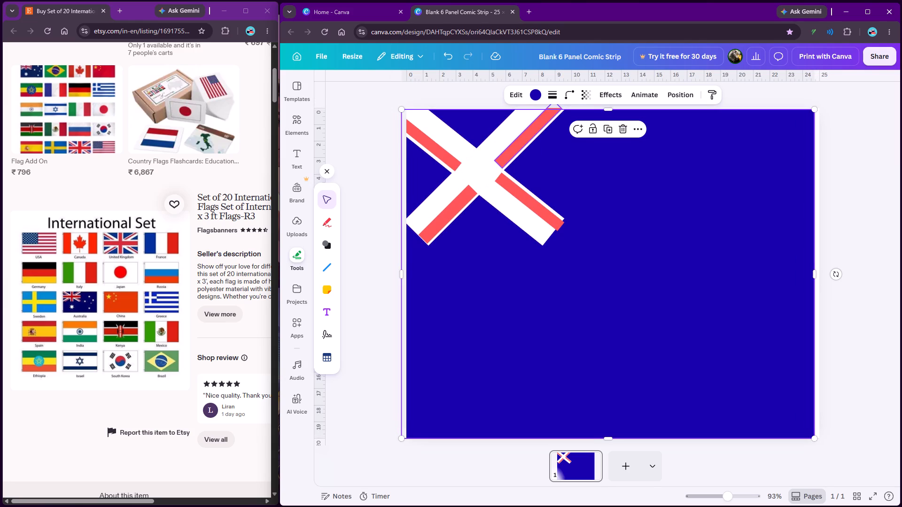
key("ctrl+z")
Move the upper-right red stripe across the ascending white bar so it runs near the arm's upper edge.
left_click(535, 162)
left_click(517, 143)
left_click_drag(515, 146, 514, 146)
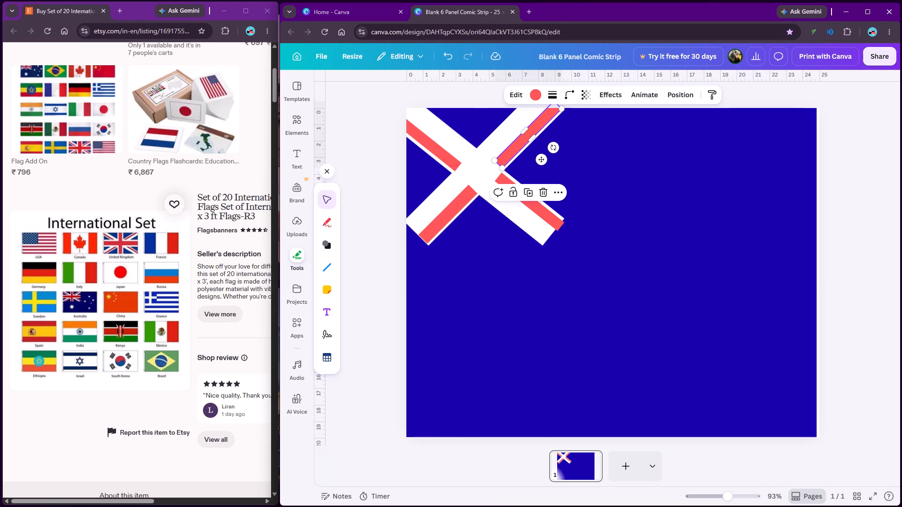
left_click_drag(514, 146, 501, 138)
left_click(574, 183)
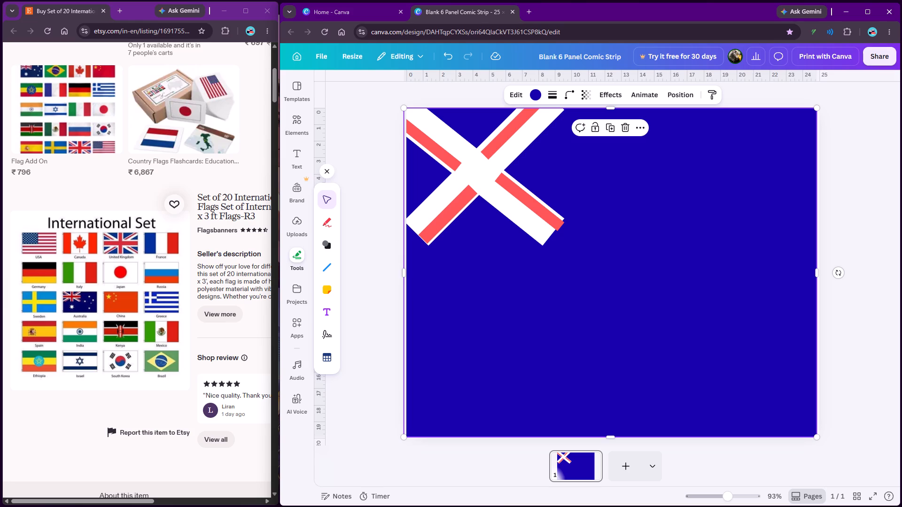
Add a square shape on the blue area below the X and reduce its height to about 2.9 cm.
left_click(325, 241)
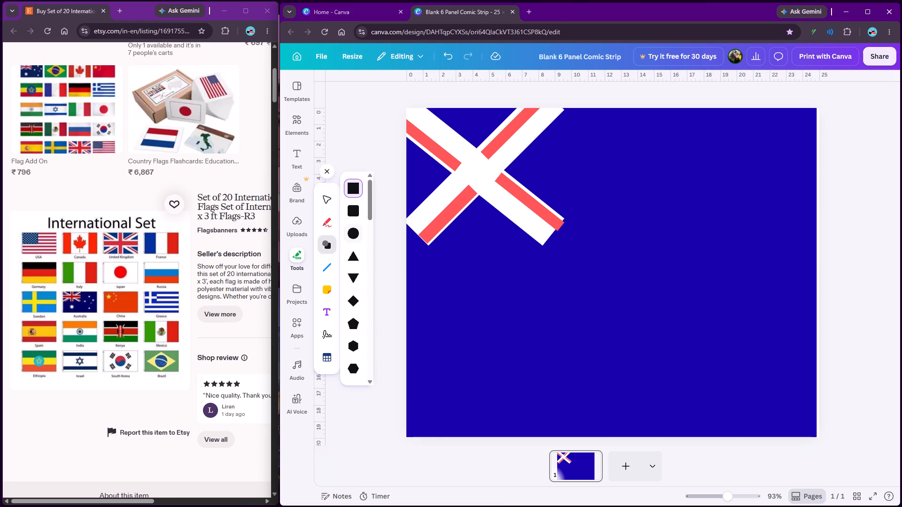
left_click(355, 189)
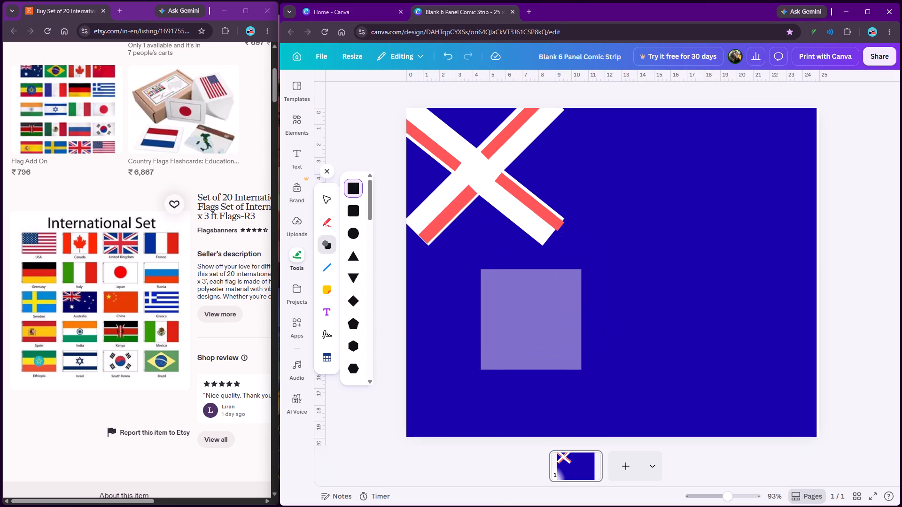
left_click(495, 278)
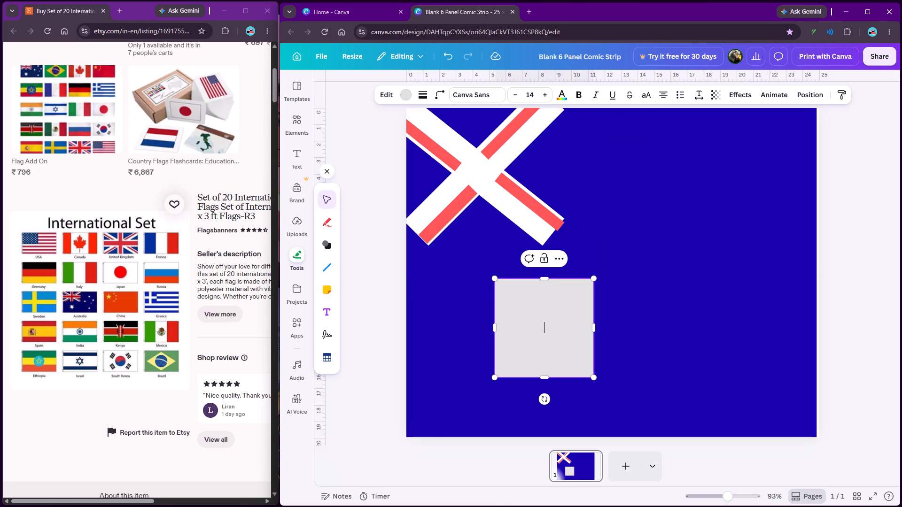
left_click(551, 329)
left_click_drag(548, 280, 552, 331)
left_click(592, 309)
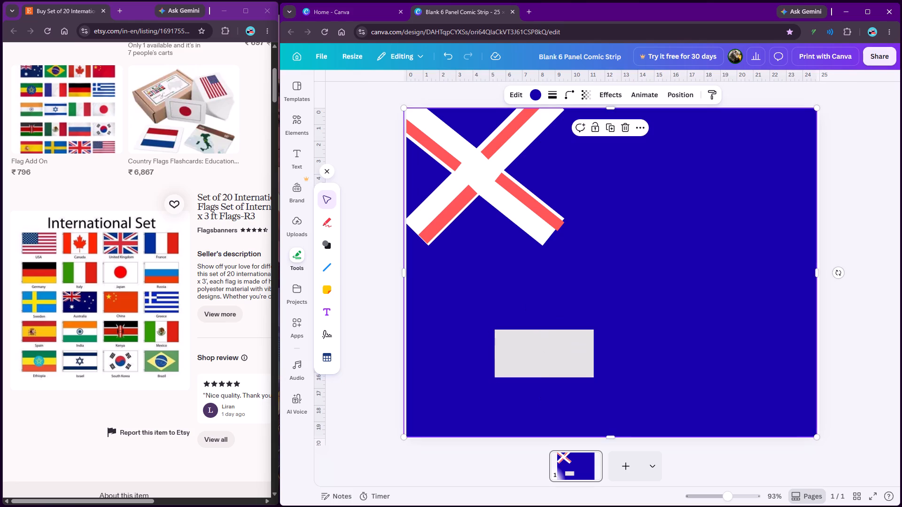
Move the grey rectangle over the crossing of the X and widen it to about 9.7 cm, spanning the X's full width.
left_click_drag(553, 351, 462, 172)
left_click_drag(505, 175, 559, 176)
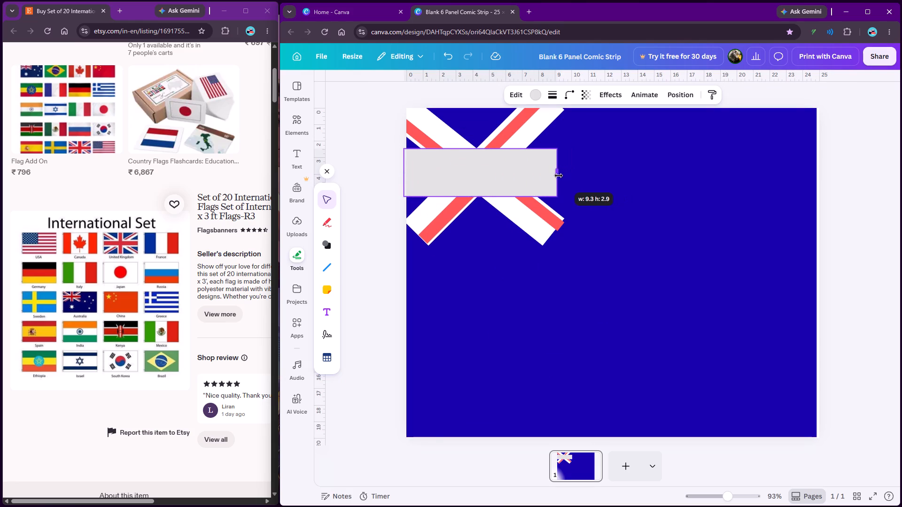
left_click_drag(559, 176, 570, 175)
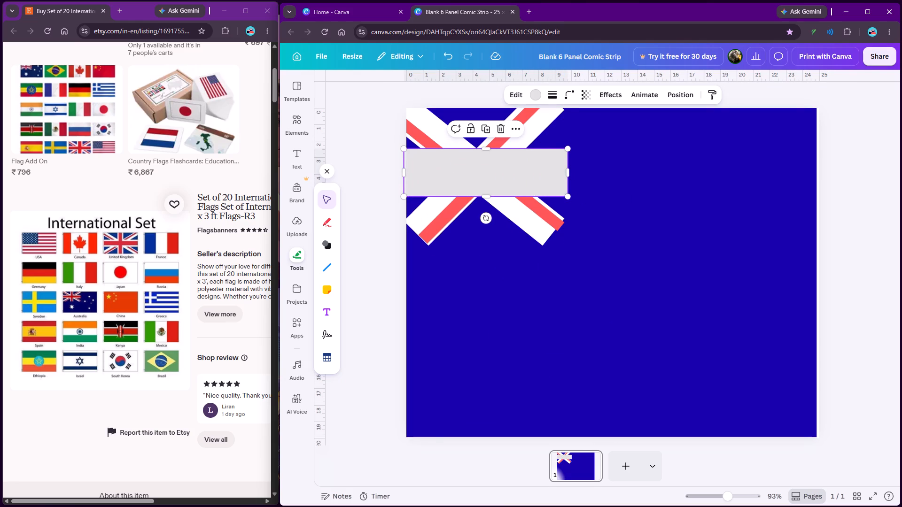
left_click(490, 173)
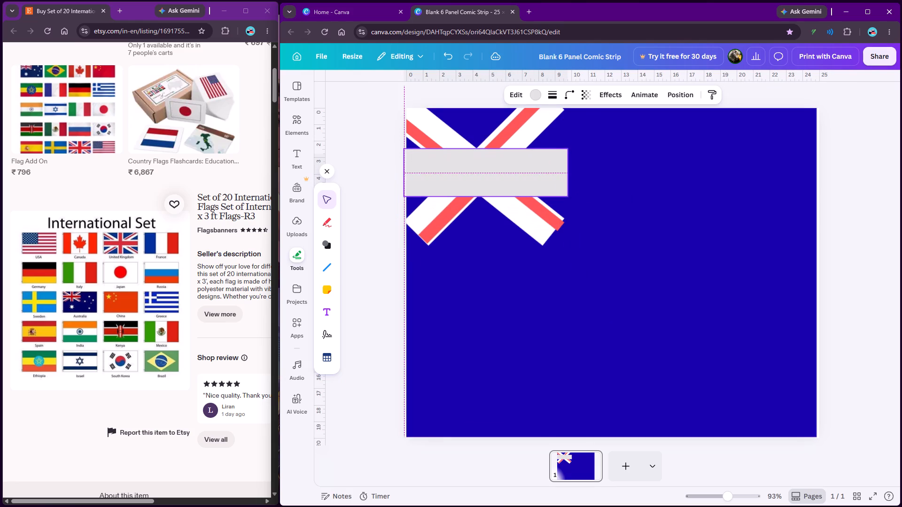
left_click(567, 171)
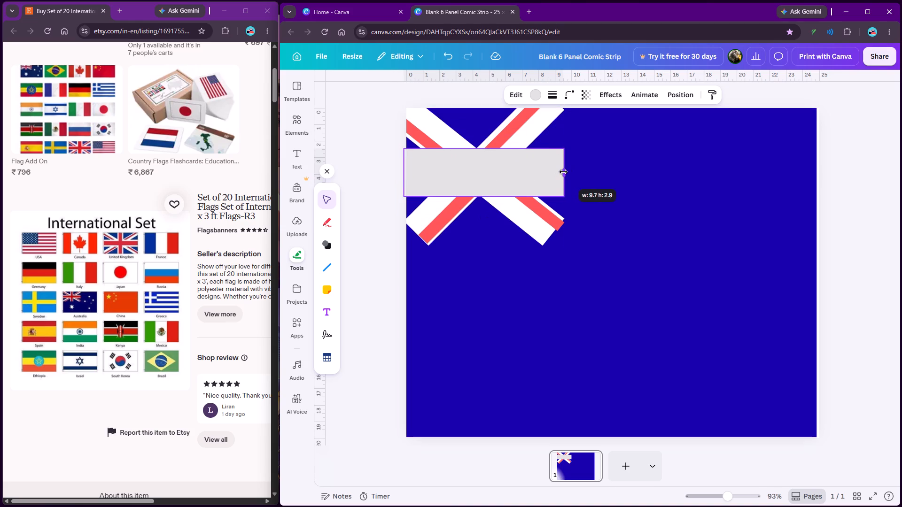
left_click(597, 221)
Shorten the red stripe on the lower-right arm to about 4.7 cm so it ends at the white bar's tip.
left_click(554, 221)
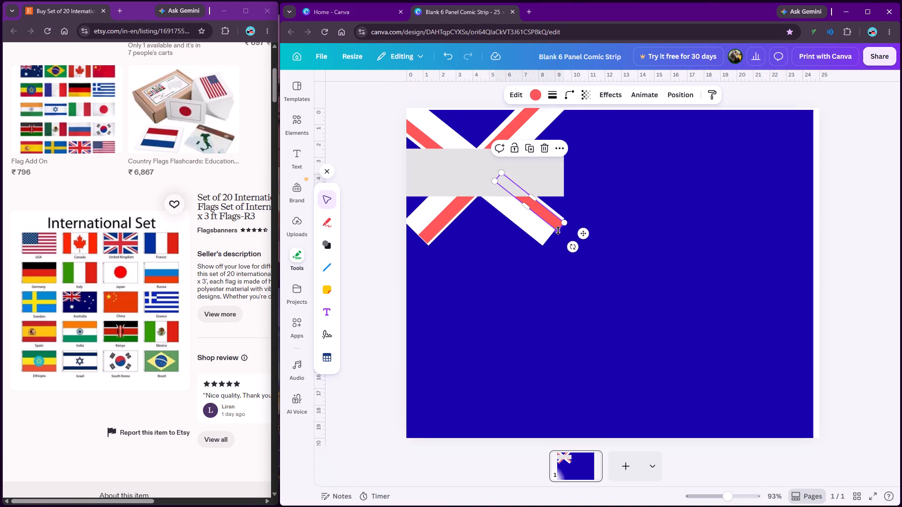
left_click(558, 230)
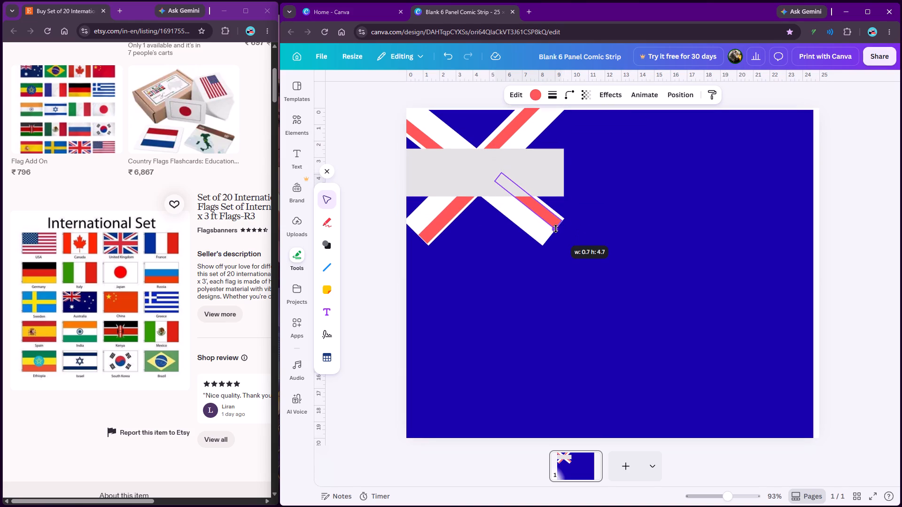
Move the blue background rectangle back so it covers the whole page.
left_click(608, 208)
left_click(448, 137)
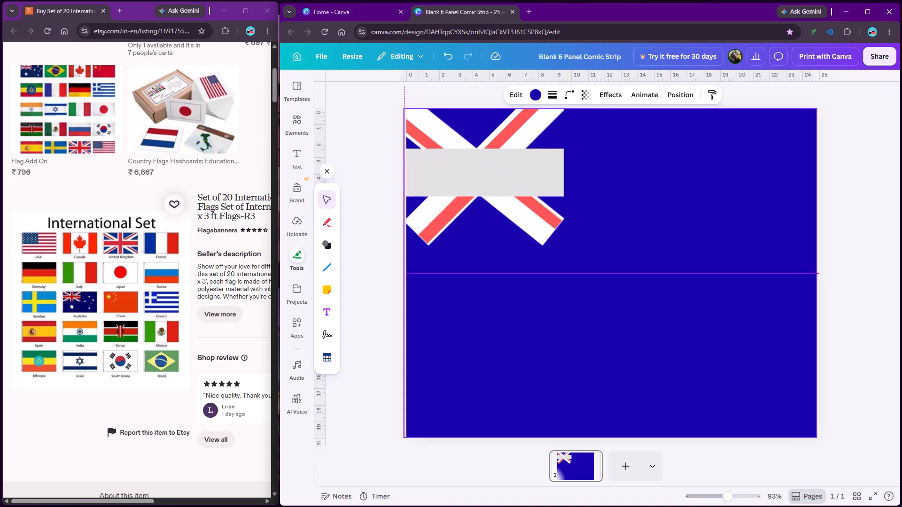
left_click(492, 277)
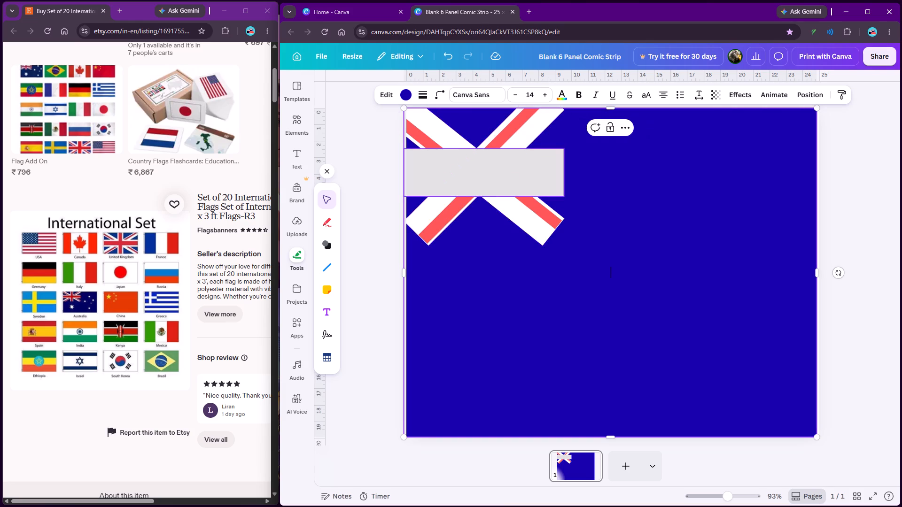
Nudge the upper-left red stripe slightly along its white arm toward the crossing of the X.
left_click_drag(433, 143, 435, 138)
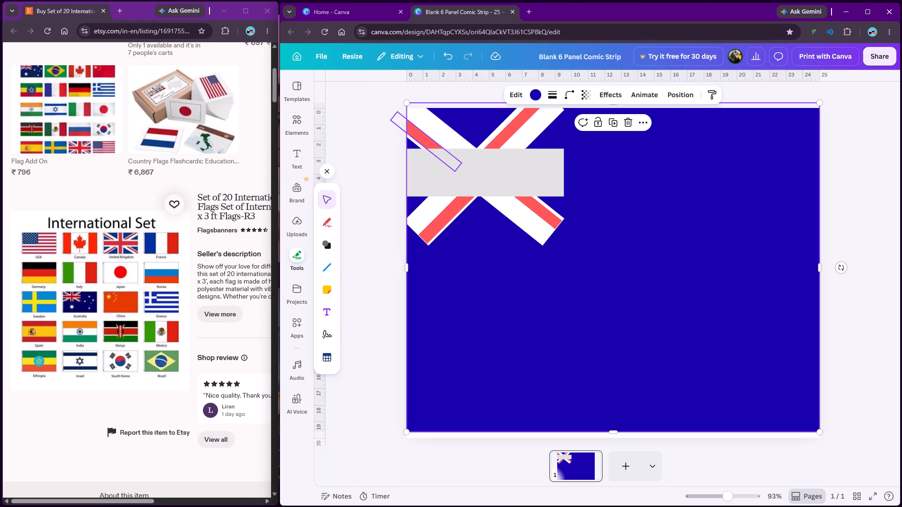
key("ctrl+z")
left_click(420, 139)
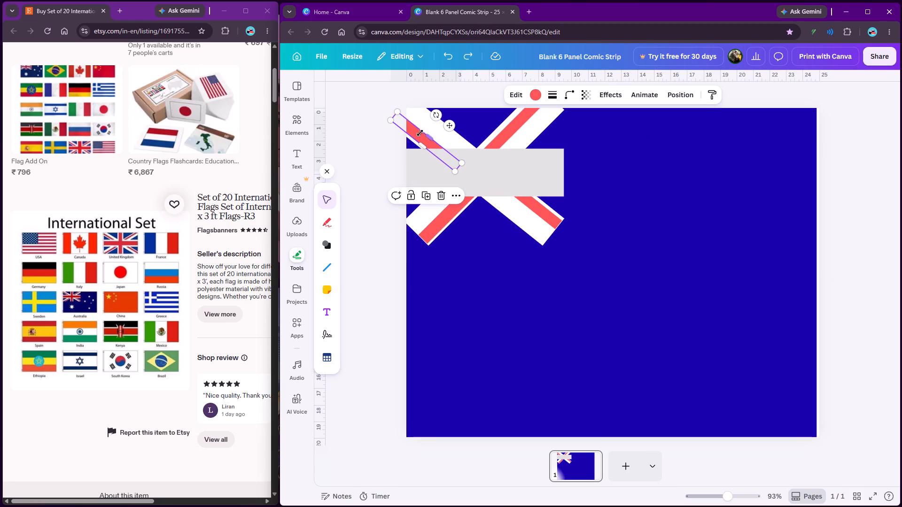
left_click(414, 133)
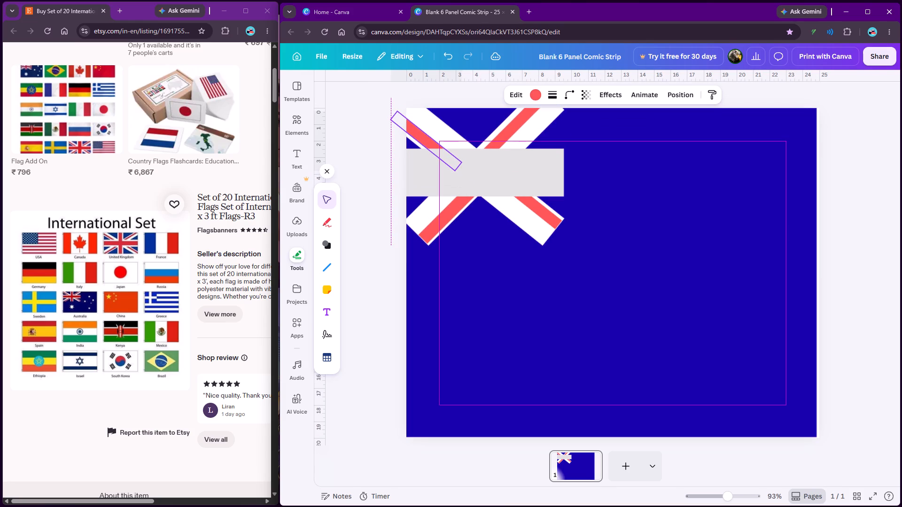
left_click(502, 171)
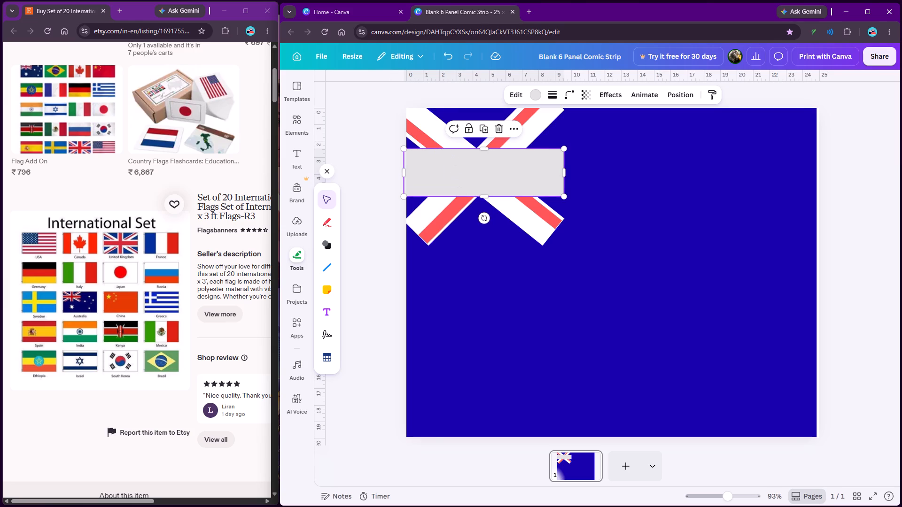
left_click(416, 133)
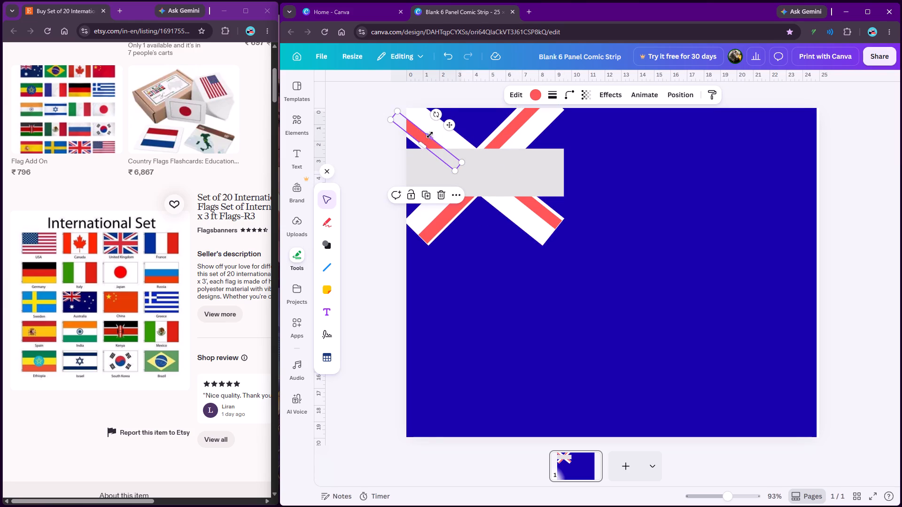
left_click(412, 130)
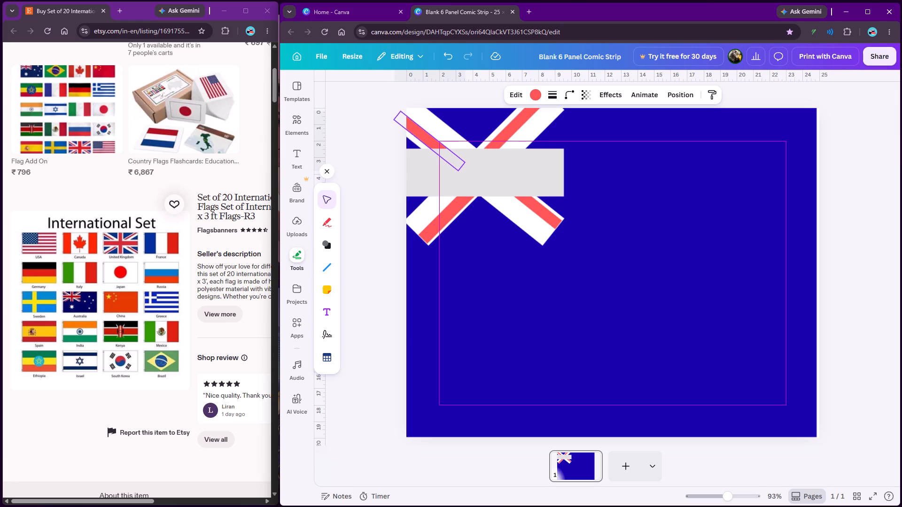
left_click(643, 177)
Change the grey horizontal rectangle's fill colour to white.
left_click(489, 167)
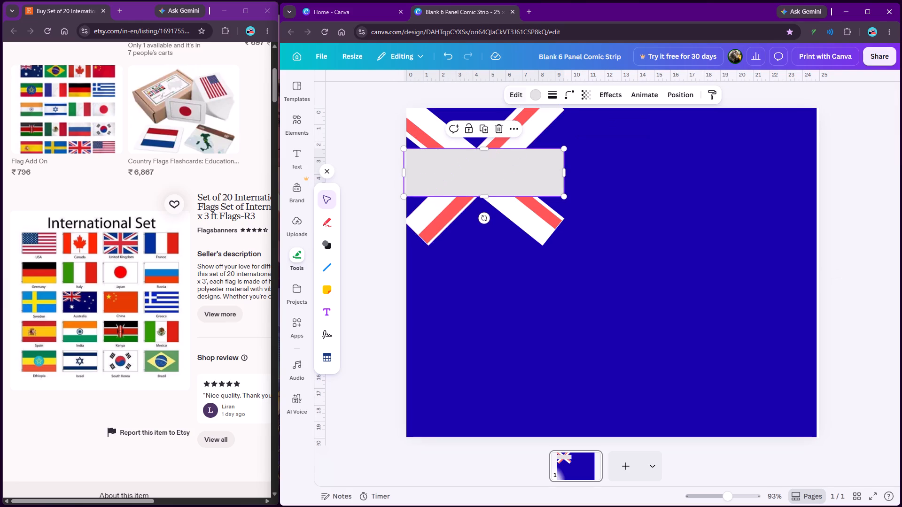
left_click(534, 95)
left_click(438, 153)
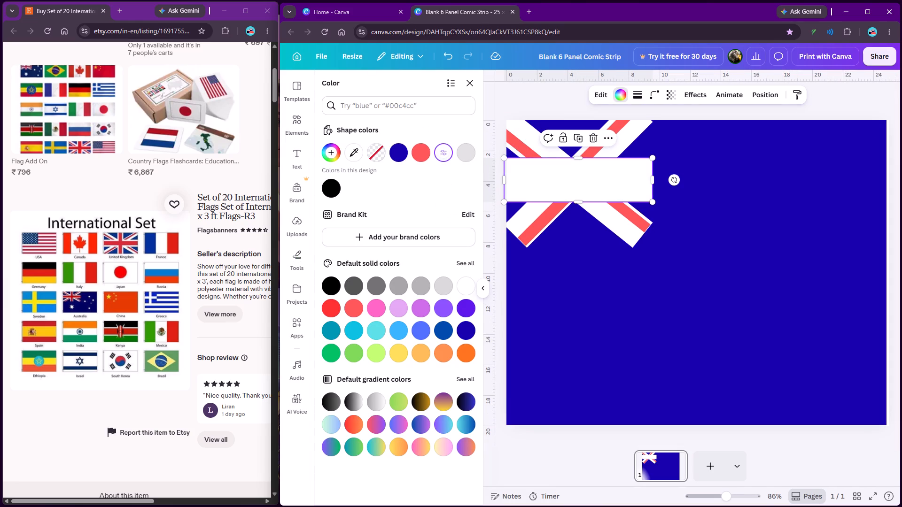
left_click(463, 84)
left_click(638, 286)
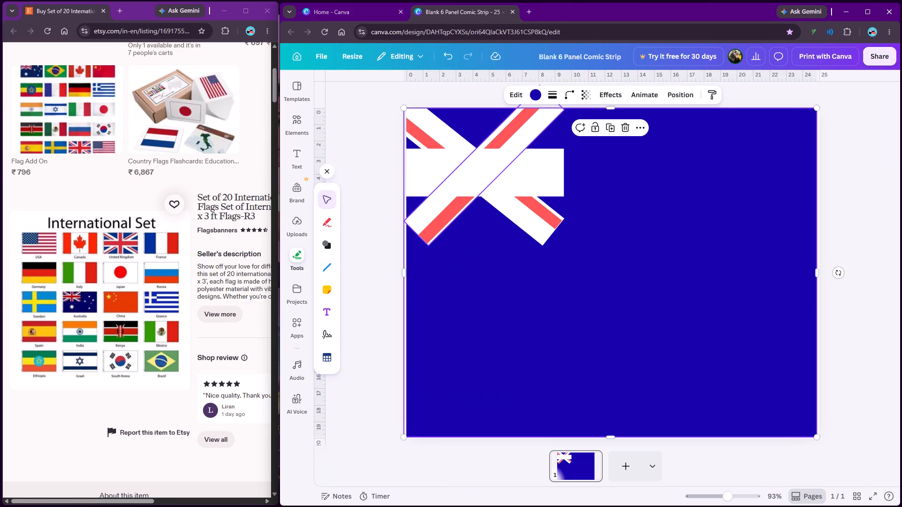
Duplicate the upper-left red stripe and rotate the copy until it lies horizontal.
left_click(425, 138)
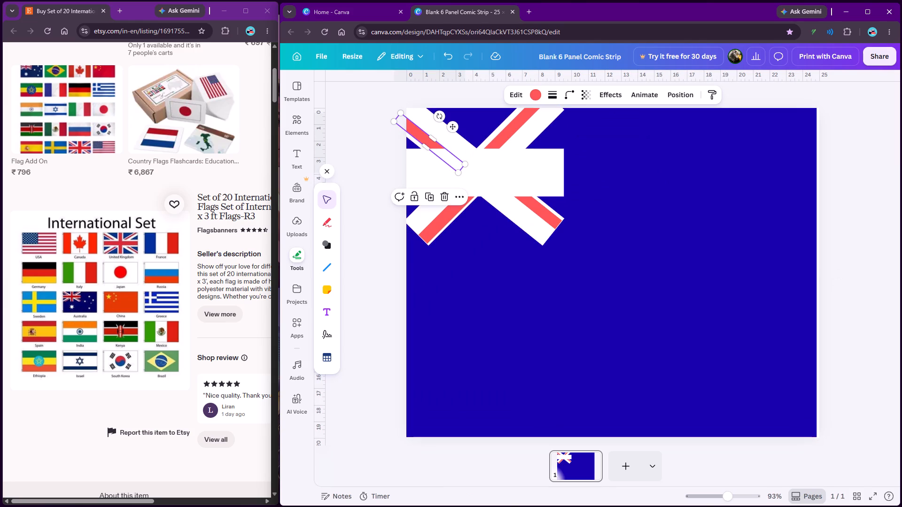
key("ctrl+d")
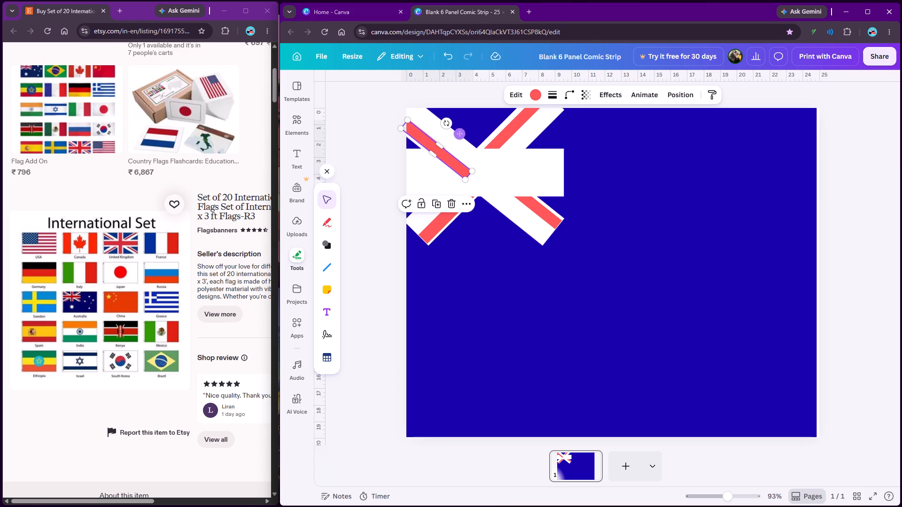
left_click_drag(461, 132, 494, 168)
left_click_drag(515, 230, 525, 196)
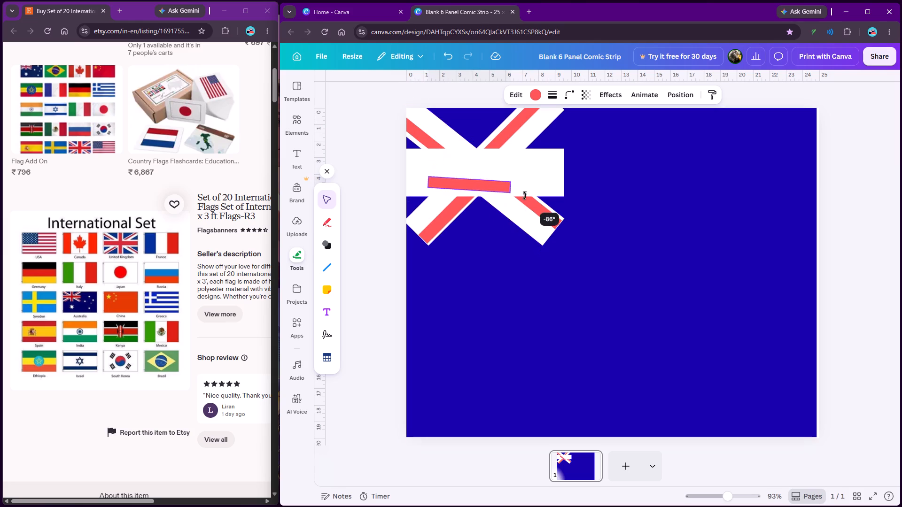
left_click_drag(525, 196, 524, 192)
Fit the horizontal red copy along the middle of the white horizontal bar, about 1.8 cm thick and 9.4 cm long.
left_click_drag(471, 191, 471, 207)
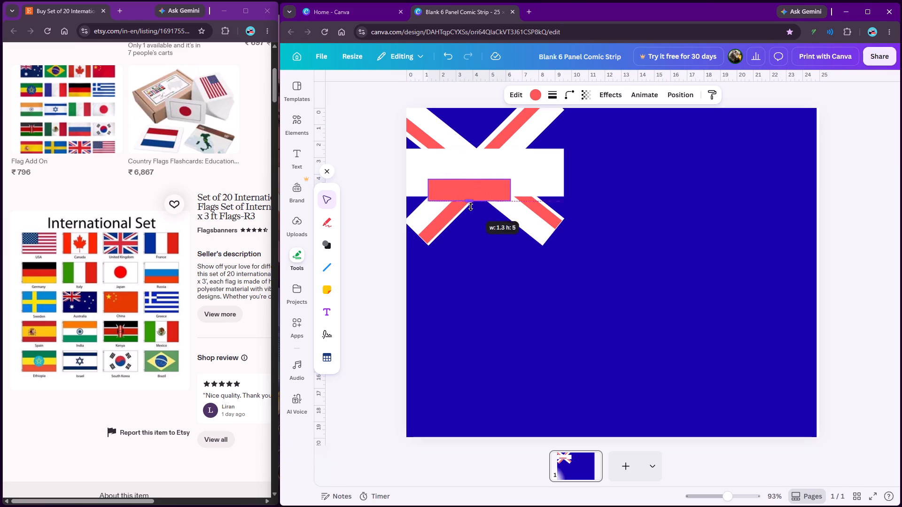
left_click_drag(471, 207, 470, 210)
left_click(492, 238)
left_click_drag(476, 196, 457, 174)
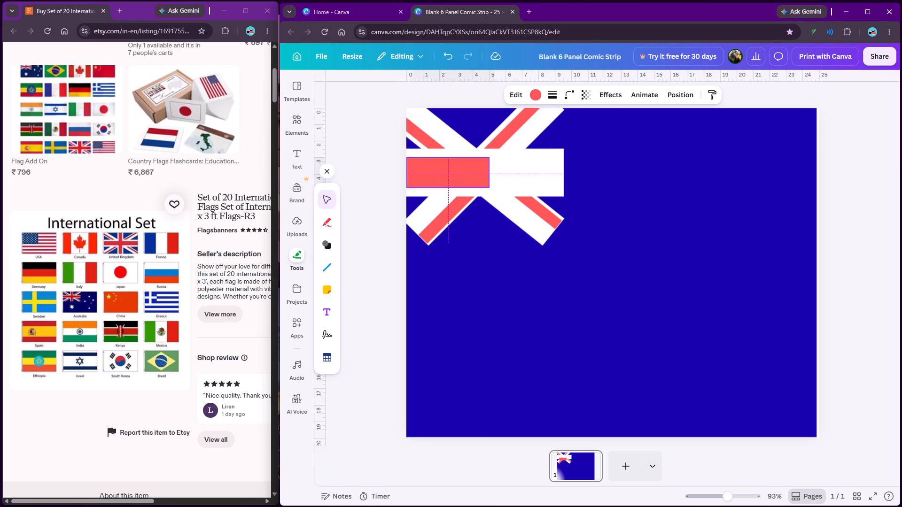
left_click_drag(457, 174, 456, 174)
left_click_drag(489, 171, 562, 174)
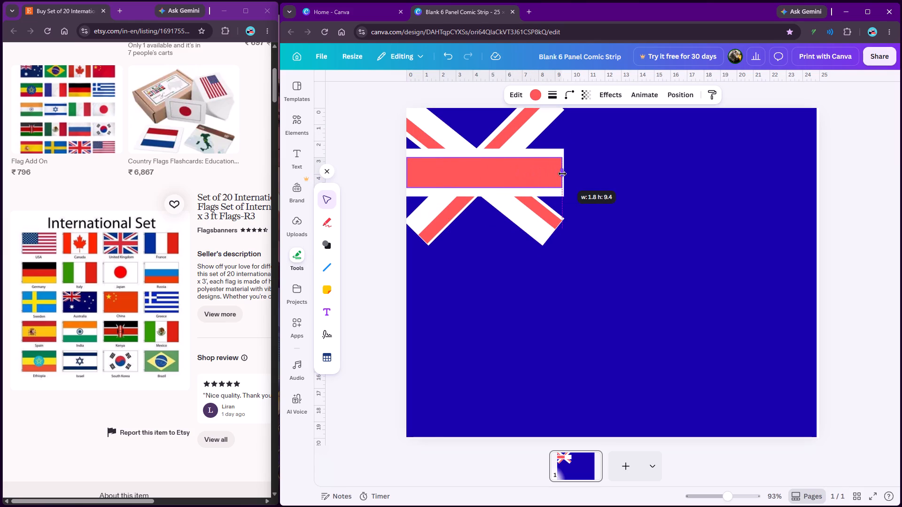
left_click_drag(562, 174, 563, 174)
left_click(642, 190)
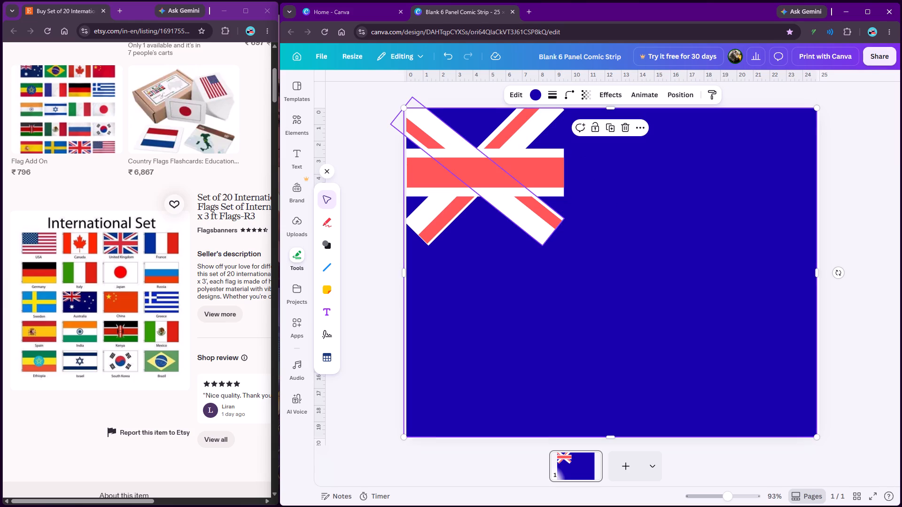
Shorten the white diagonal bar slightly at the end of its lower-right arm.
left_click(521, 219)
left_click_drag(552, 235, 543, 234)
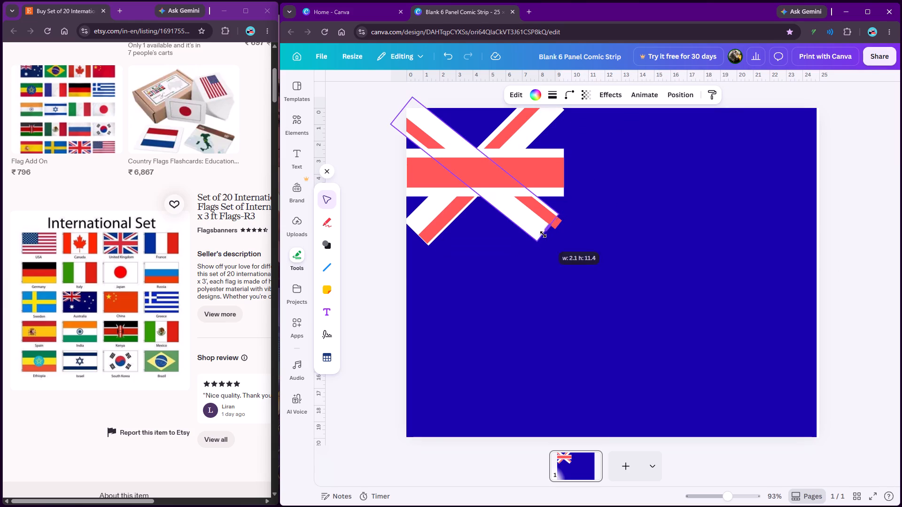
left_click_drag(543, 234, 546, 236)
Shorten the red stripe on the lower-right arm to about 4.5 cm so it meets the white bar's end.
left_click(543, 215)
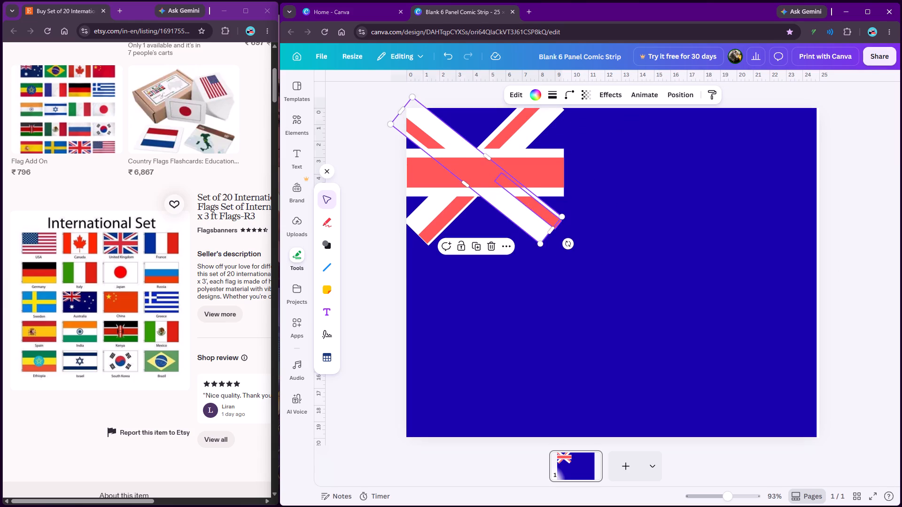
left_click(555, 231)
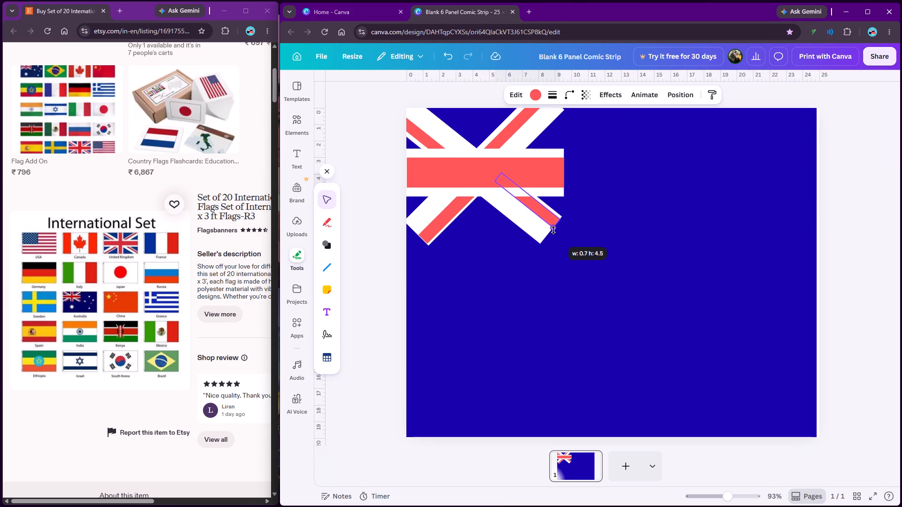
left_click(612, 218)
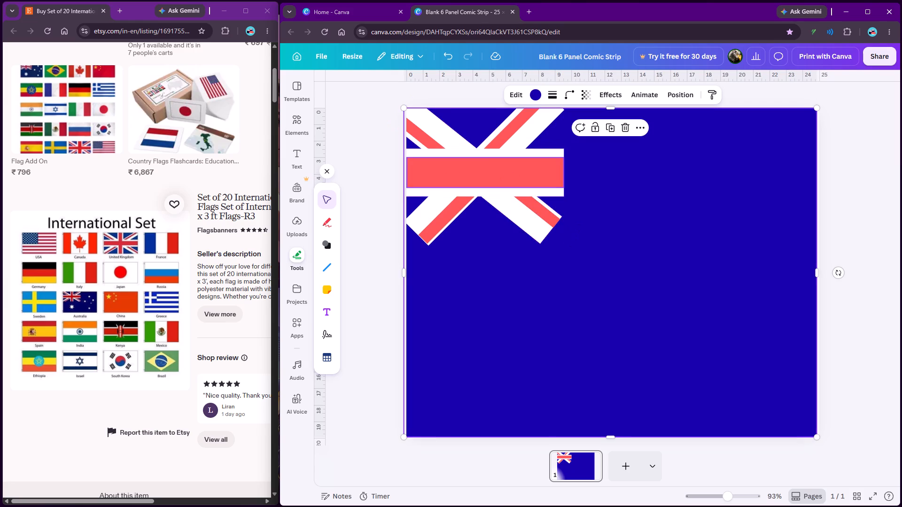
Thicken the horizontal red bar at its upper and lower edges, leaving narrower white borders.
left_click(476, 149)
left_click(476, 171)
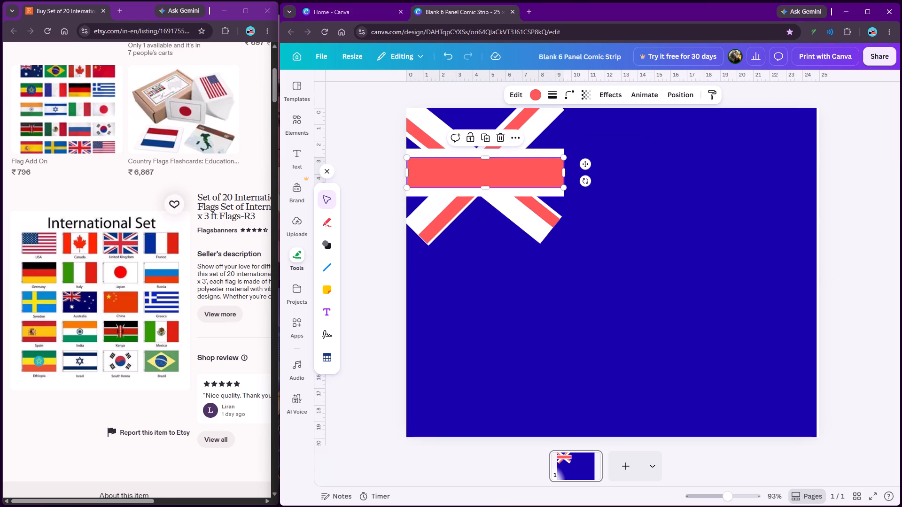
left_click(483, 158)
left_click(484, 188)
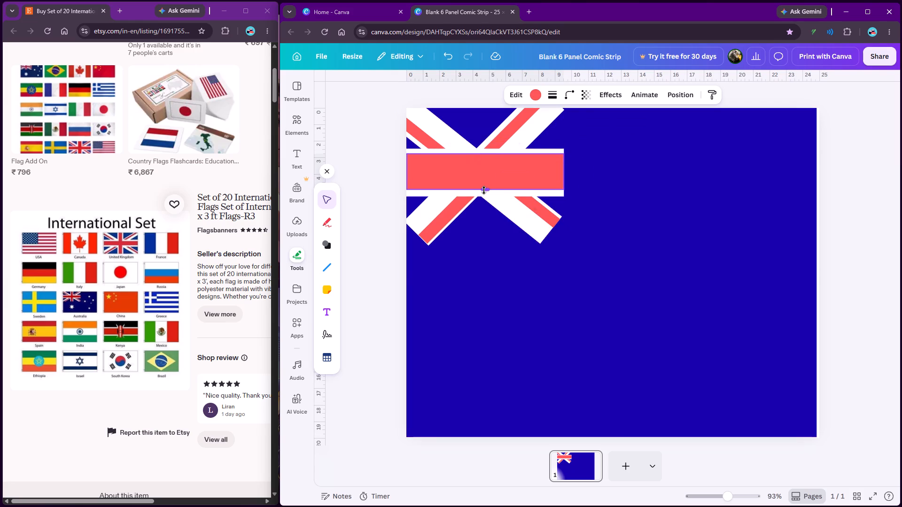
left_click(604, 194)
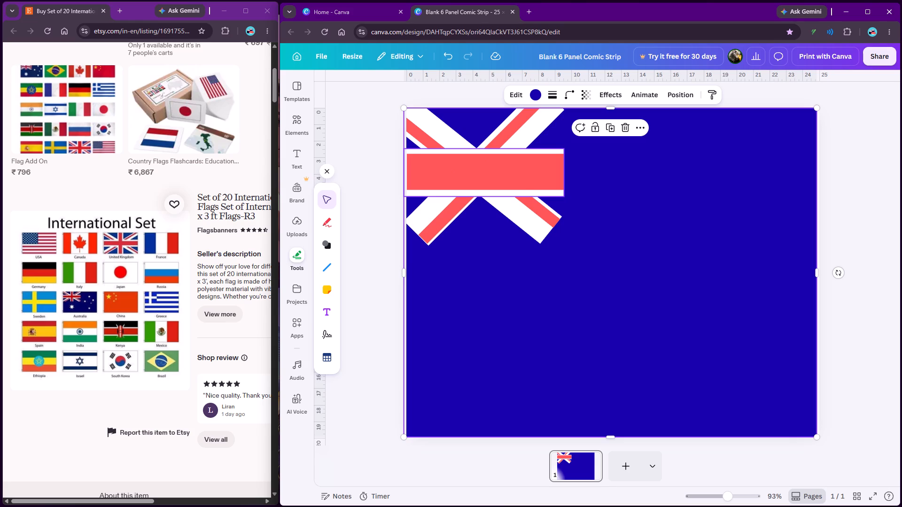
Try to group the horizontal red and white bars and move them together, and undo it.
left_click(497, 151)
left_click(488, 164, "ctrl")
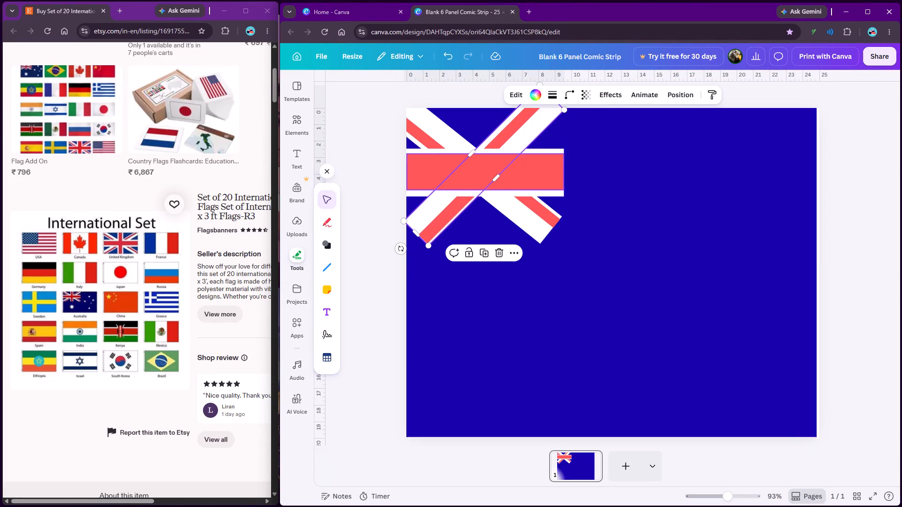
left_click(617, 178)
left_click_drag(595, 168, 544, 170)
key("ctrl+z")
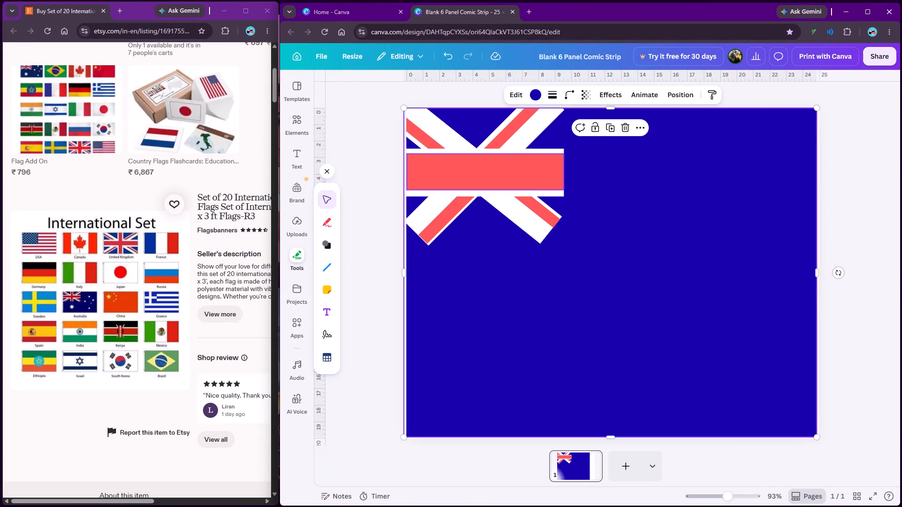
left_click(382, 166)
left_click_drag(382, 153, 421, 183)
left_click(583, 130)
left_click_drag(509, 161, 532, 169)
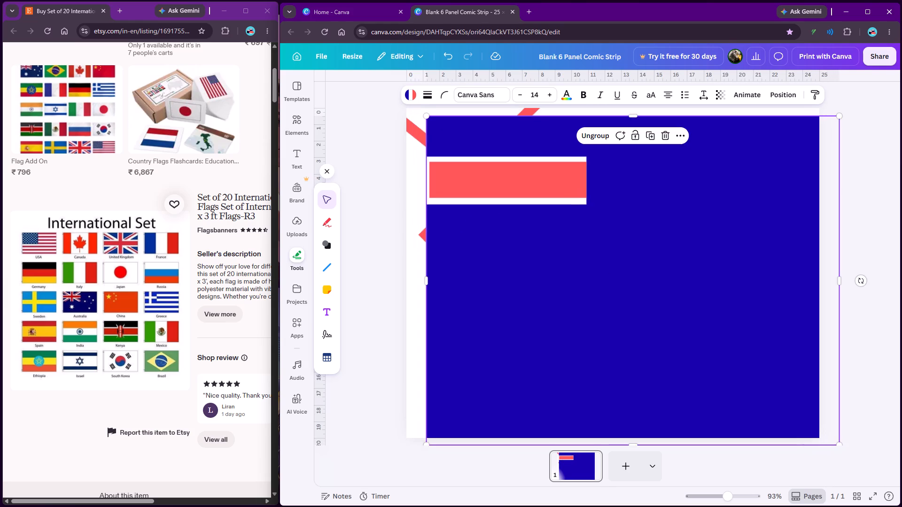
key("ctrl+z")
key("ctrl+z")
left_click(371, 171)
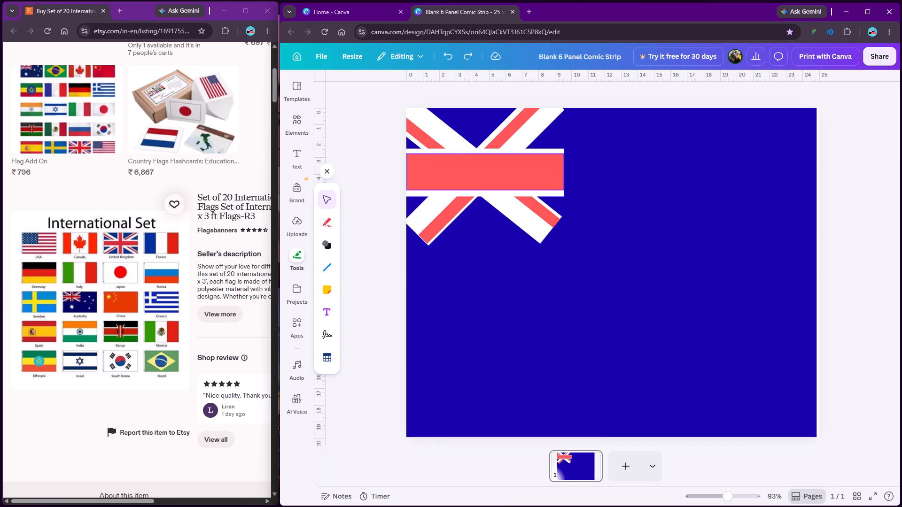
Duplicate the white horizontal bar and rotate the copy until it stands vertical.
left_click(464, 173)
left_click(459, 149)
key("ctrl+d")
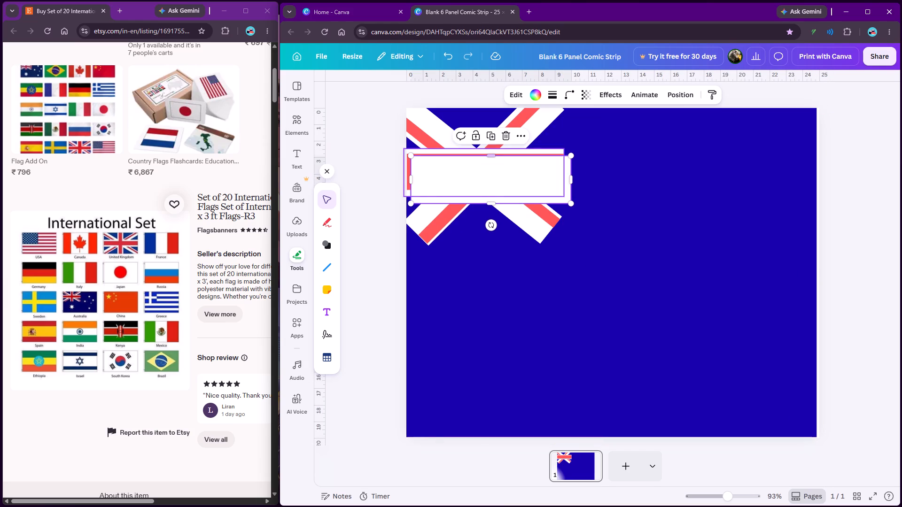
left_click_drag(489, 227, 396, 230)
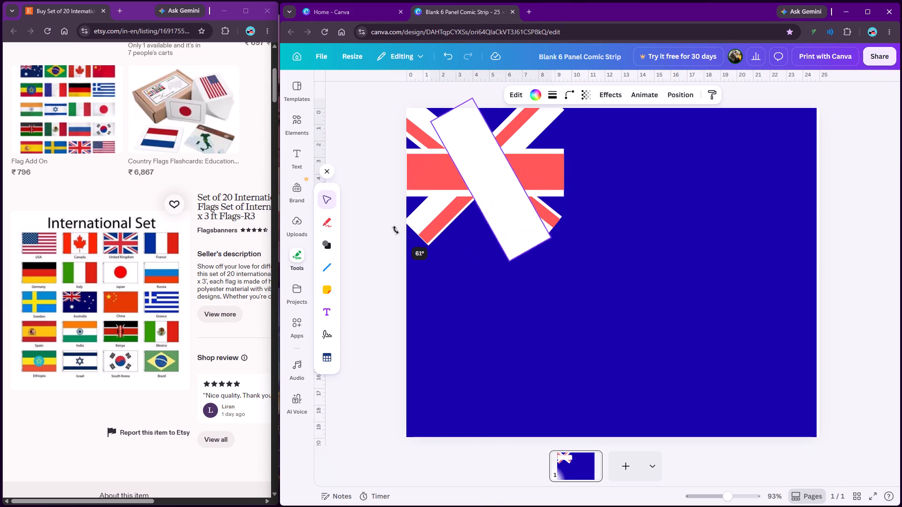
left_click_drag(396, 230, 371, 180)
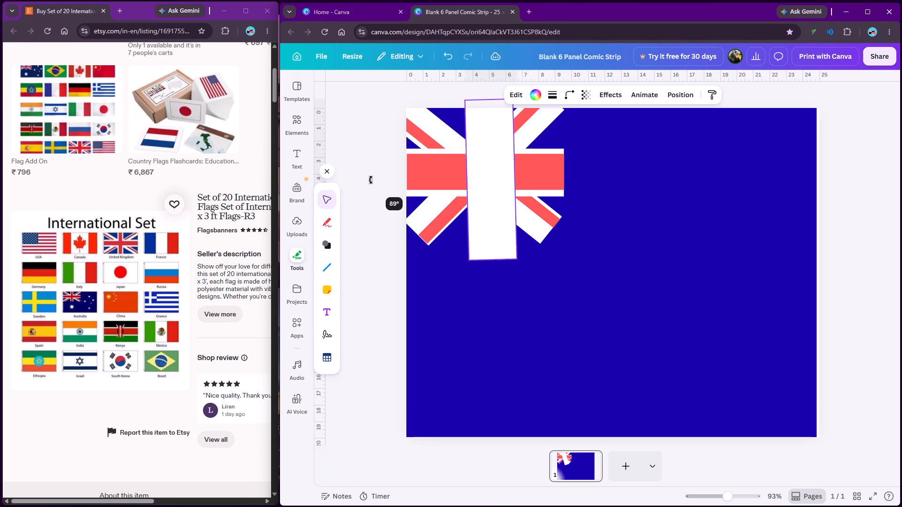
left_click_drag(371, 180, 371, 177)
left_click(621, 273)
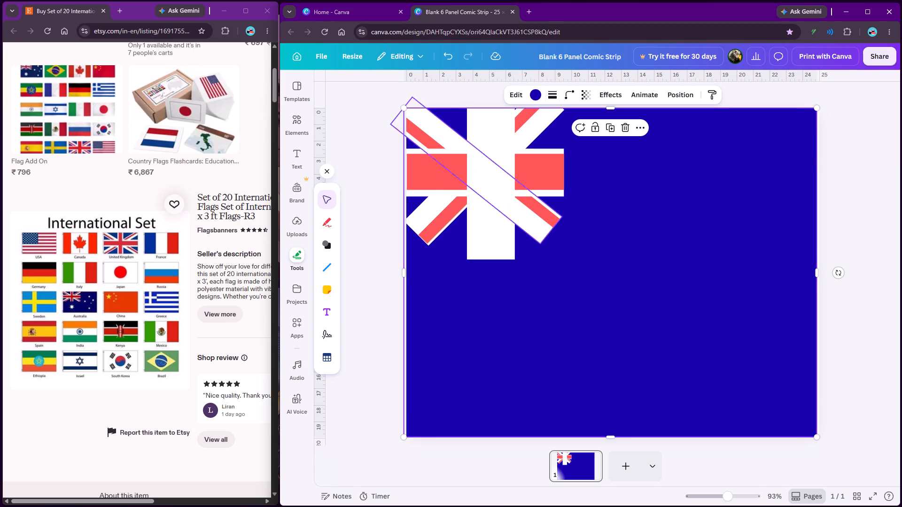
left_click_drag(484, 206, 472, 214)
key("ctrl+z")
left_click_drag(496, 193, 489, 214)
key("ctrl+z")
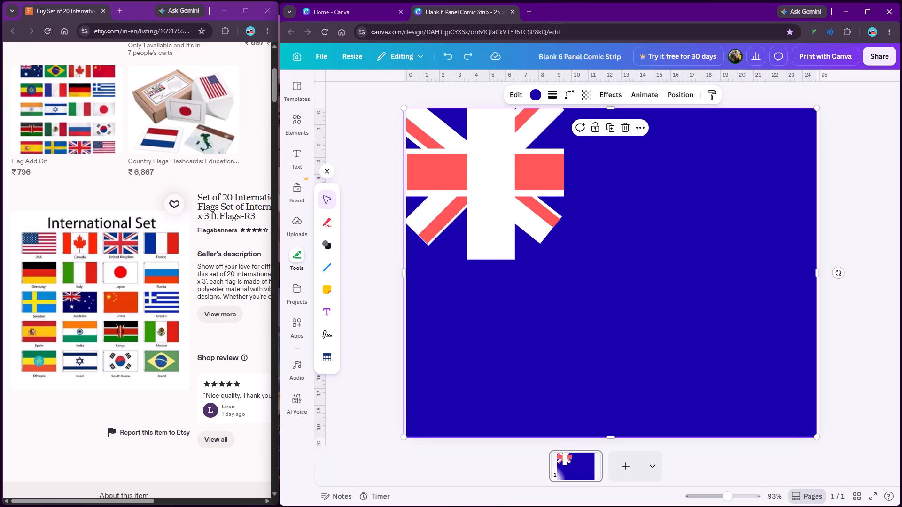
Centre the white vertical bar over the X, flush with the page's top edge, and shorten it to the X's height.
left_click(339, 194)
left_click(489, 215)
left_click_drag(490, 207, 476, 217)
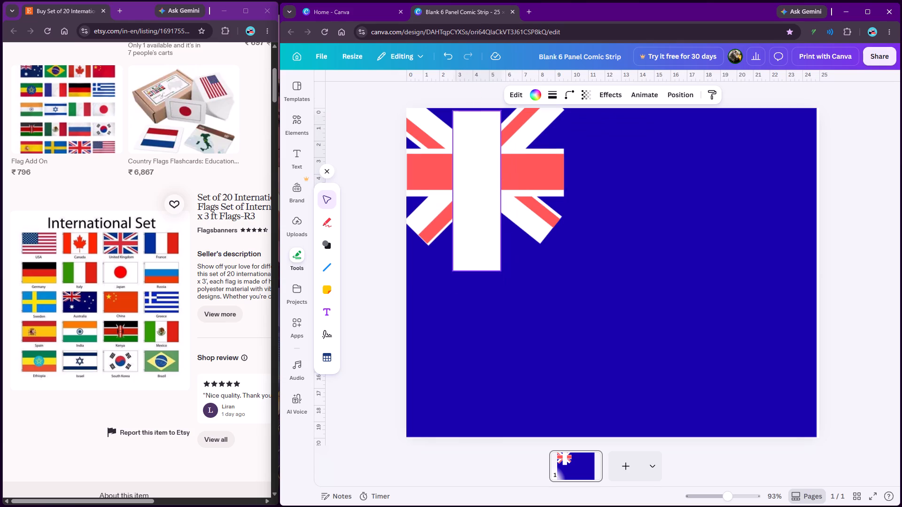
left_click_drag(476, 217, 475, 215)
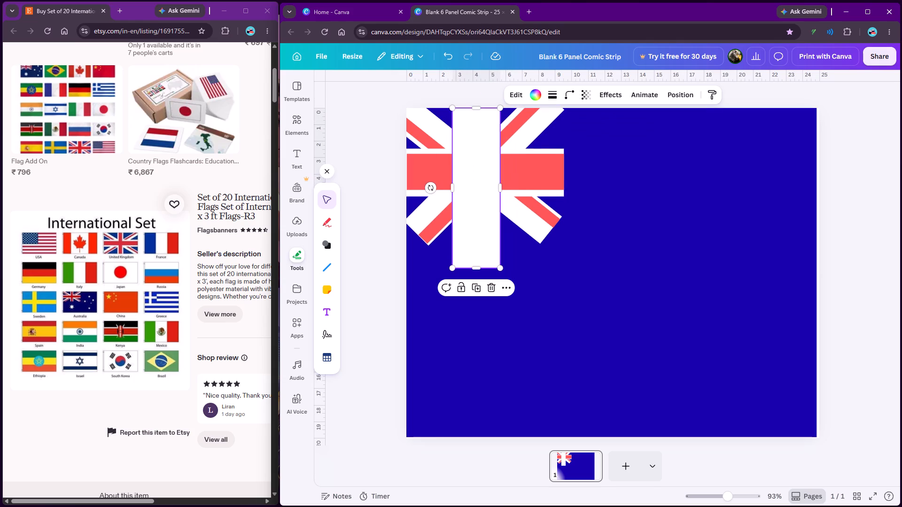
left_click_drag(475, 265, 475, 240)
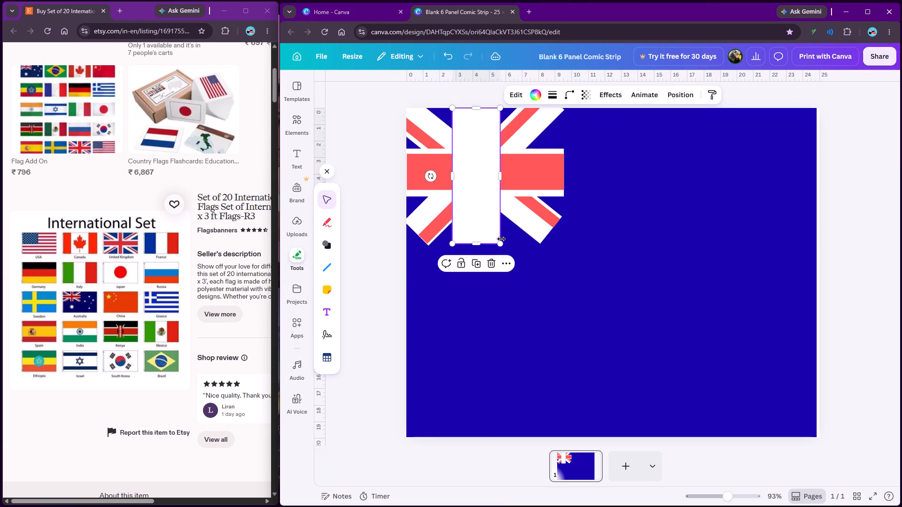
left_click(570, 249)
Duplicate the horizontal red bar and rotate the copy until it stands vertical.
left_click(529, 175)
key("ctrl+d")
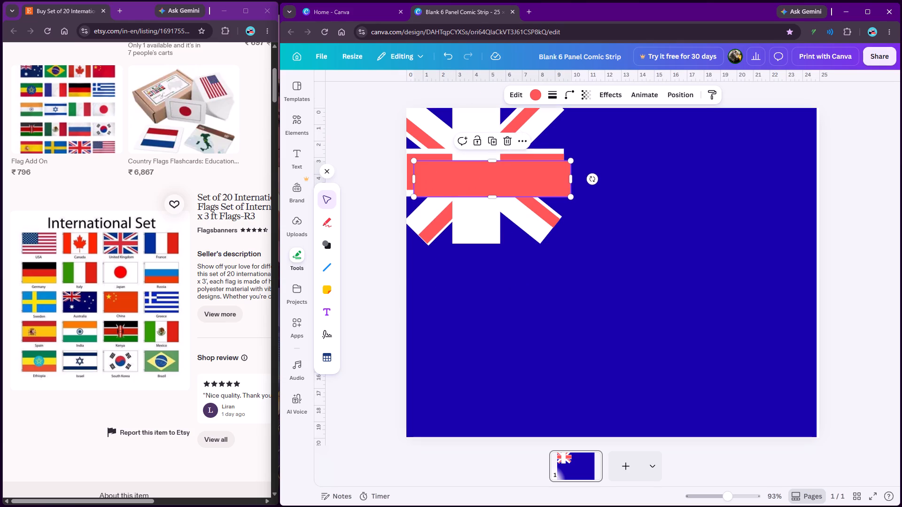
left_click_drag(594, 180, 577, 200)
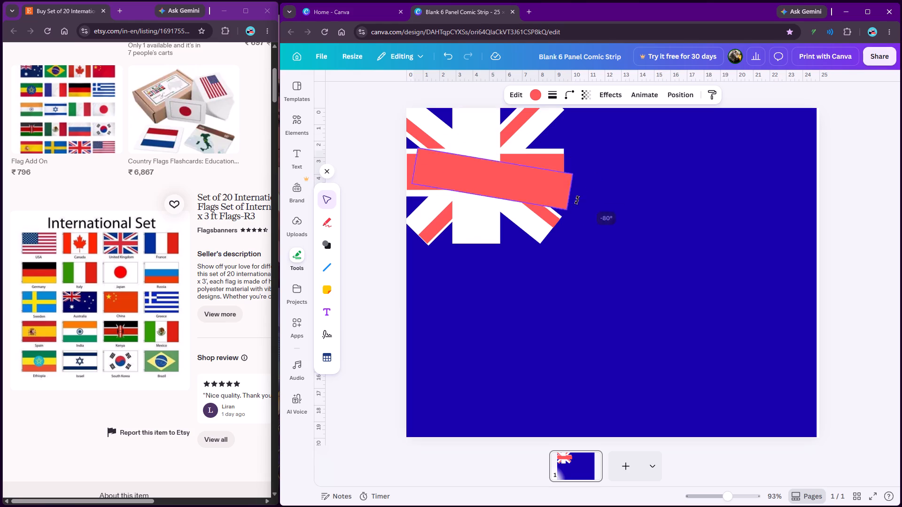
left_click_drag(577, 200, 491, 227)
Centre the vertical red bar on the white vertical bar and resize it to match the white bar's full height.
left_click_drag(495, 162, 491, 177)
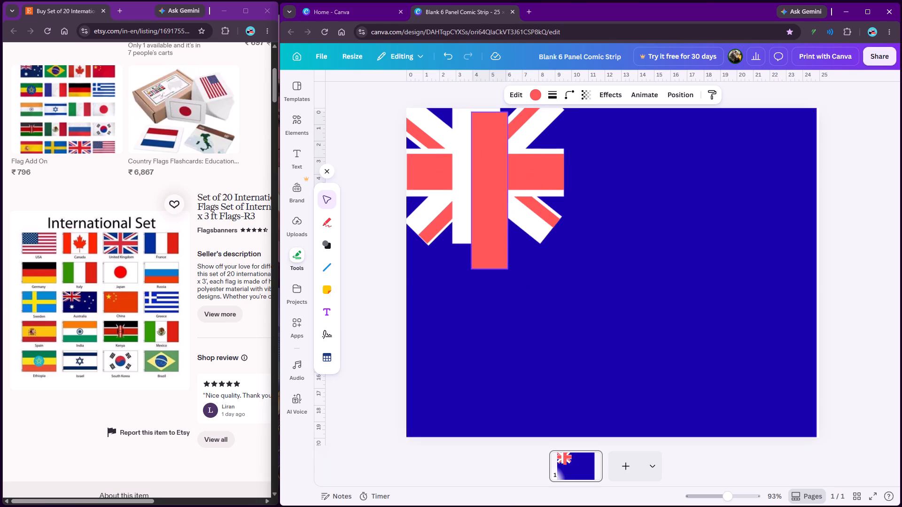
left_click_drag(491, 177, 484, 208)
left_click_drag(487, 147, 482, 173)
left_click_drag(485, 205, 482, 153)
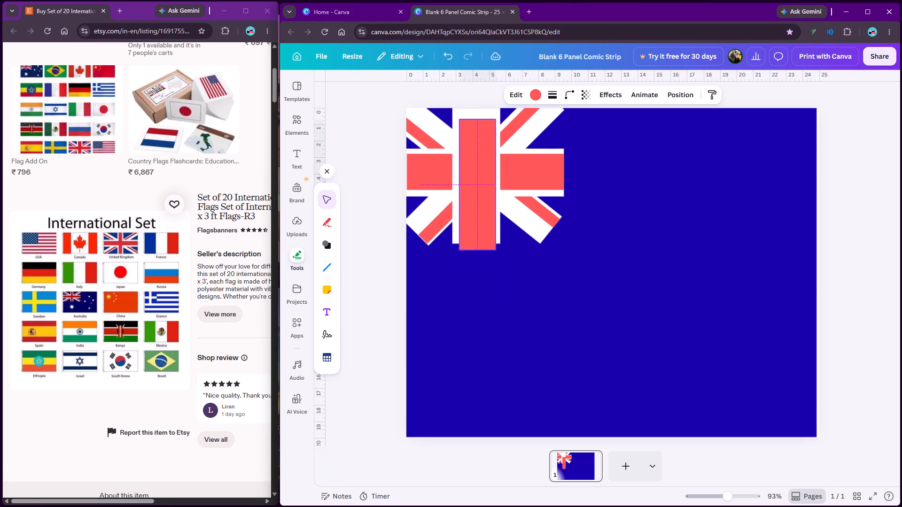
left_click_drag(482, 153, 478, 141)
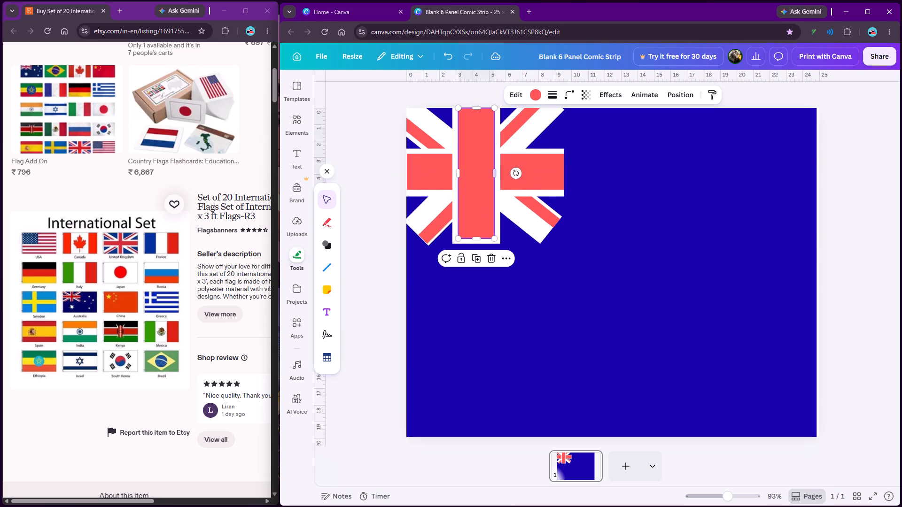
left_click(477, 239)
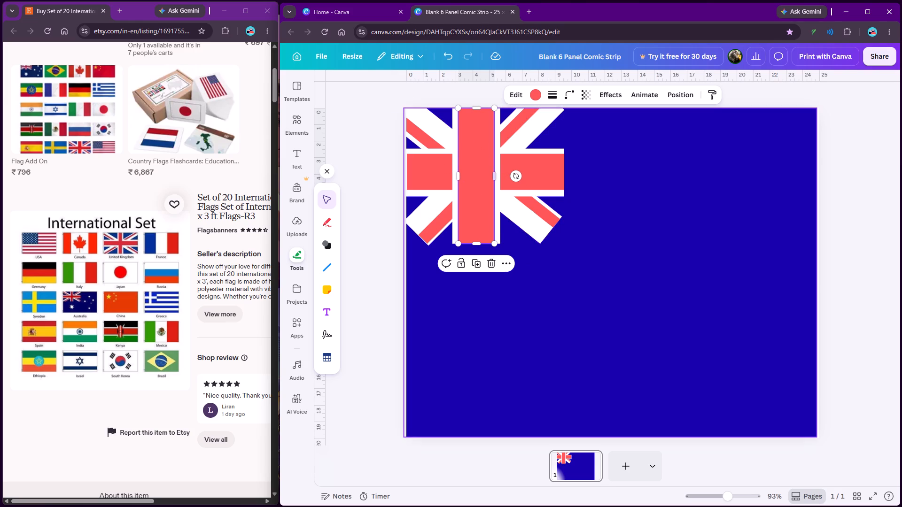
left_click(378, 186)
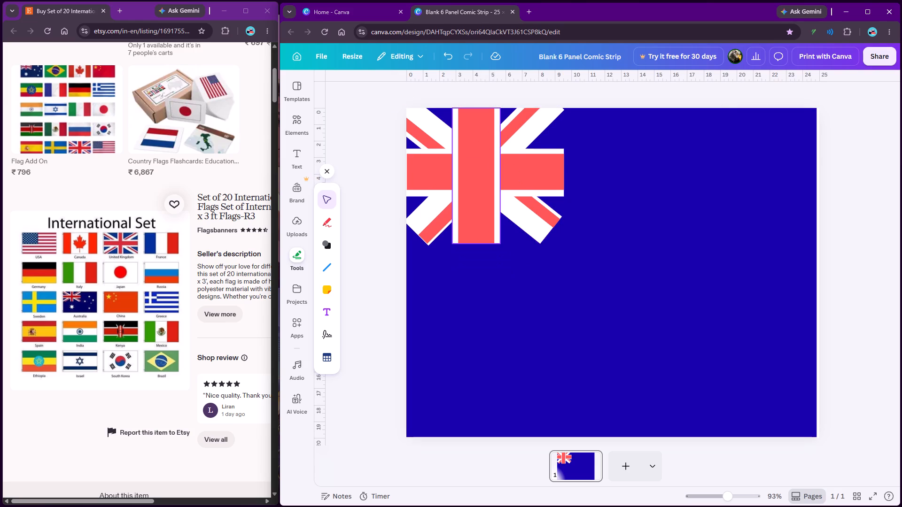
Bring the horizontal red bar to the front so it crosses over the vertical bars.
left_click(427, 171)
right_click(432, 169)
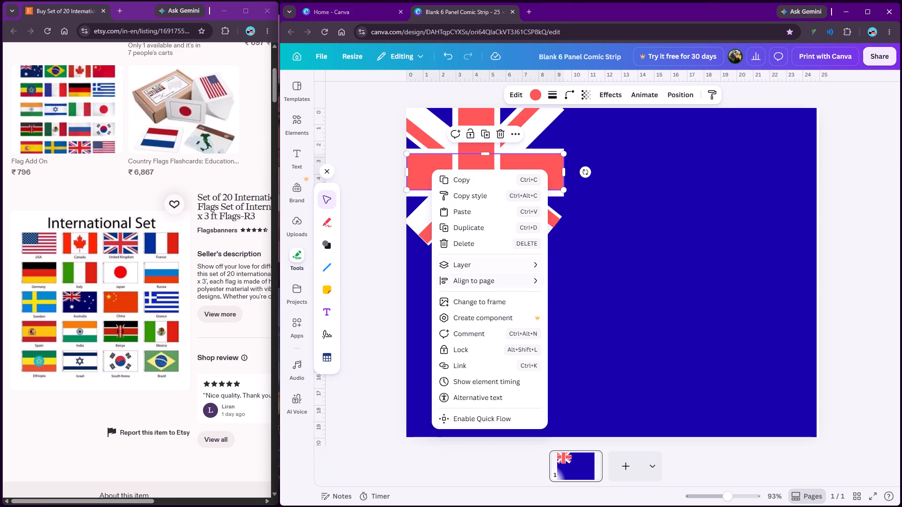
left_click(473, 269)
left_click(589, 267)
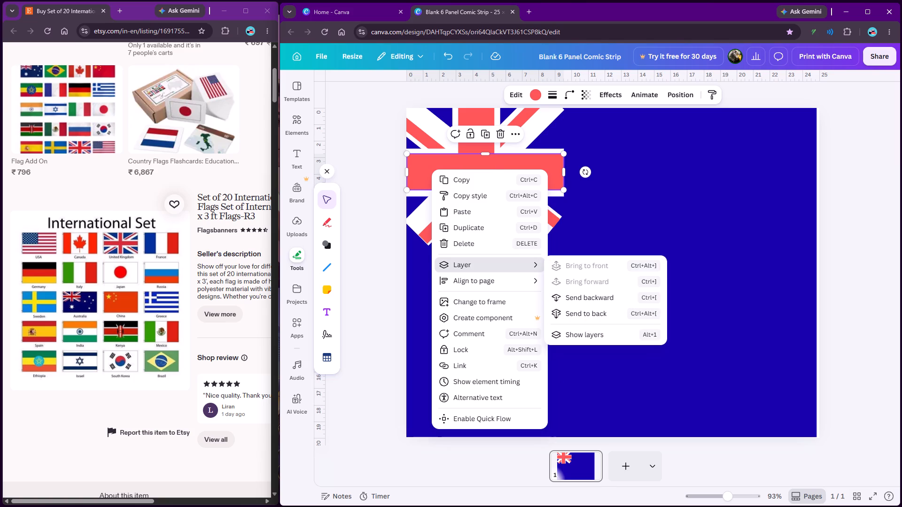
Add a six-pointed star to the blue field below the Union Jack.
double_click(370, 200)
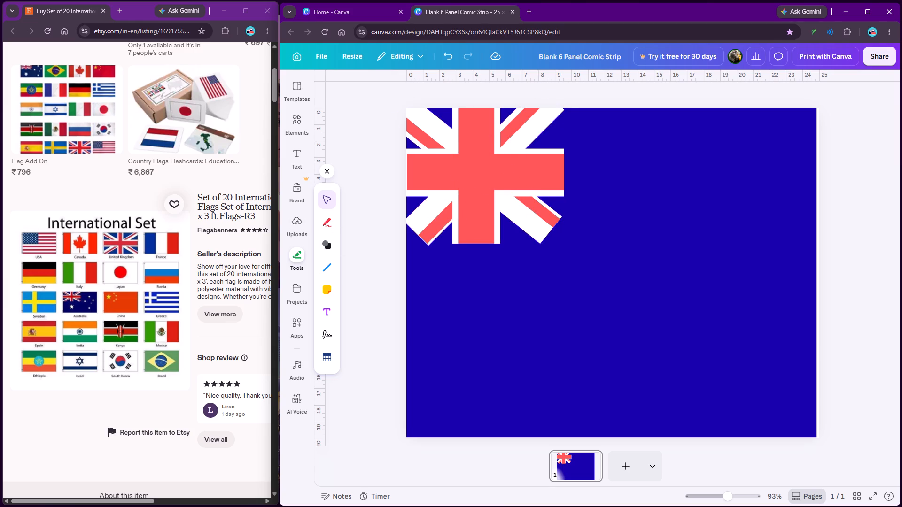
left_click(326, 242)
scroll(346, 266, "down", 4)
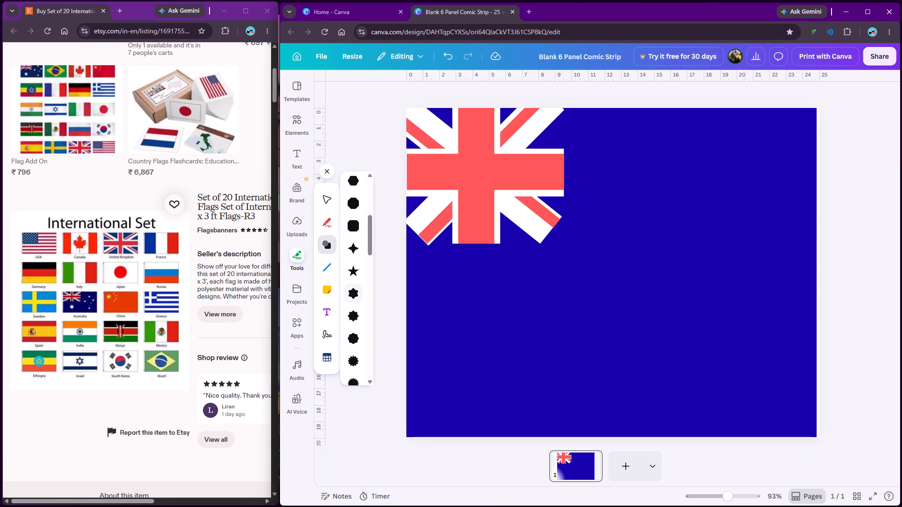
left_click(355, 293)
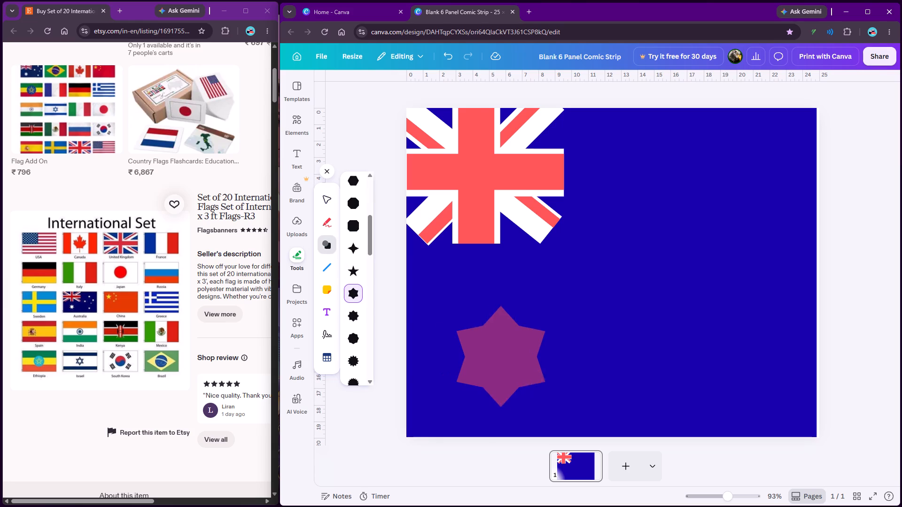
left_click(442, 283)
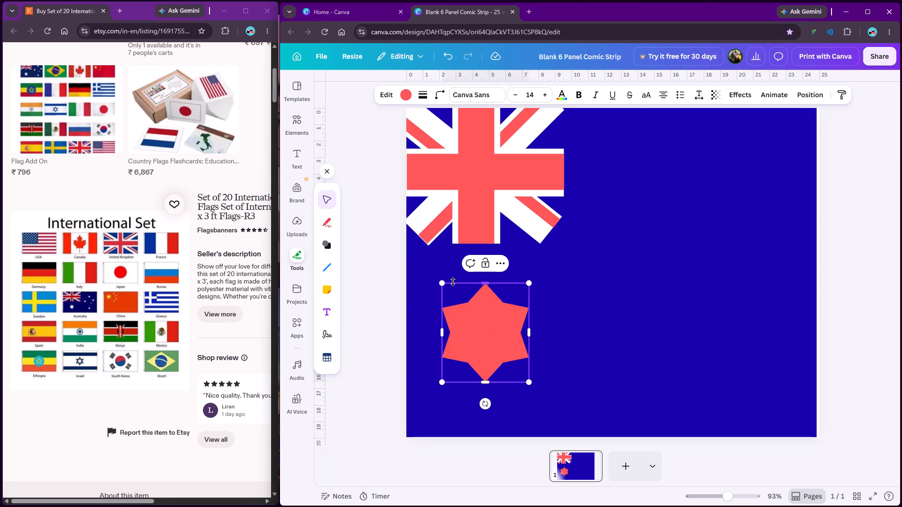
left_click(559, 321)
left_click_drag(498, 328, 492, 325)
Recolour the six-pointed star white.
left_click(533, 94)
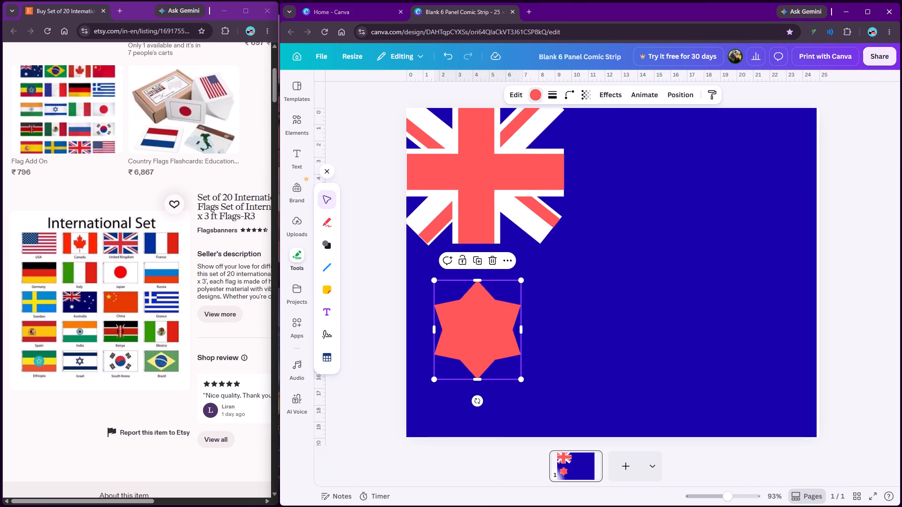
left_click(439, 151)
left_click_drag(470, 86, 466, 86)
left_click(461, 84)
left_click(352, 146)
left_click(370, 205)
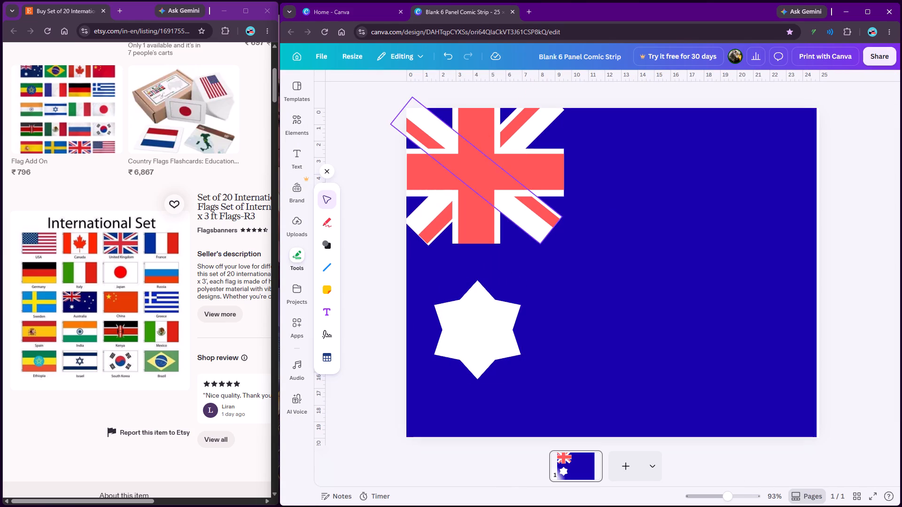
Shrink the six-pointed star to roughly half size and centre it beneath the Union Jack's upright cross.
left_click(485, 324)
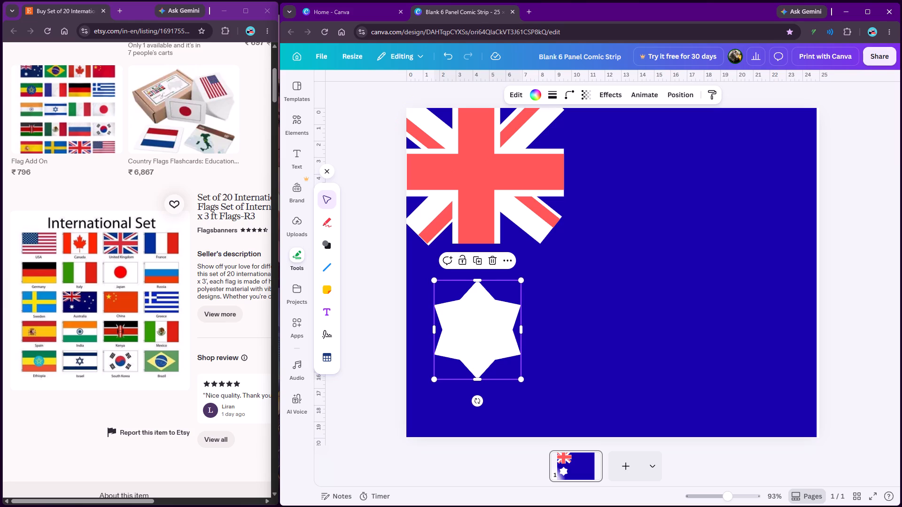
left_click_drag(523, 378, 483, 343)
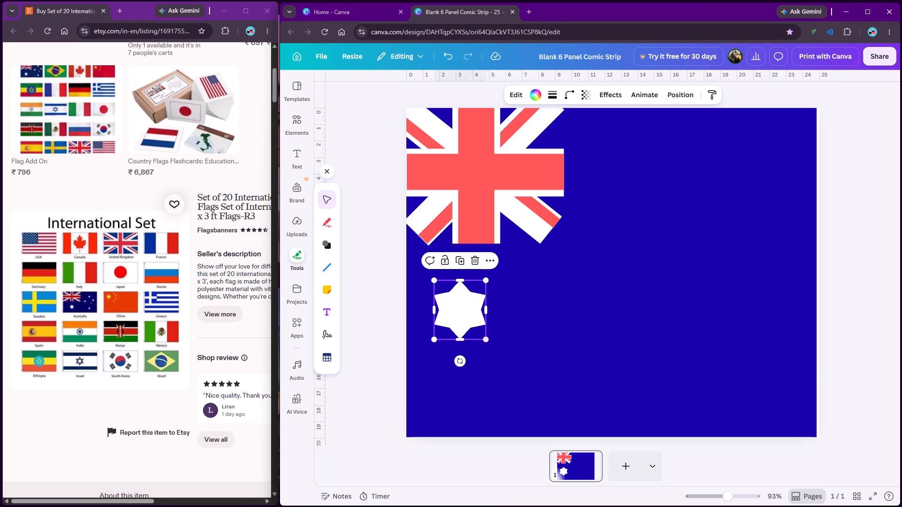
left_click_drag(463, 310, 479, 323)
Add a five-pointed star, shrink it to about half size, and place it in the upper part of the flag's right half.
left_click(330, 244)
scroll(355, 285, "down", 3)
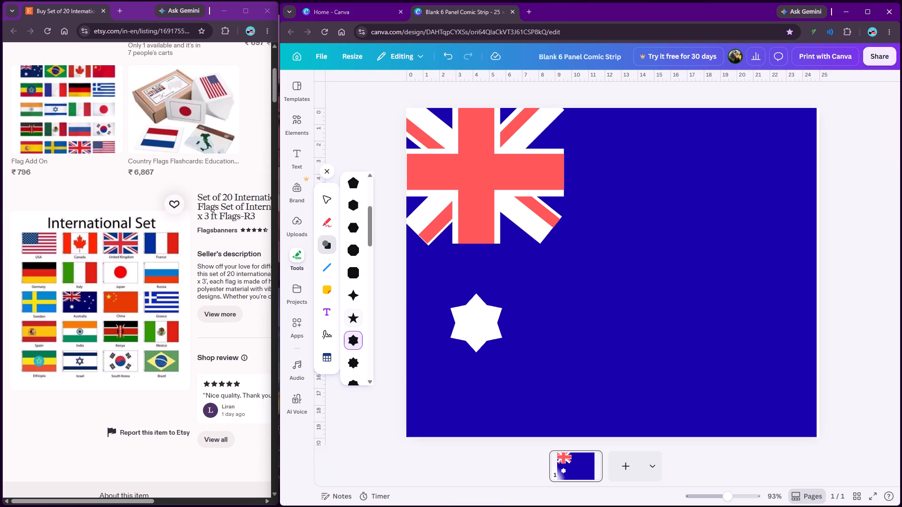
left_click(353, 314)
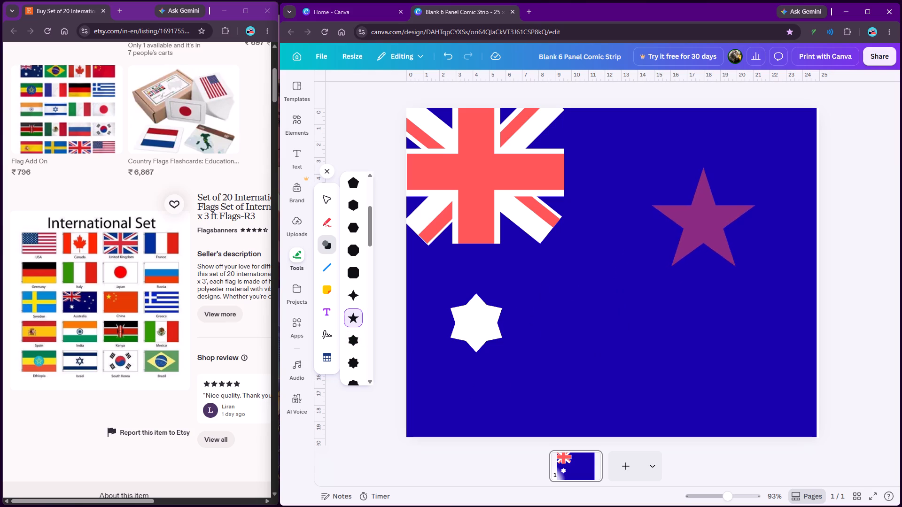
left_click(655, 161)
left_click_drag(756, 258, 732, 235)
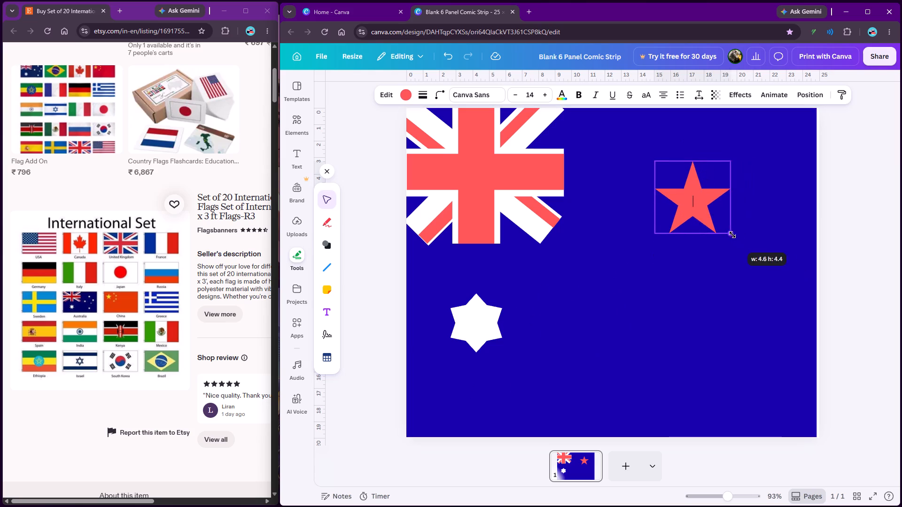
left_click_drag(732, 235, 713, 202)
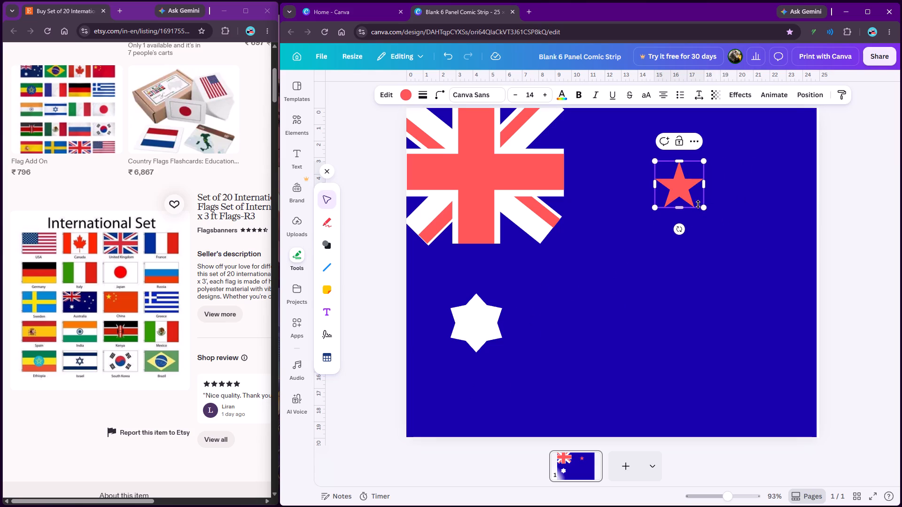
left_click(700, 204)
left_click_drag(683, 189, 692, 189)
left_click(720, 197)
left_click_drag(684, 182, 699, 172)
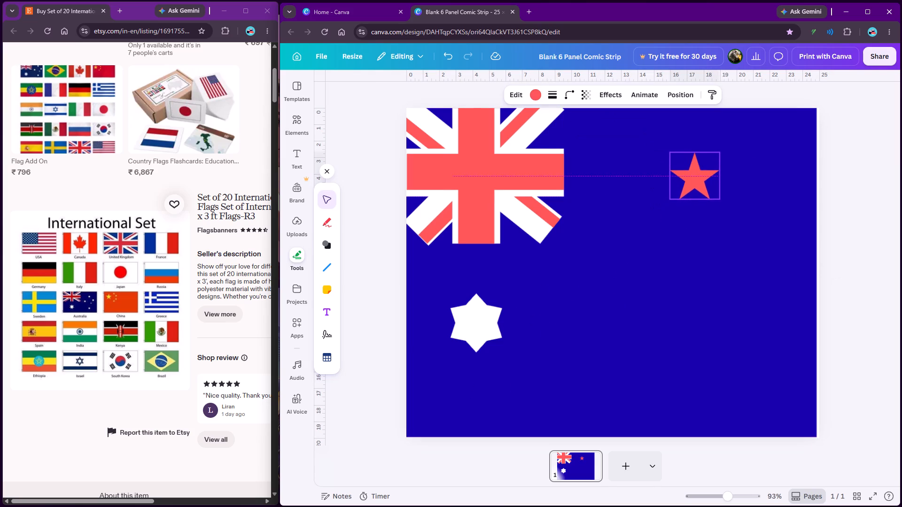
left_click_drag(699, 172, 703, 171)
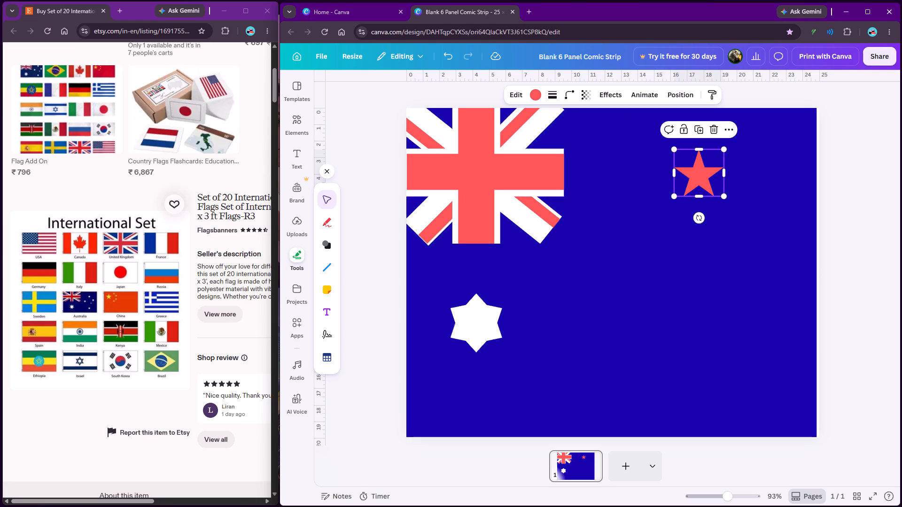
Recolour the five-pointed star white.
left_click(535, 95)
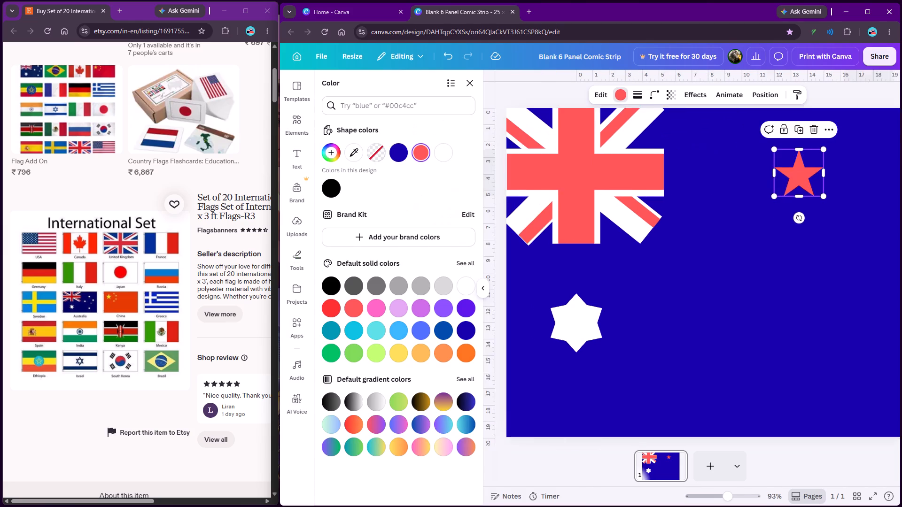
left_click(451, 284)
left_click(461, 284)
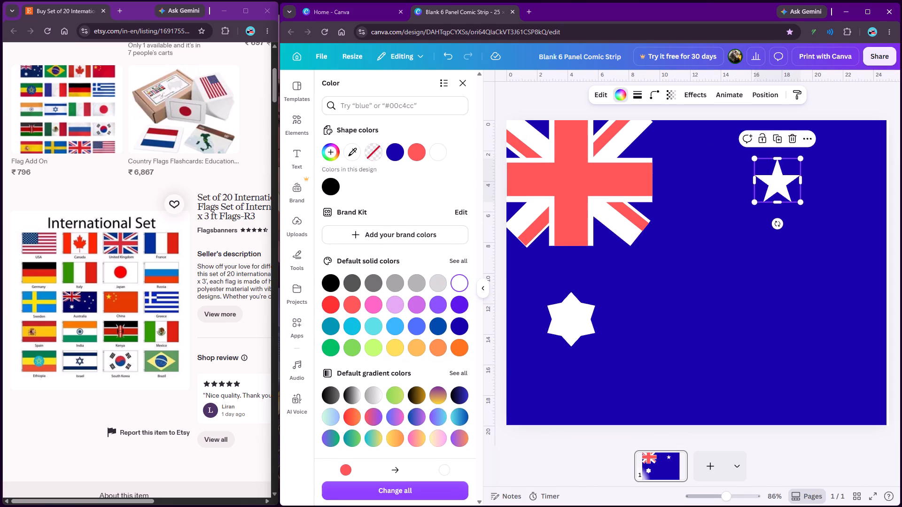
left_click(467, 88)
left_click(373, 146)
Duplicate the white five-pointed star and place the copy lower and to the right, near the flag's right edge.
left_click(699, 174)
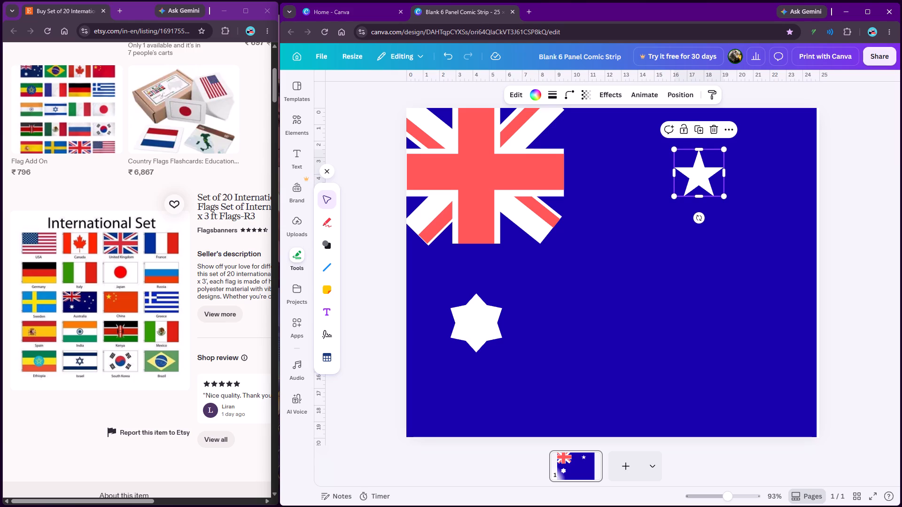
key("ctrl+d")
left_click_drag(702, 179, 767, 215)
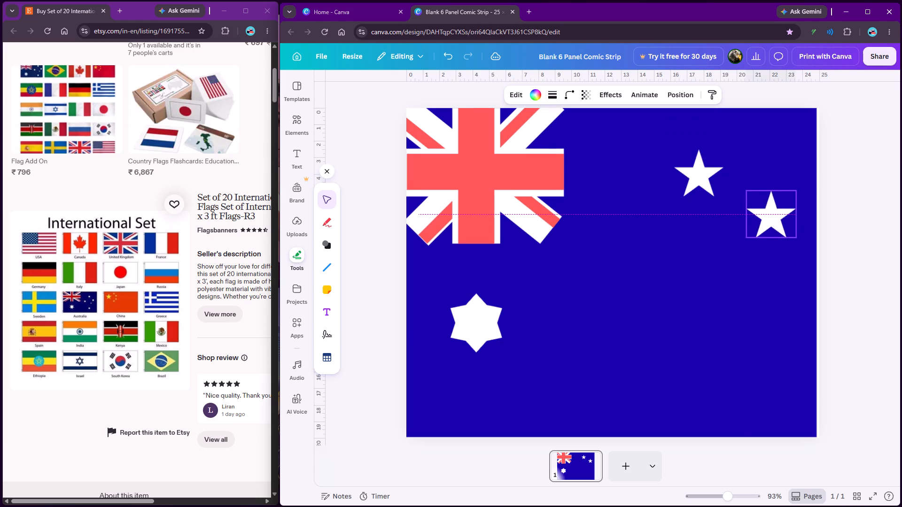
left_click_drag(767, 215, 769, 215)
Duplicate the right-hand star, place the copy below and between the two stars, and shrink it to about half size.
key("ctrl+d")
left_click_drag(773, 223, 726, 269)
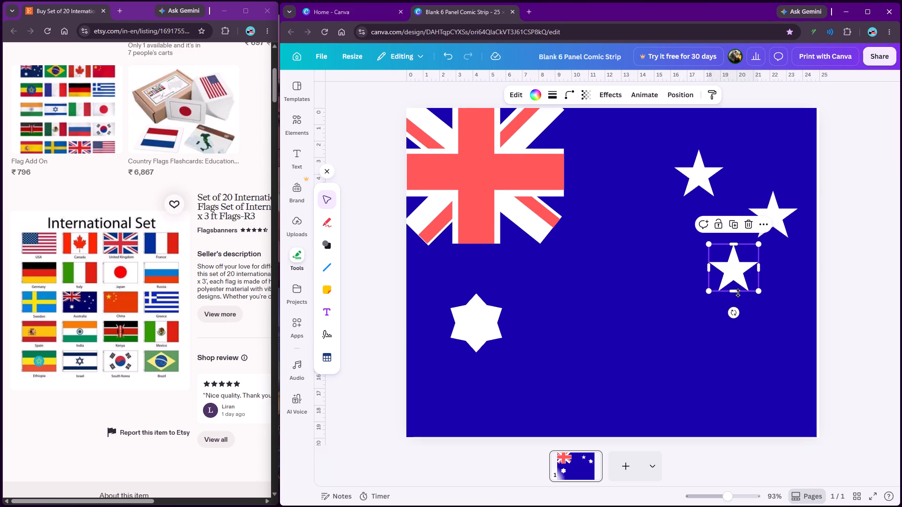
left_click_drag(756, 290, 723, 273)
left_click_drag(720, 256, 729, 260)
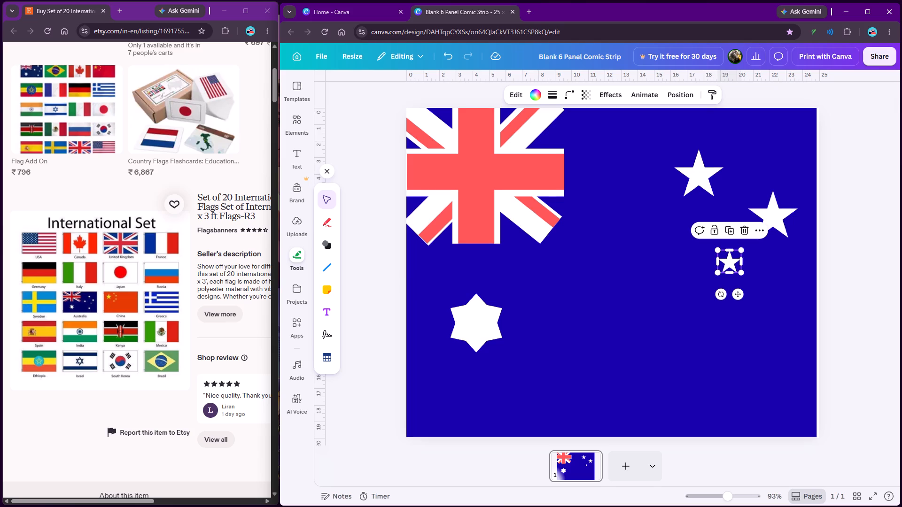
Make the top and right-hand five-pointed stars slightly smaller and nudge each back into position.
left_click(691, 175)
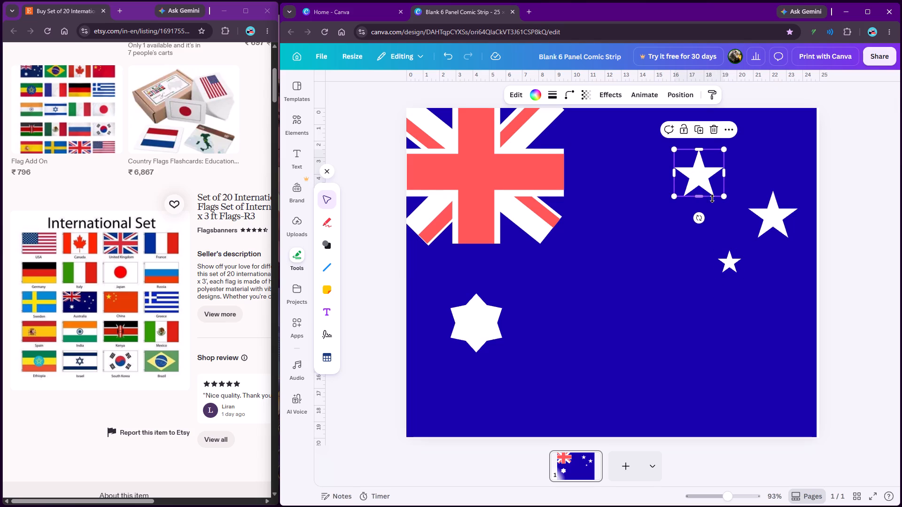
left_click_drag(723, 196, 706, 186)
left_click_drag(693, 172, 699, 172)
left_click(767, 216)
left_click_drag(798, 237, 778, 222)
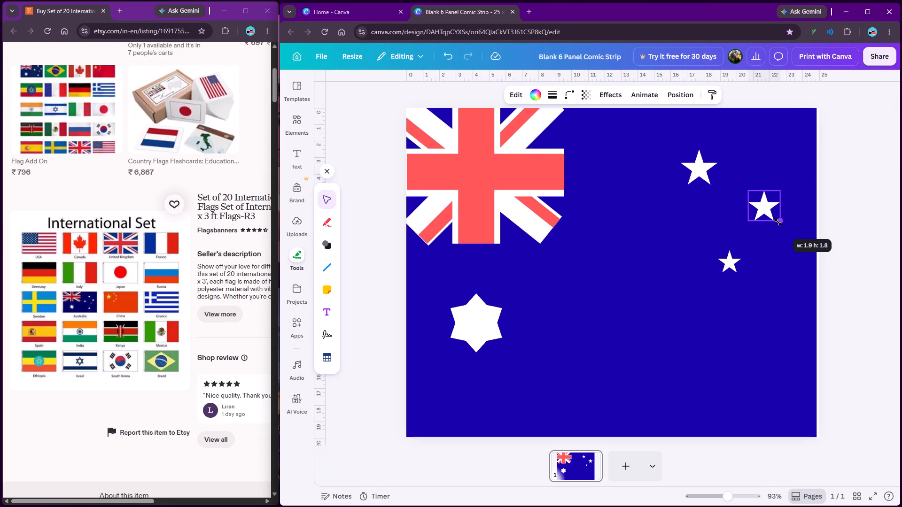
left_click_drag(778, 222, 787, 231)
left_click(768, 212)
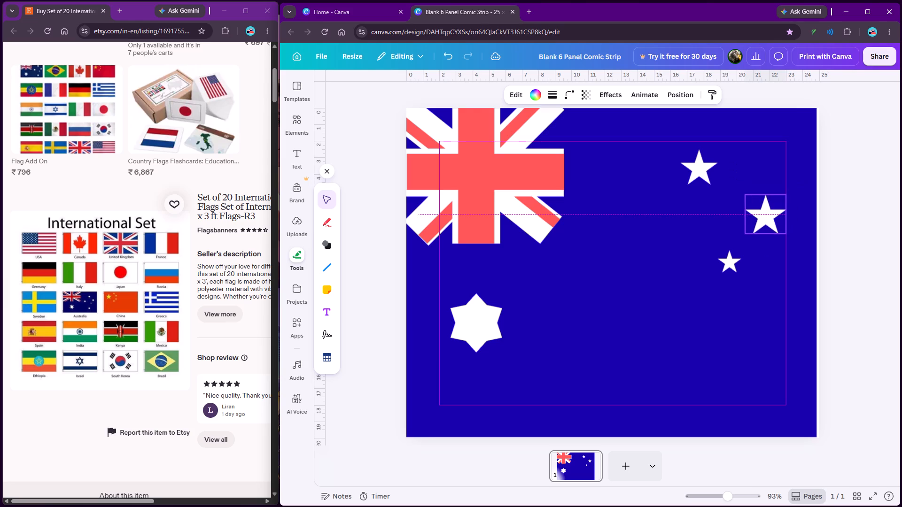
Duplicate the top five-pointed star and place the copy lower and to the left, between it and the Union Jack.
left_click(701, 166)
key("ctrl+d")
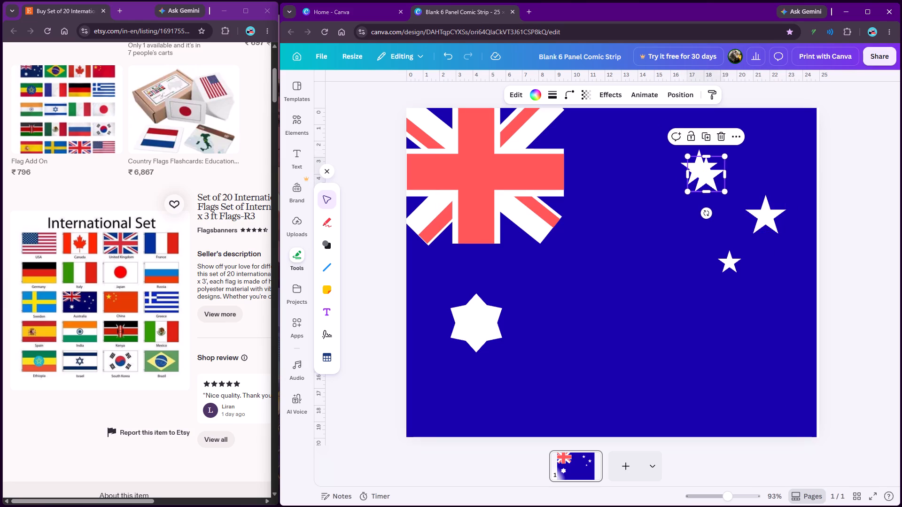
left_click_drag(705, 171, 631, 226)
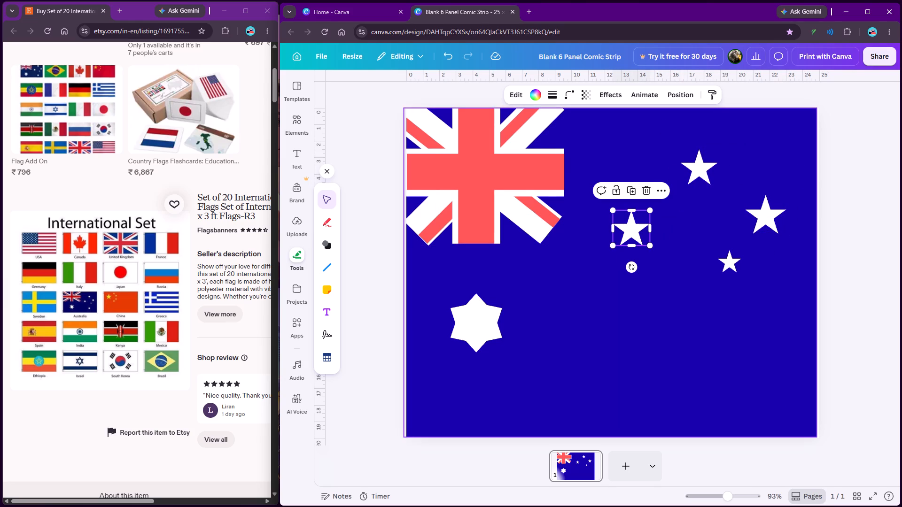
Duplicate the small five-pointed star and place the copy just below and left of the right-hand star.
left_click(729, 262)
key("ctrl+d")
left_click_drag(735, 270, 730, 234)
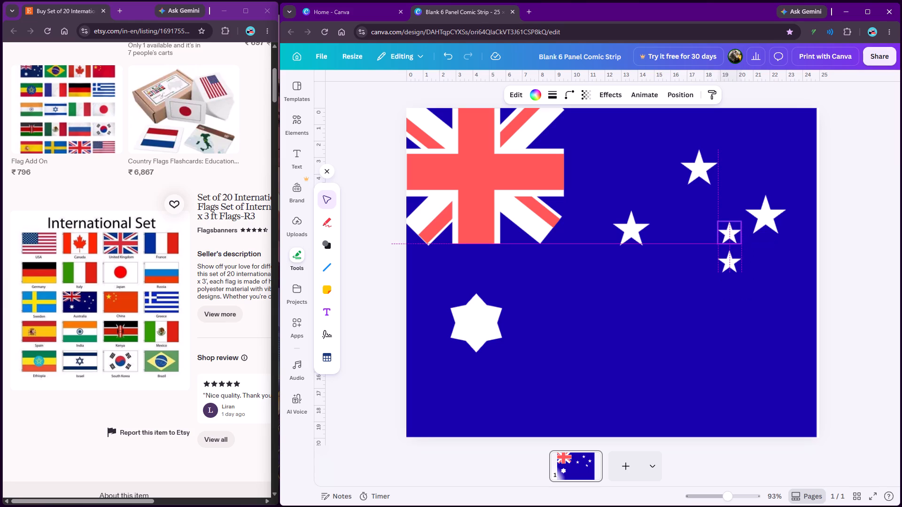
left_click_drag(730, 234, 732, 234)
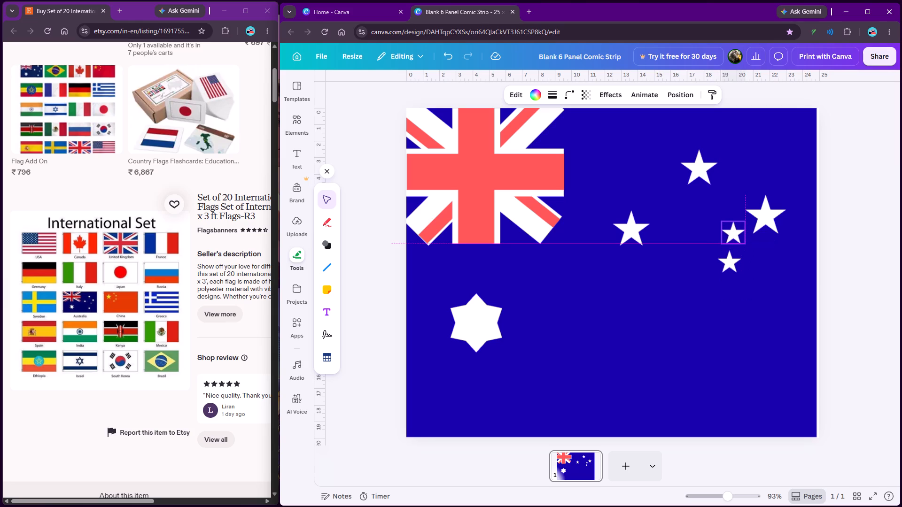
left_click_drag(732, 234, 733, 236)
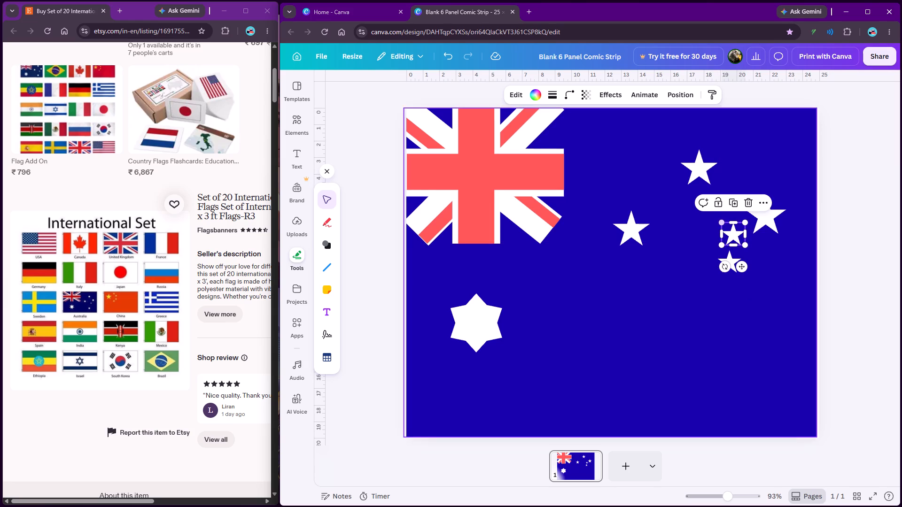
left_click_drag(733, 232, 740, 241)
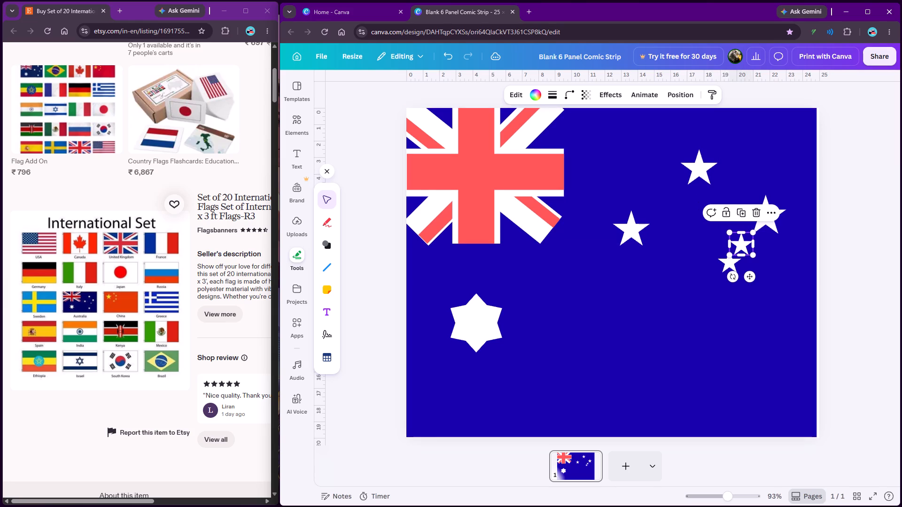
Move the original small star down to the lower part of the right half, beneath the top star.
left_click(724, 299)
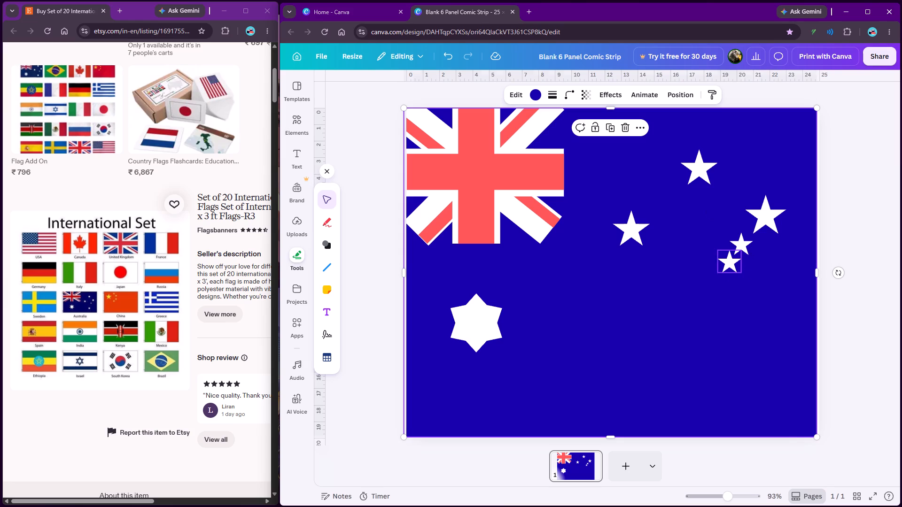
left_click_drag(728, 261, 704, 331)
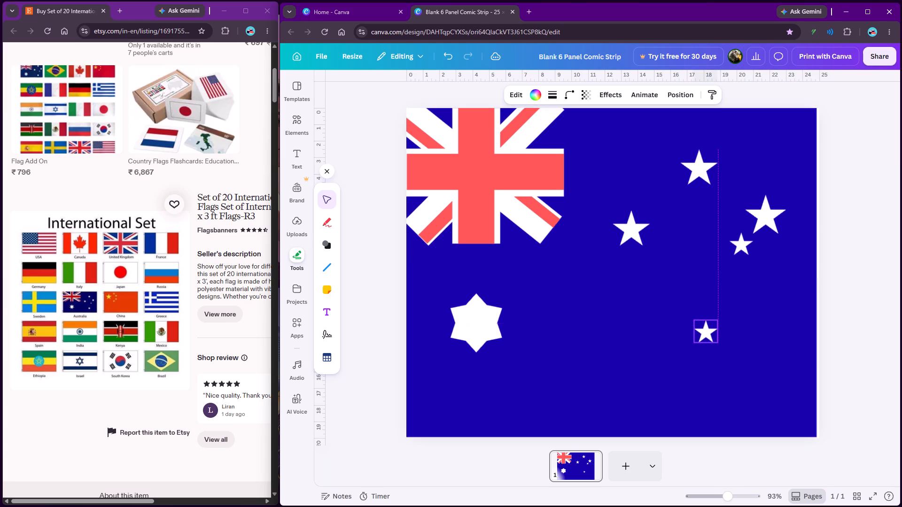
left_click_drag(704, 331, 704, 325)
left_click(747, 326)
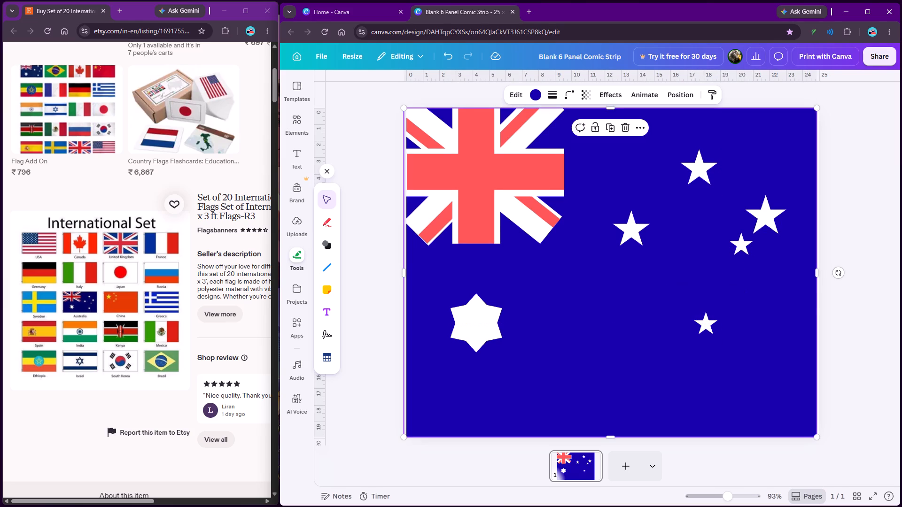
Slightly narrow the Union Jack's white rising diagonal and shift its lower red stripe up and left to fit within it.
left_click(352, 143)
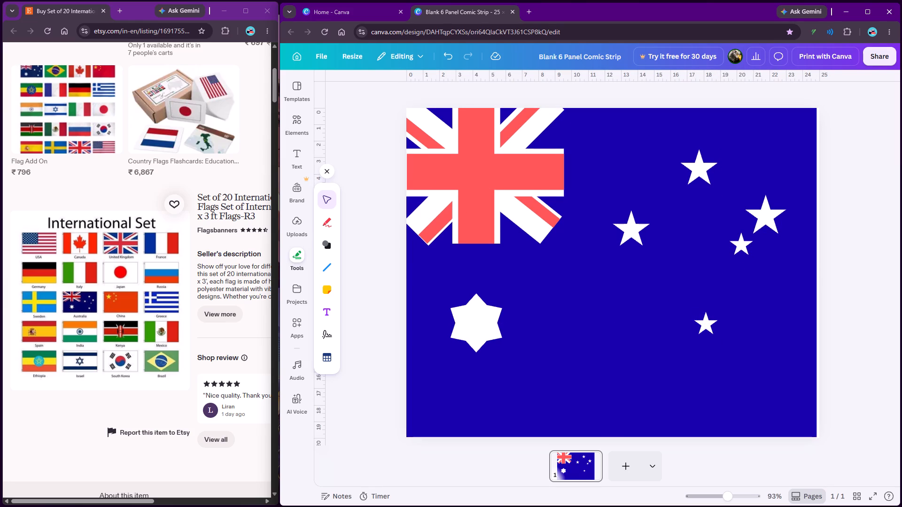
left_click(534, 133)
left_click_drag(496, 177, 489, 178)
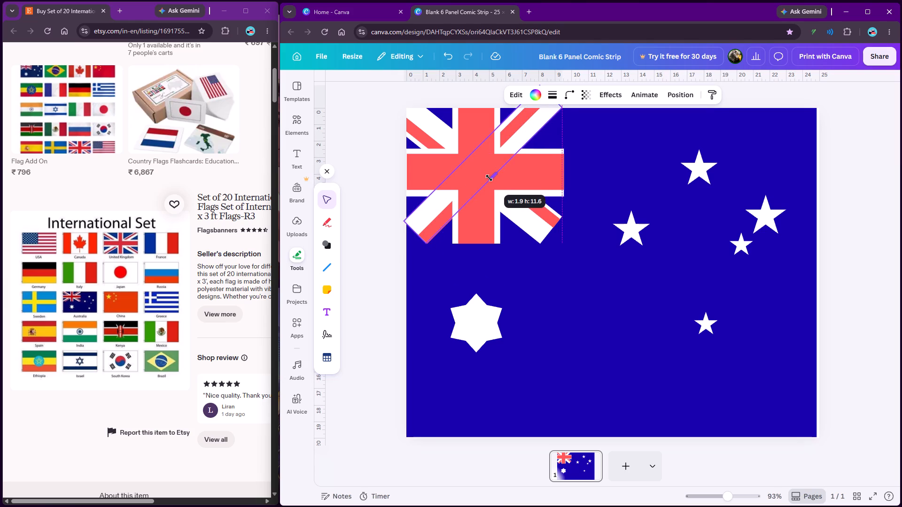
left_click_drag(489, 178, 485, 180)
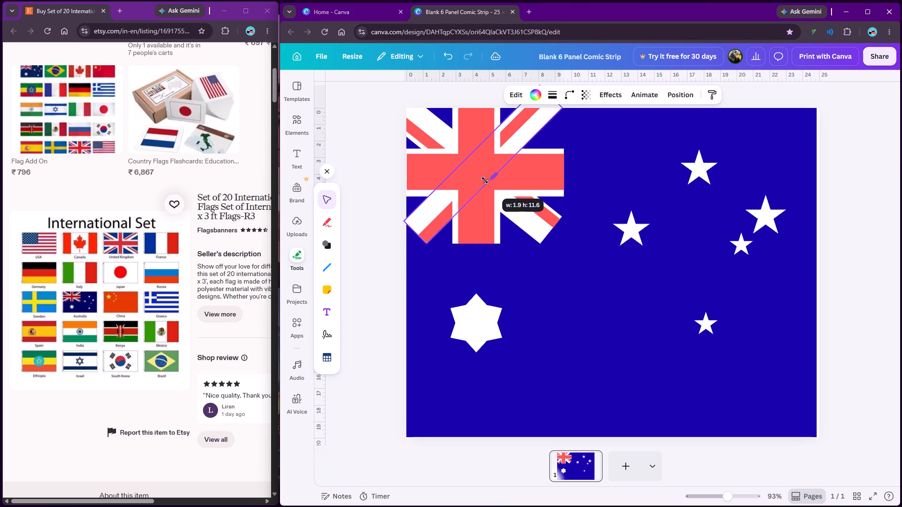
left_click_drag(485, 180, 483, 182)
left_click(436, 221)
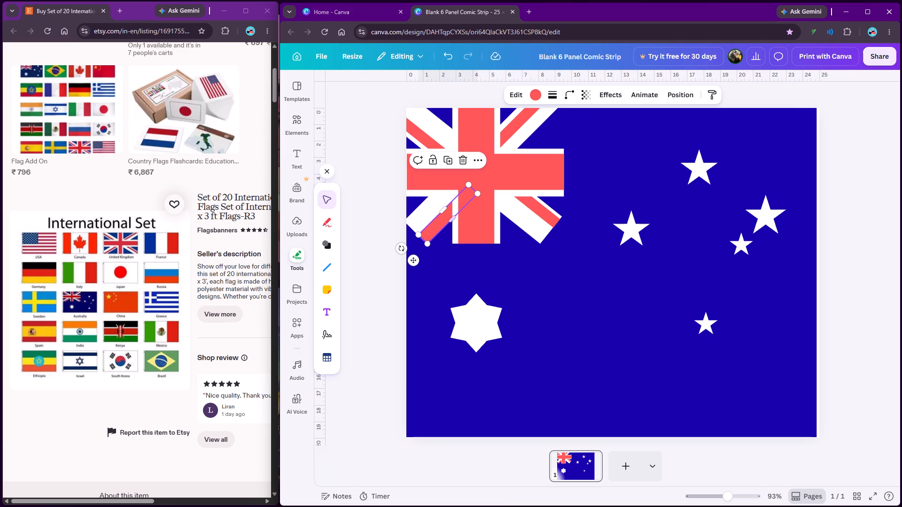
left_click_drag(436, 223, 431, 217)
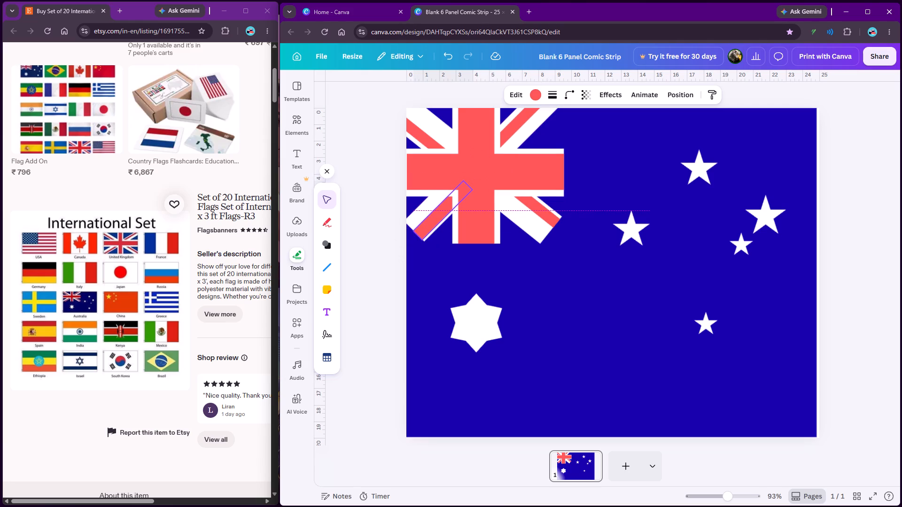
left_click_drag(431, 217, 431, 217)
left_click(616, 208)
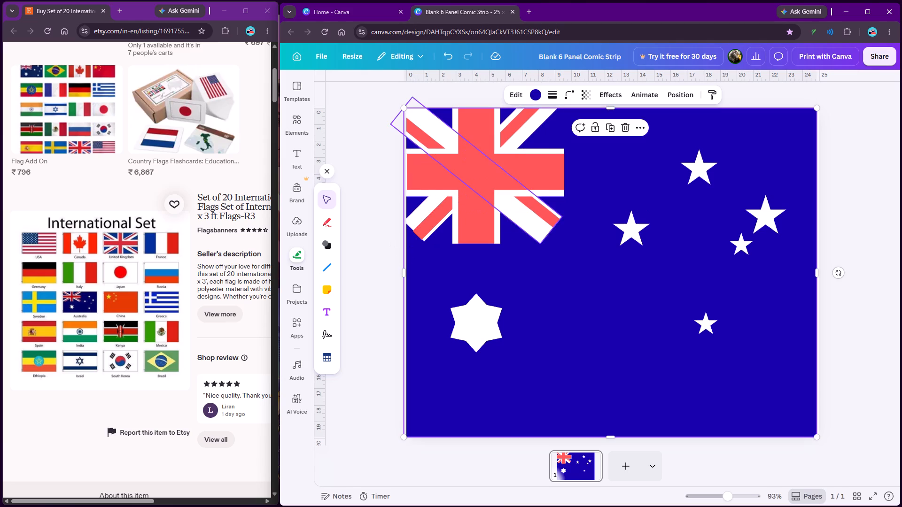
Slightly narrow the Union Jack's white falling diagonal and nudge its upper red stripe into line.
left_click(529, 221)
left_click_drag(467, 186, 472, 181)
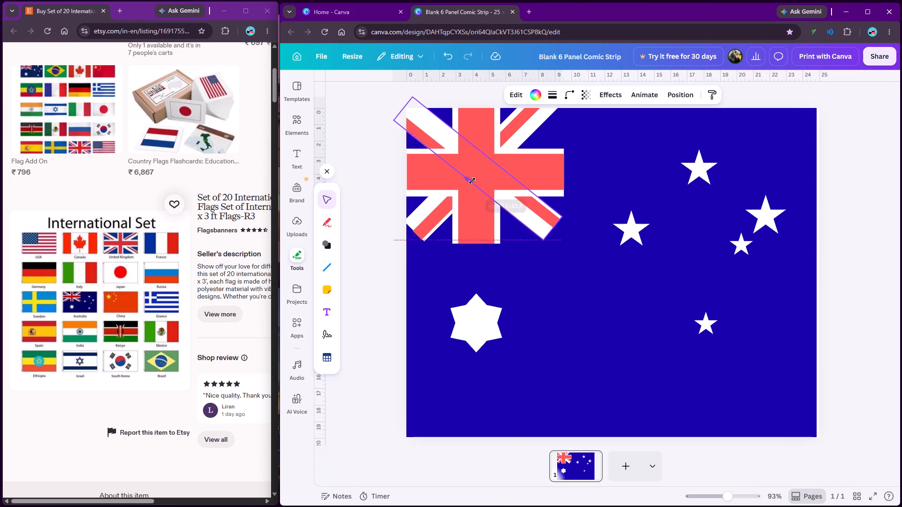
left_click_drag(472, 181, 472, 185)
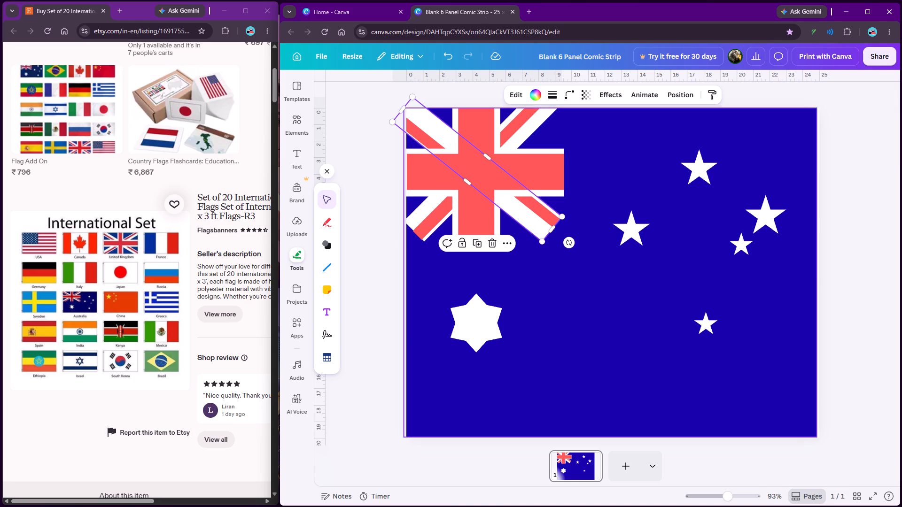
left_click(593, 198)
left_click(432, 124)
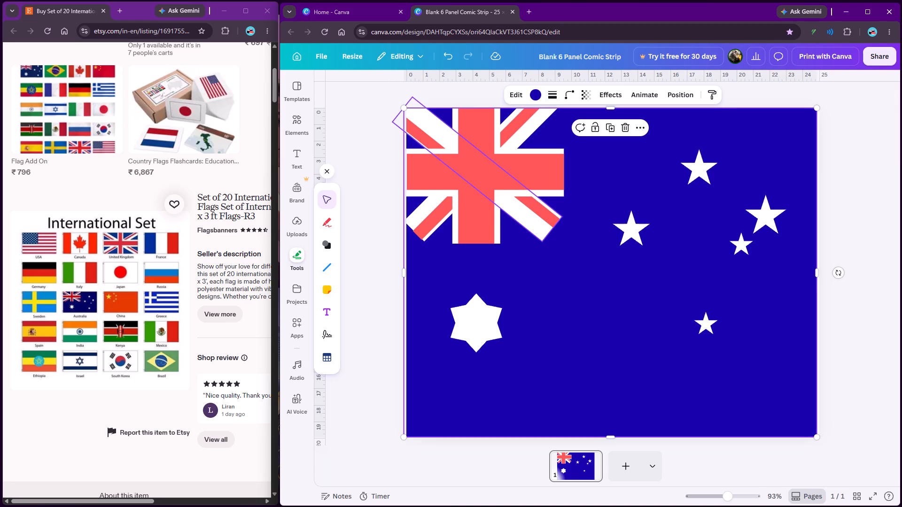
left_click(425, 136)
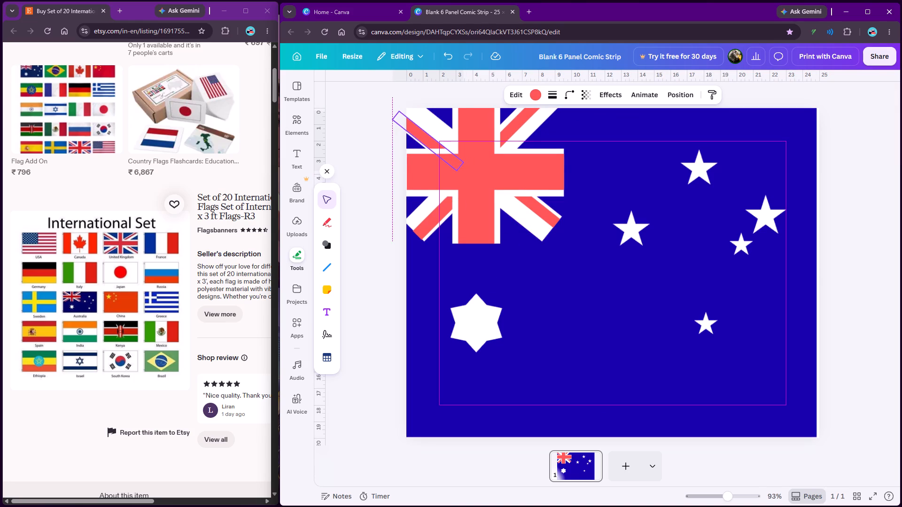
left_click(597, 159)
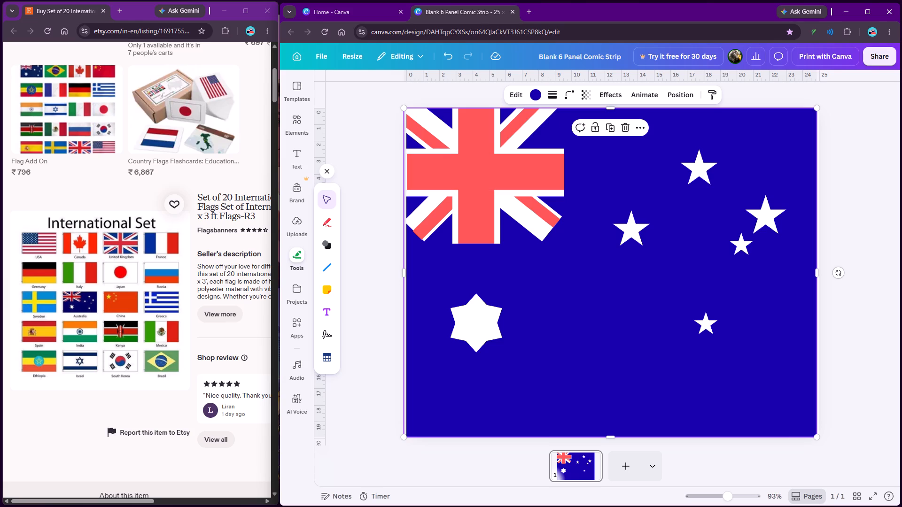
Shorten the white and red horizontal bars of the Union Jack at their outer end, keeping the blue background in place.
left_click(538, 148)
left_click_drag(567, 172, 559, 173)
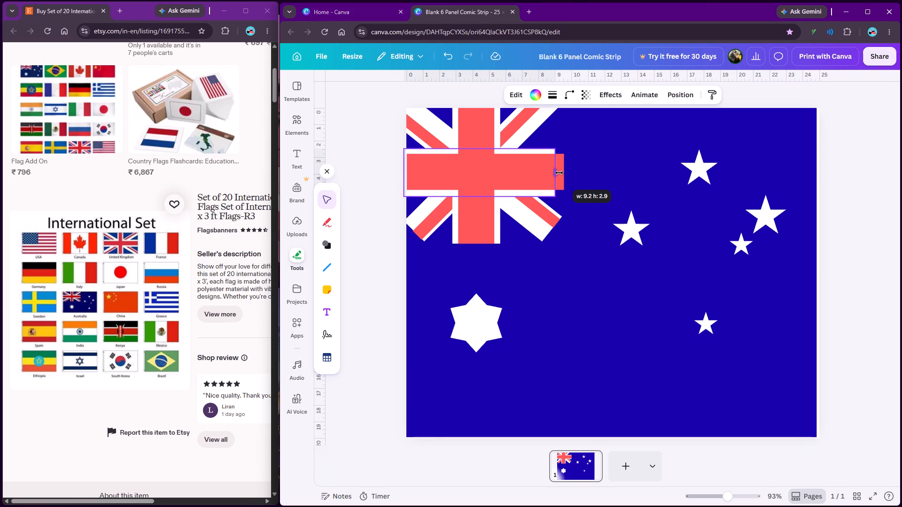
left_click_drag(559, 173, 561, 173)
left_click(541, 177)
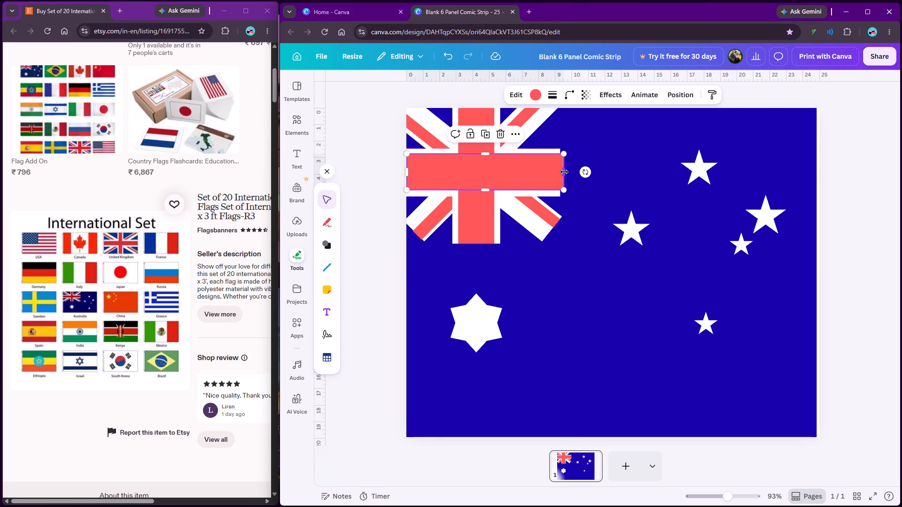
left_click_drag(564, 172, 560, 172)
left_click(375, 135)
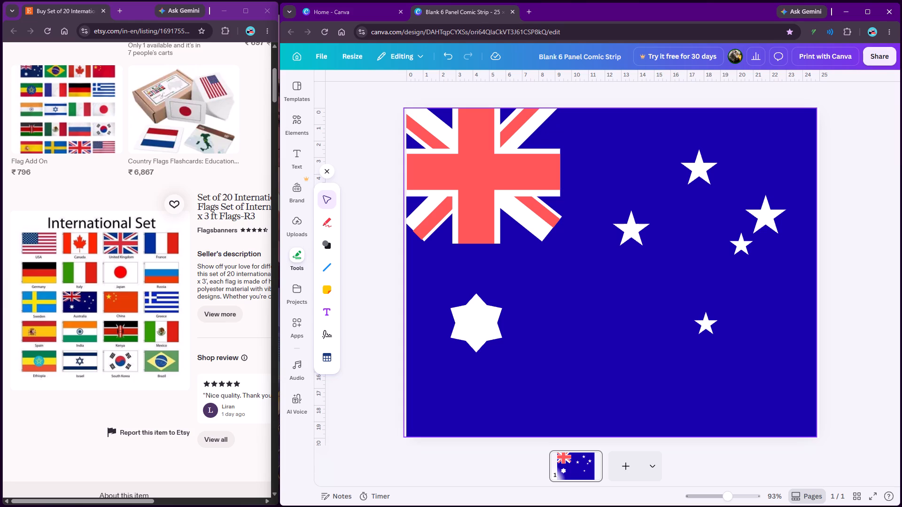
left_click(550, 253)
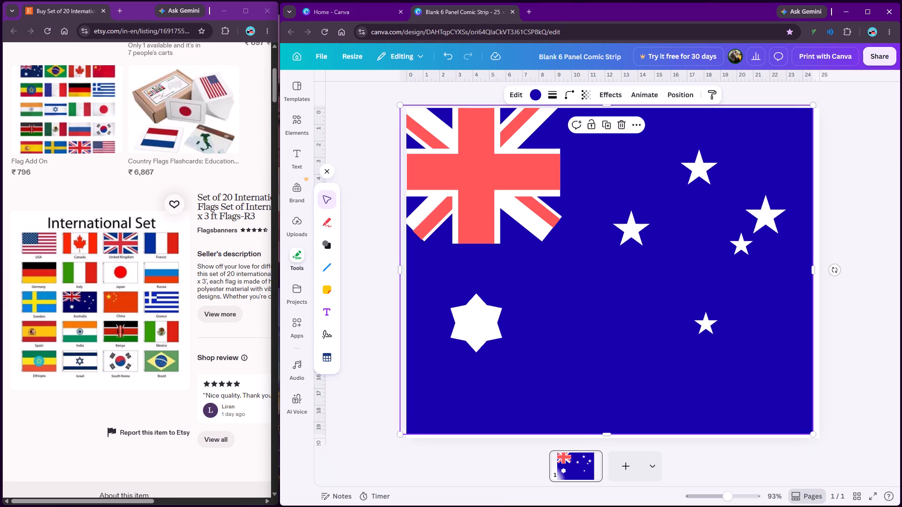
key("ctrl+z")
Select all the flag's shapes and apply the Drop shadow effect with direction 0.
left_click(319, 177)
left_click(356, 144)
left_click_drag(372, 112, 377, 115)
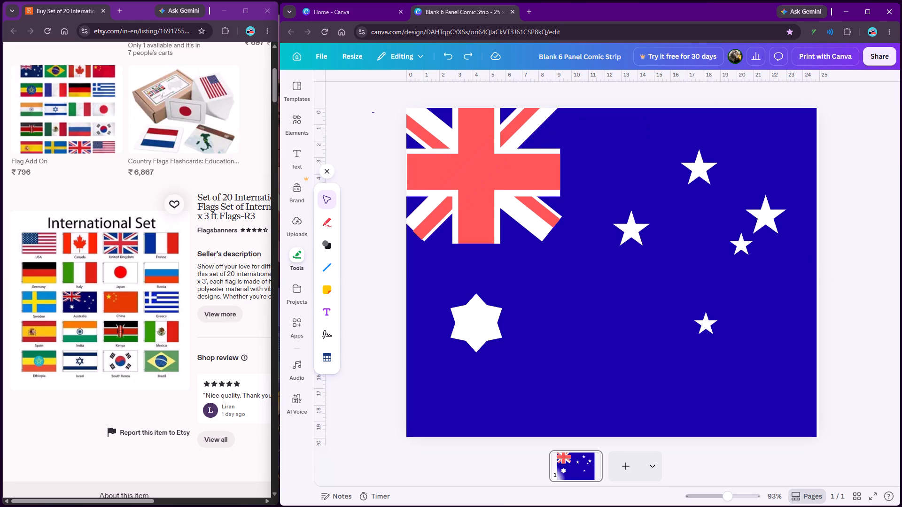
left_click_drag(377, 115, 778, 356)
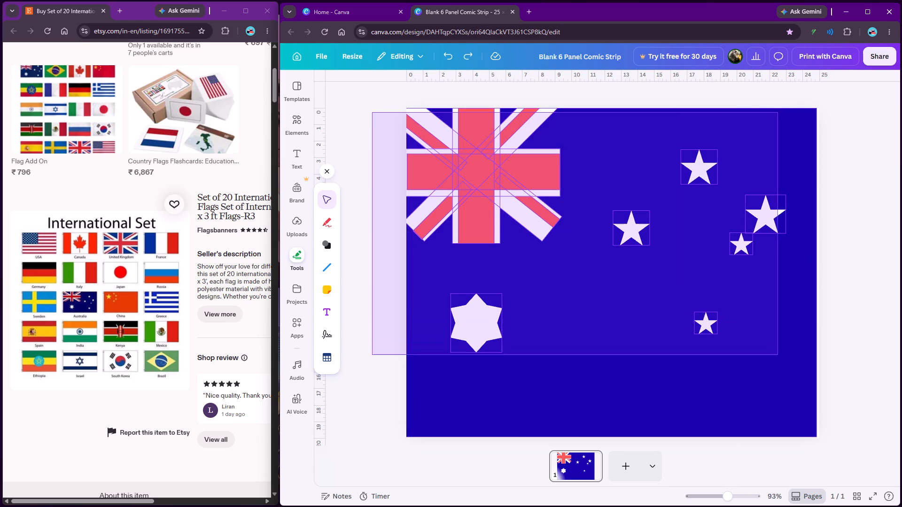
left_click_drag(778, 356, 797, 369)
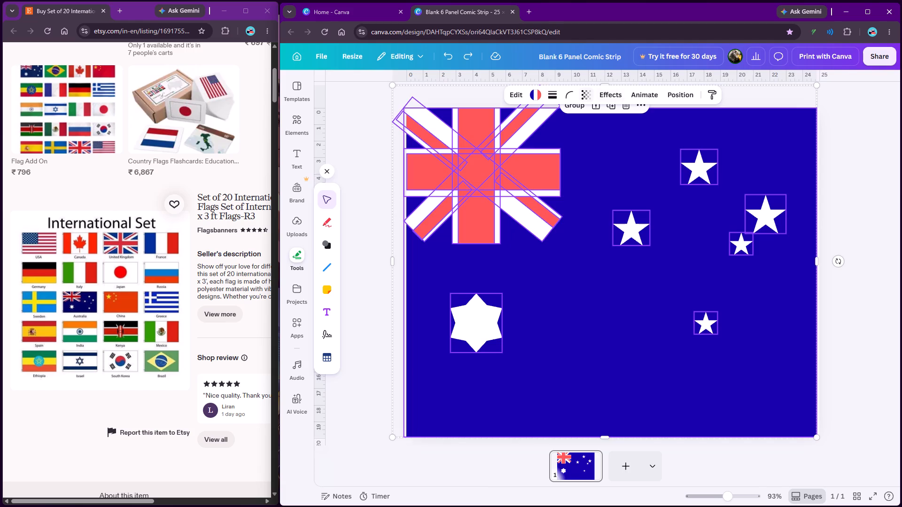
left_click(620, 95)
left_click(361, 120)
left_click(362, 179)
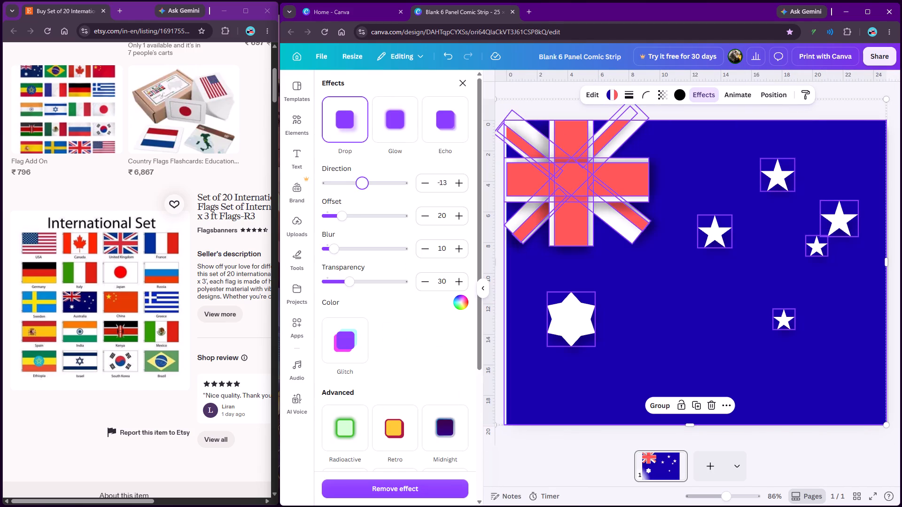
Set the drop shadow's offset to 0, blur to 6 and transparency to 100 for all the flag's shapes.
left_click_drag(342, 215, 330, 216)
left_click(332, 253)
left_click_drag(352, 286, 443, 291)
left_click_drag(335, 253, 350, 253)
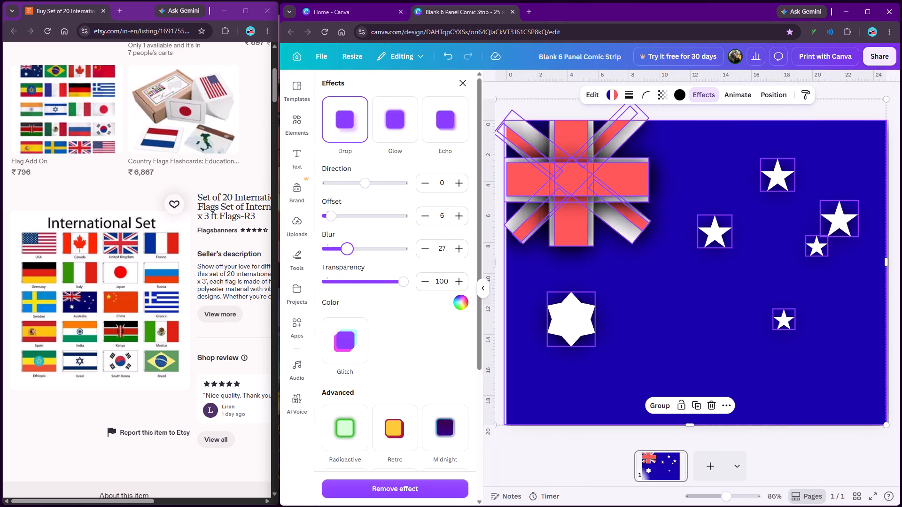
left_click_drag(350, 253, 330, 253)
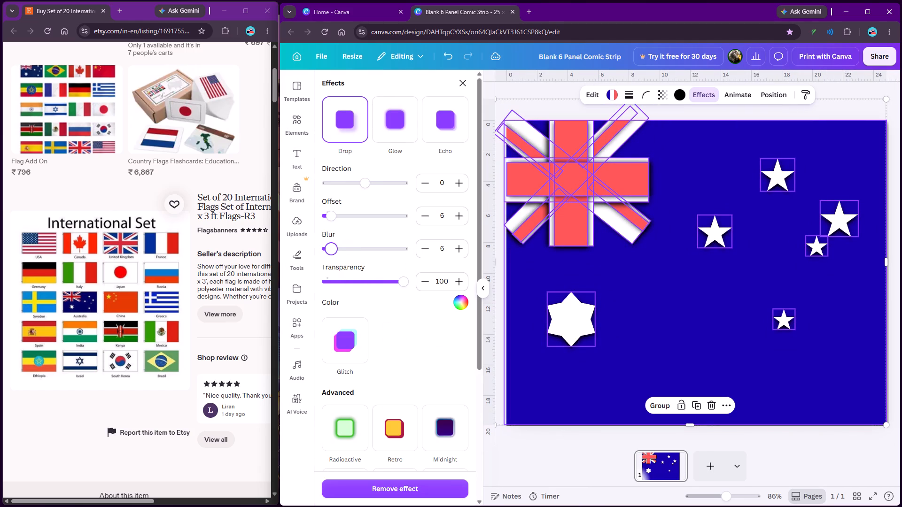
left_click_drag(333, 216, 355, 216)
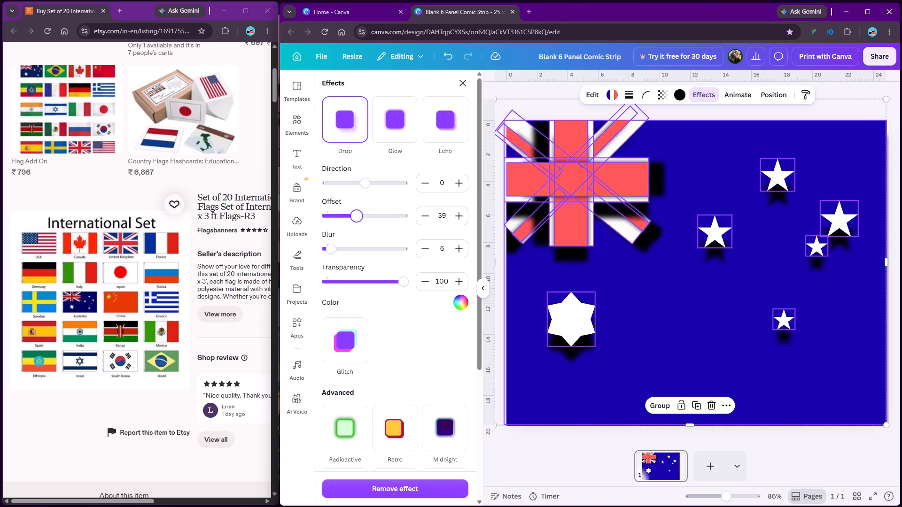
left_click_drag(355, 216, 331, 212)
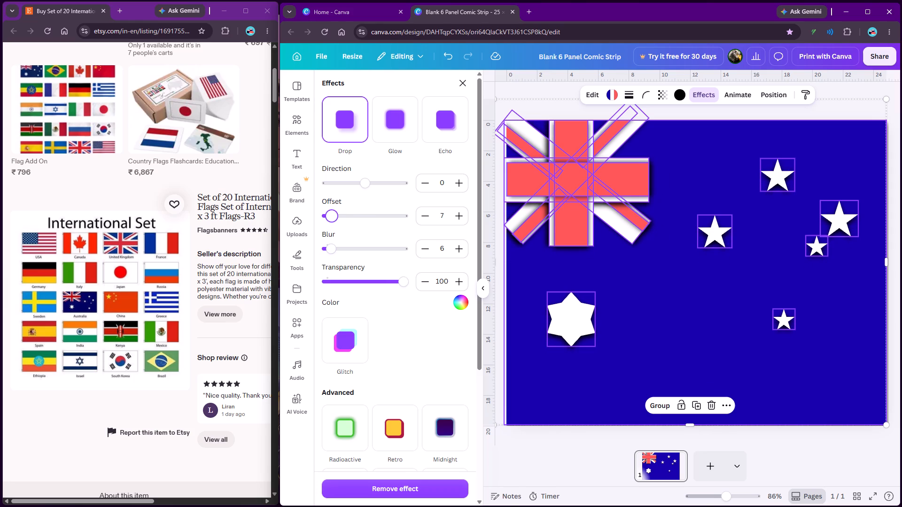
left_click_drag(330, 218, 312, 219)
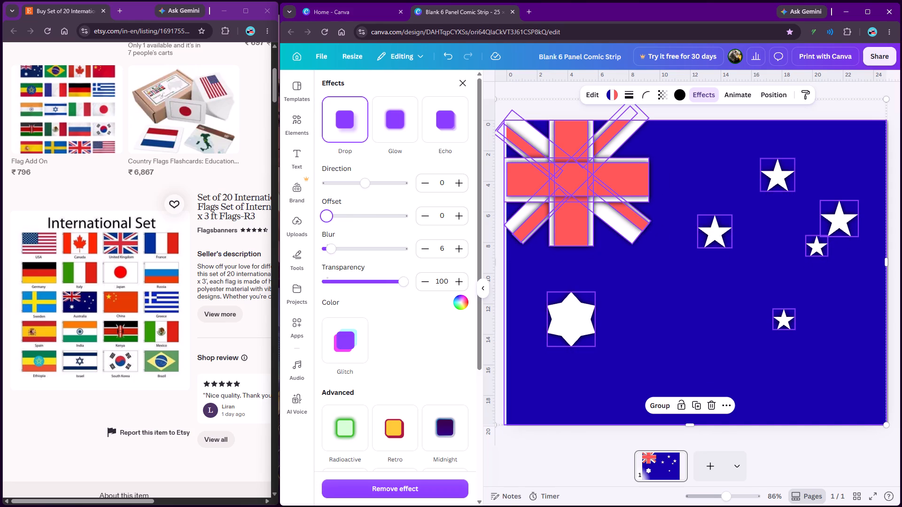
left_click(333, 252)
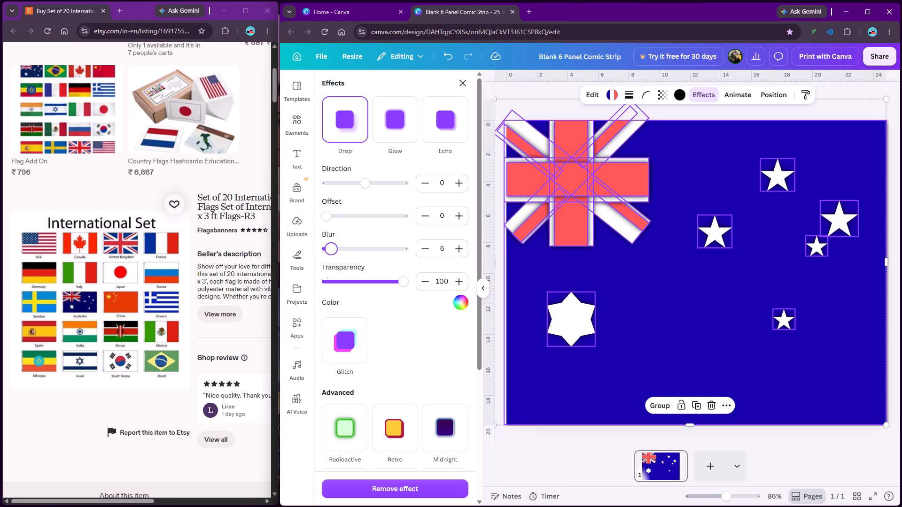
scroll(414, 171, "down", 4)
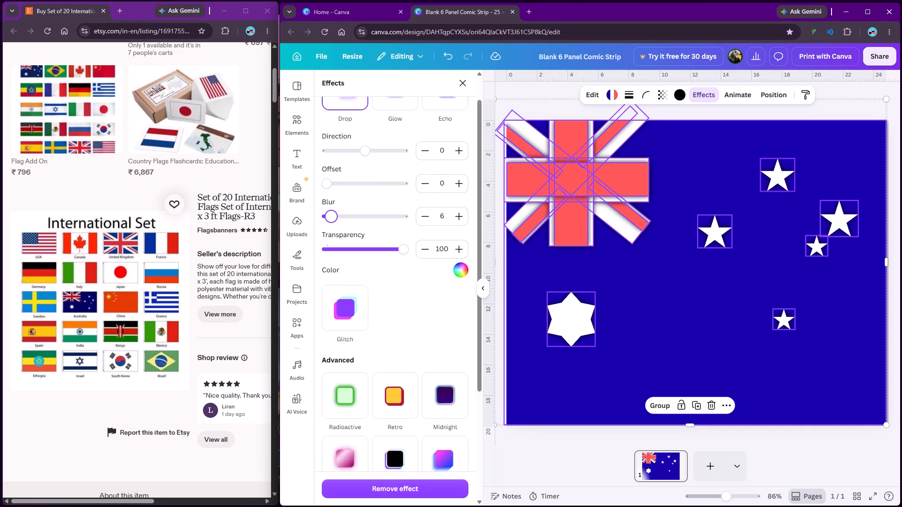
scroll(381, 235, "down", 2)
left_click(461, 85)
left_click(365, 137)
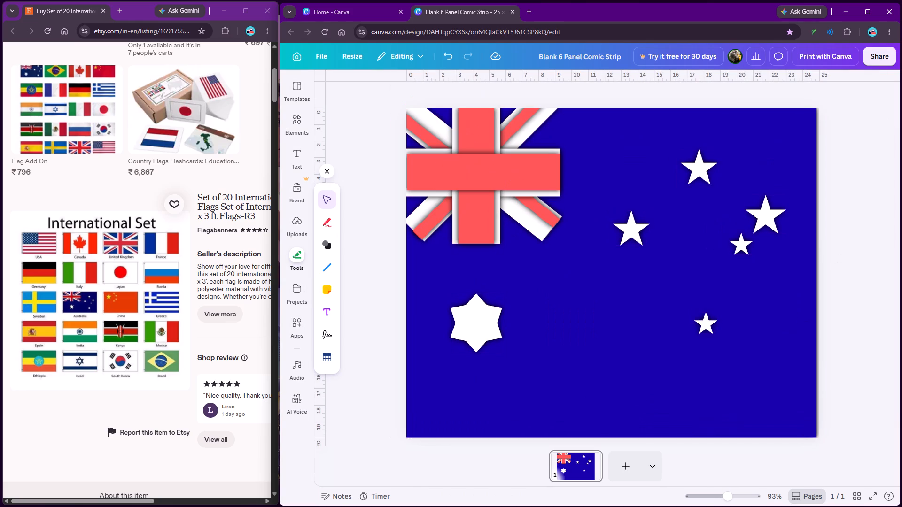
Select all the flag's shapes and apply the Blur animation on both enter and exit.
left_click_drag(350, 110, 807, 424)
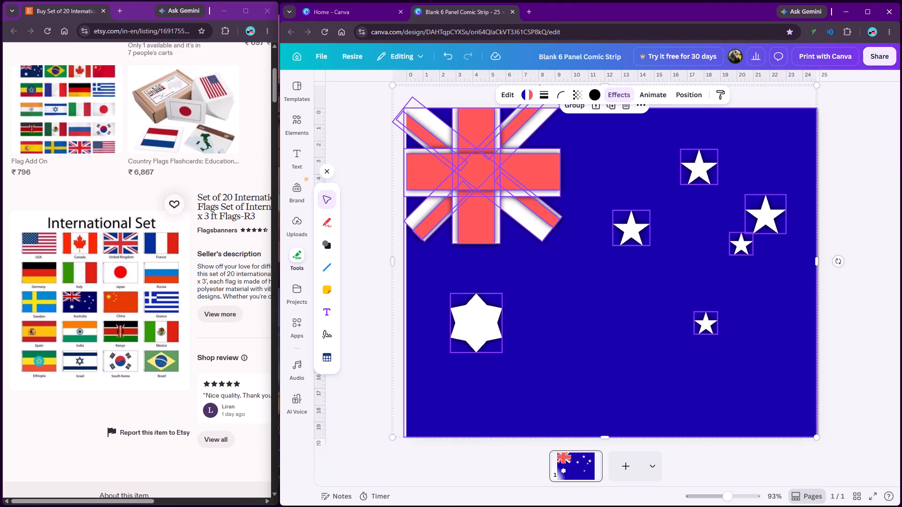
left_click(656, 93)
scroll(393, 231, "down", 2)
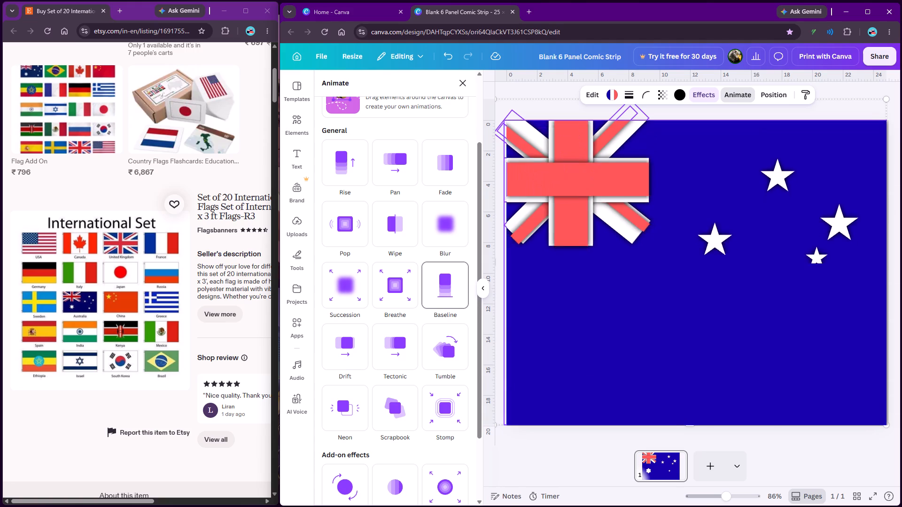
left_click(443, 223)
left_click(342, 293)
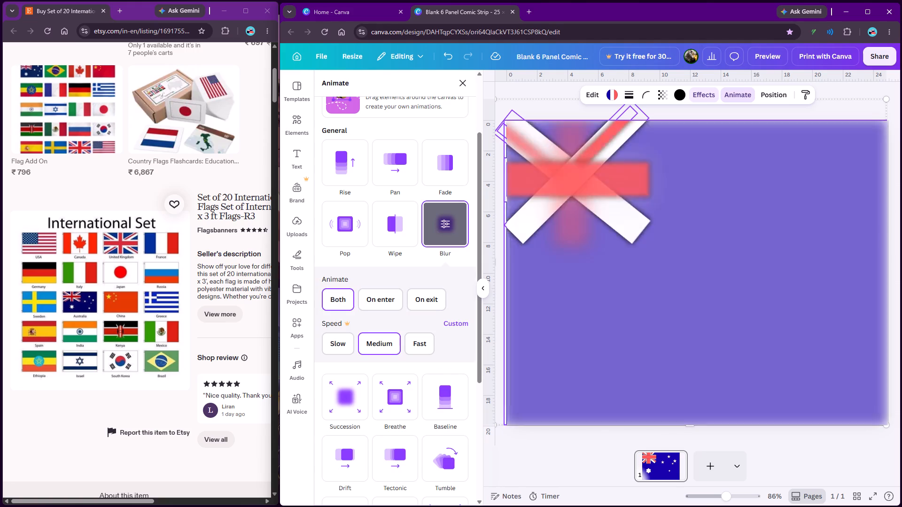
left_click(463, 86)
left_click(357, 177)
Add a blank second page after the Australian flag.
left_click(619, 466)
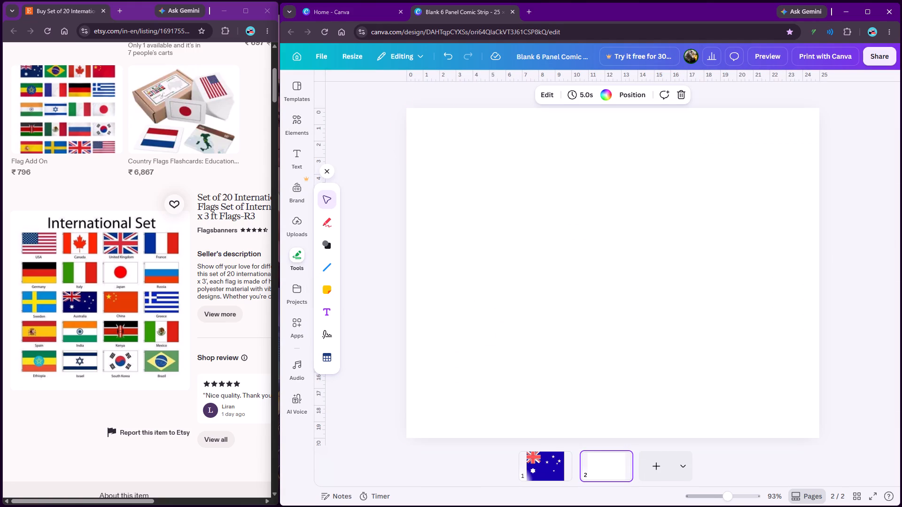
Add a blue rounded square to the second page and enlarge it from the page's top-left corner to about 24.8 by 19.9.
left_click(329, 246)
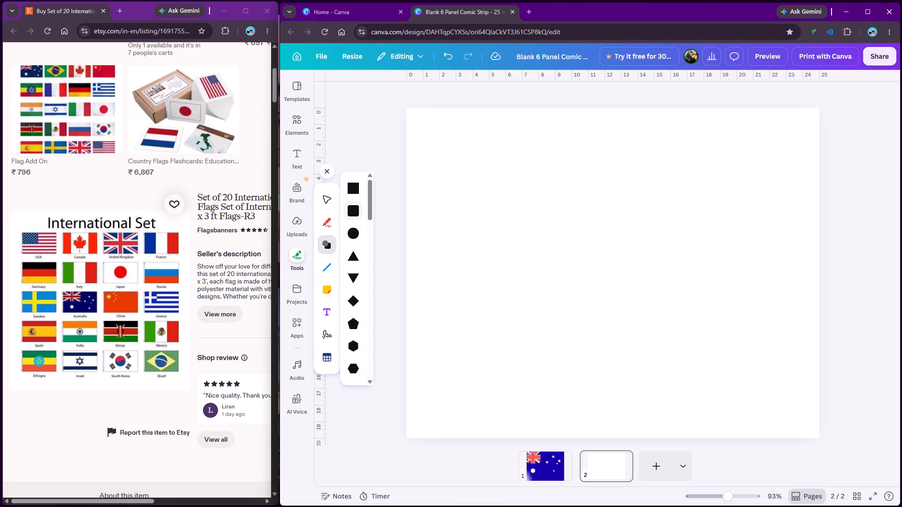
left_click(354, 208)
left_click(483, 189)
left_click(454, 200)
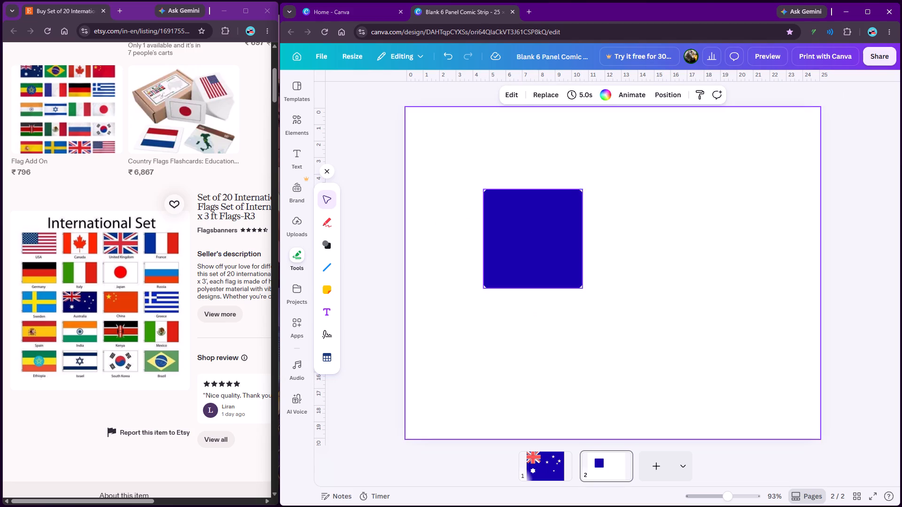
left_click_drag(529, 244, 455, 164)
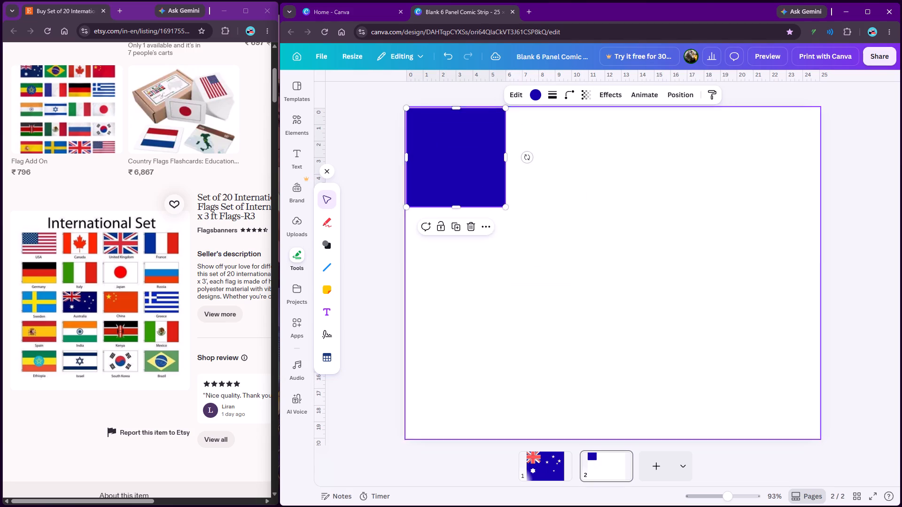
left_click_drag(503, 204, 814, 433)
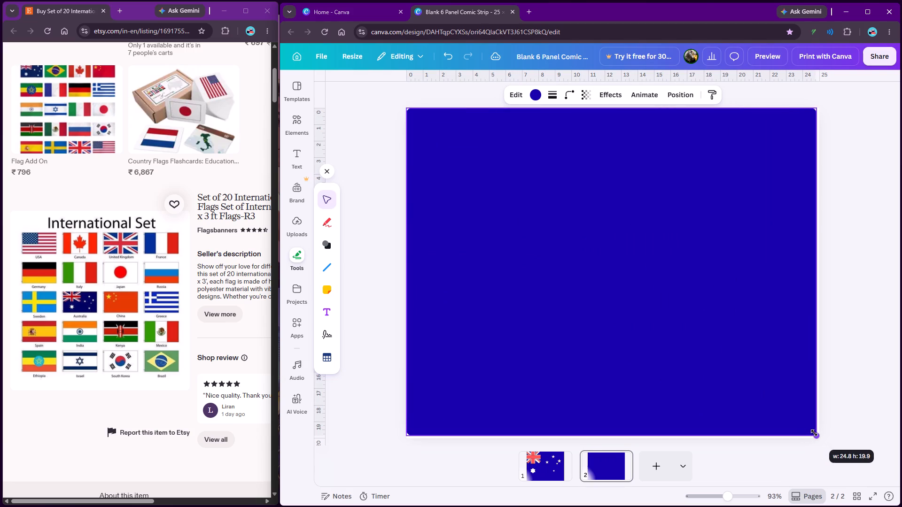
Enlarge the blue rounded square slightly until it fills the whole second page.
left_click_drag(814, 433, 816, 435)
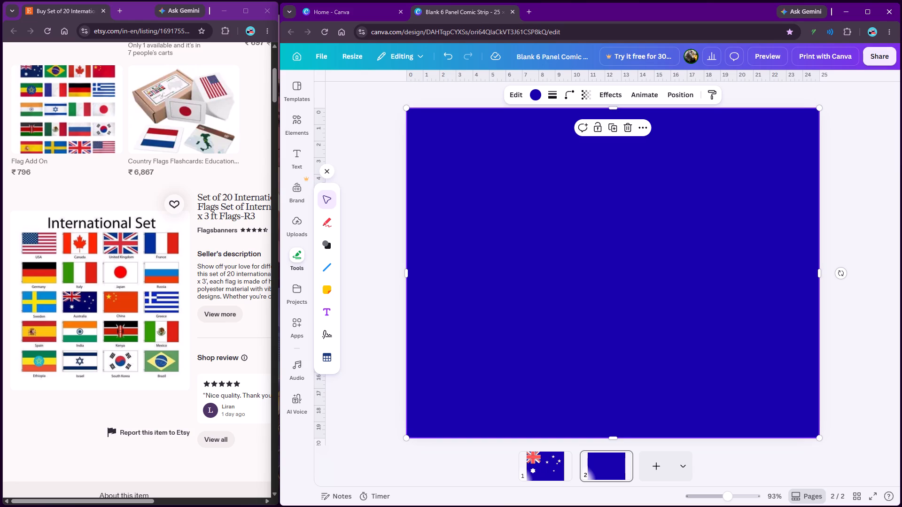
left_click(867, 323)
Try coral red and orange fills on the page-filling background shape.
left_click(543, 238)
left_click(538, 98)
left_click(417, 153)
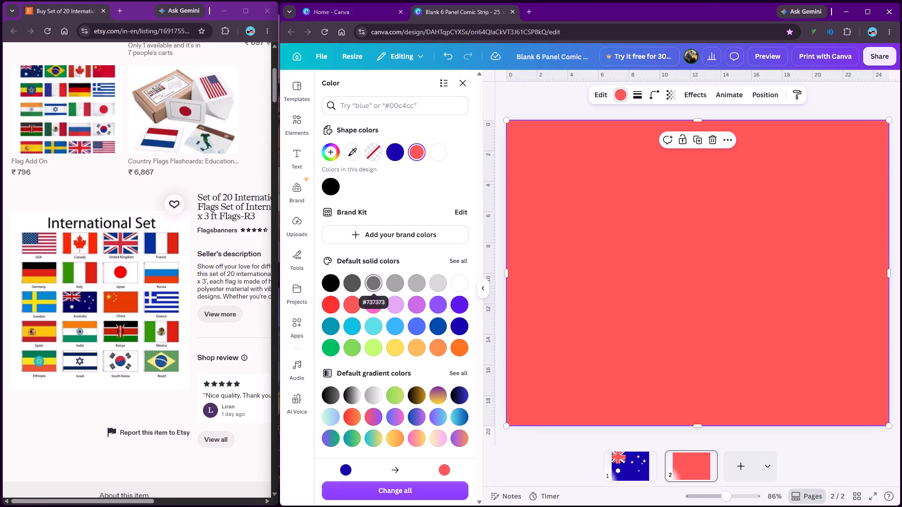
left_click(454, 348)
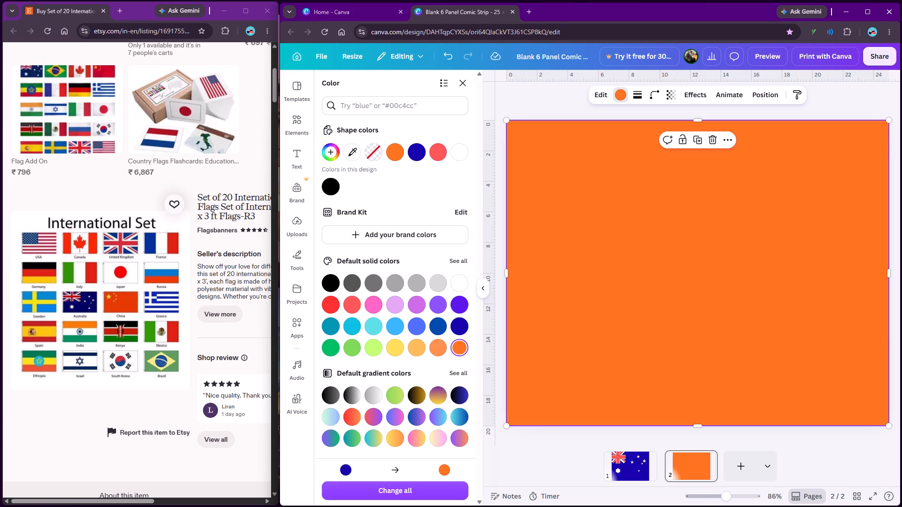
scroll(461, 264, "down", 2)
Recolor the background shape, starting from coral red and adjusting it to a custom brownish red of about #B45739.
left_click(442, 147)
left_click(329, 157)
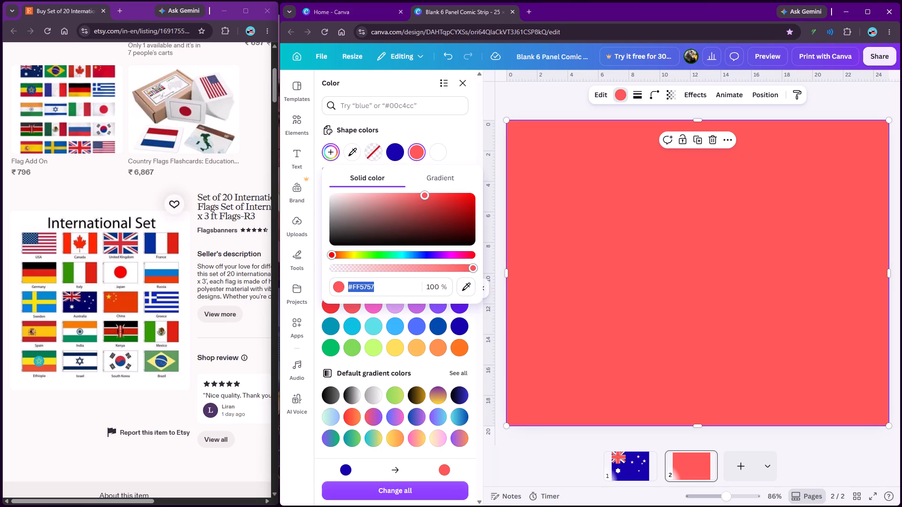
left_click_drag(435, 200, 413, 208)
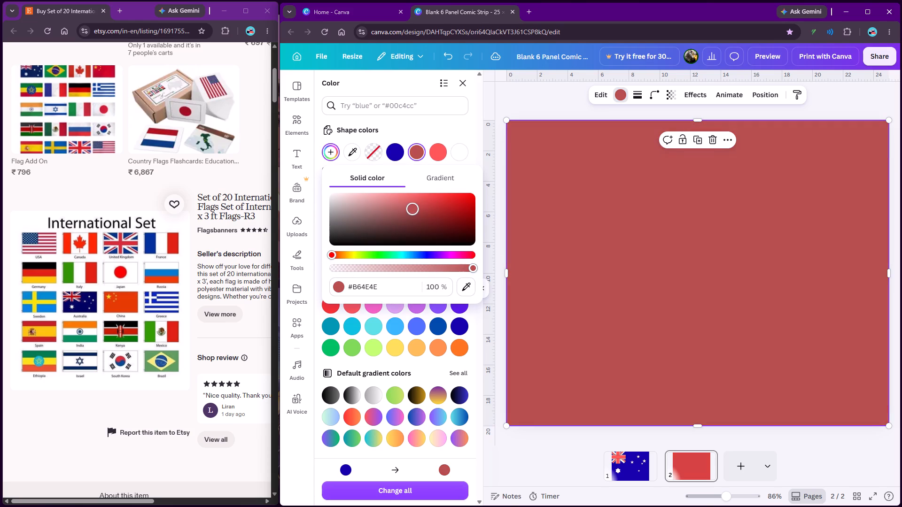
left_click_drag(413, 208, 413, 208)
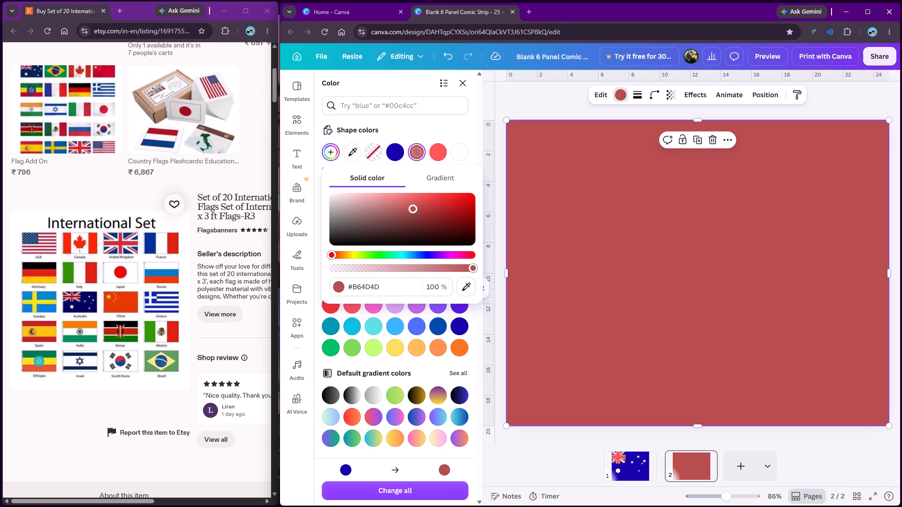
left_click_drag(343, 258, 342, 258)
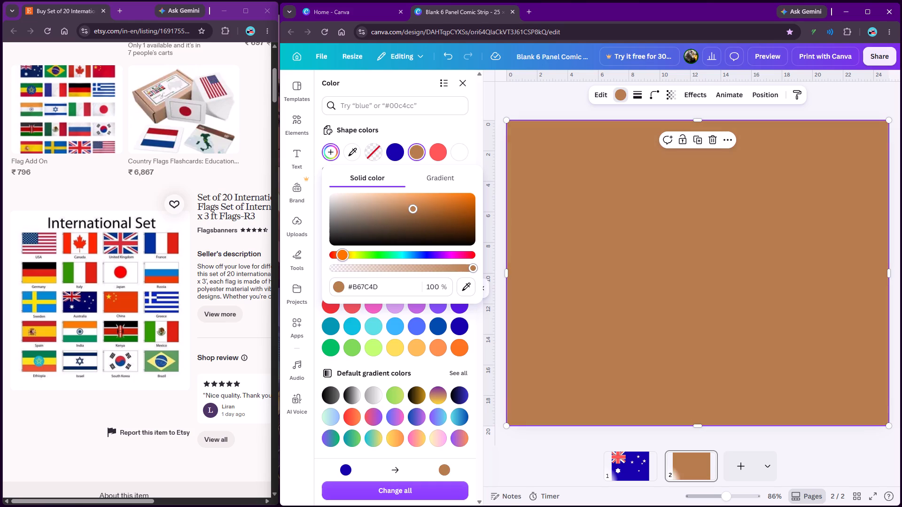
left_click_drag(342, 258, 336, 258)
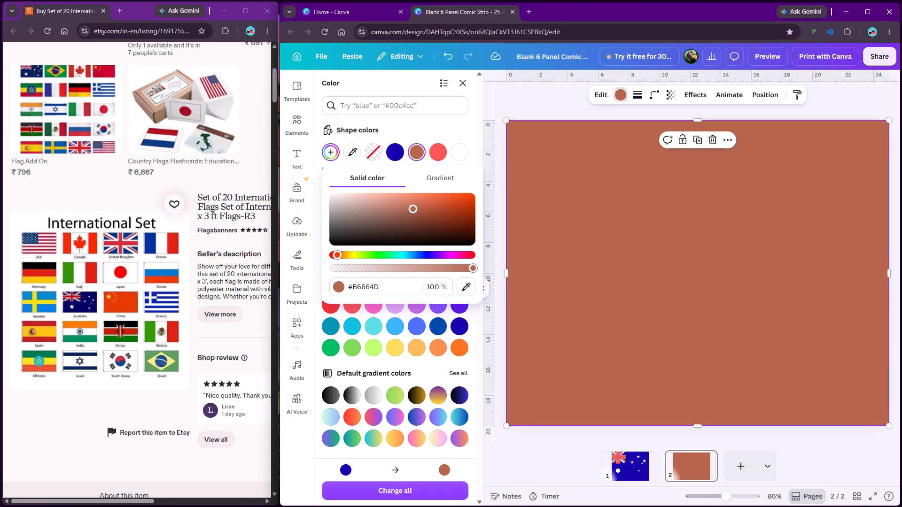
left_click_drag(439, 206, 428, 208)
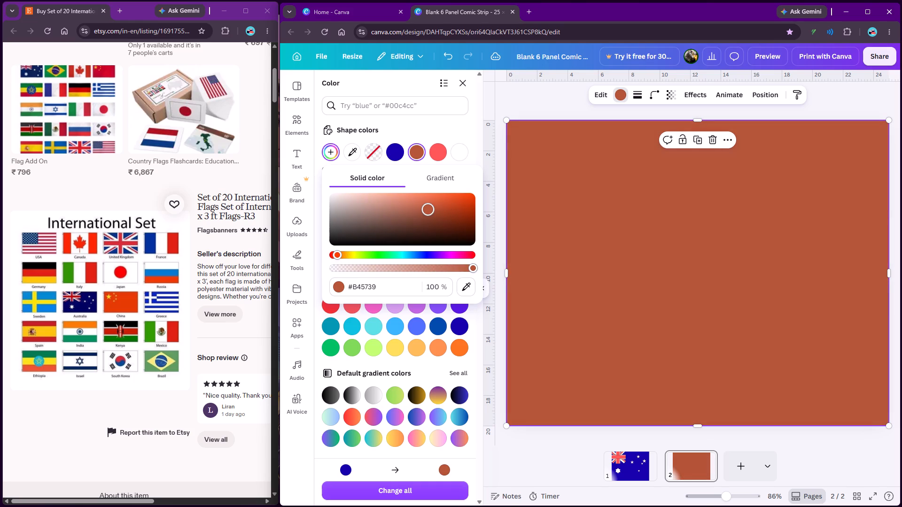
left_click_drag(428, 208, 428, 208)
left_click(462, 82)
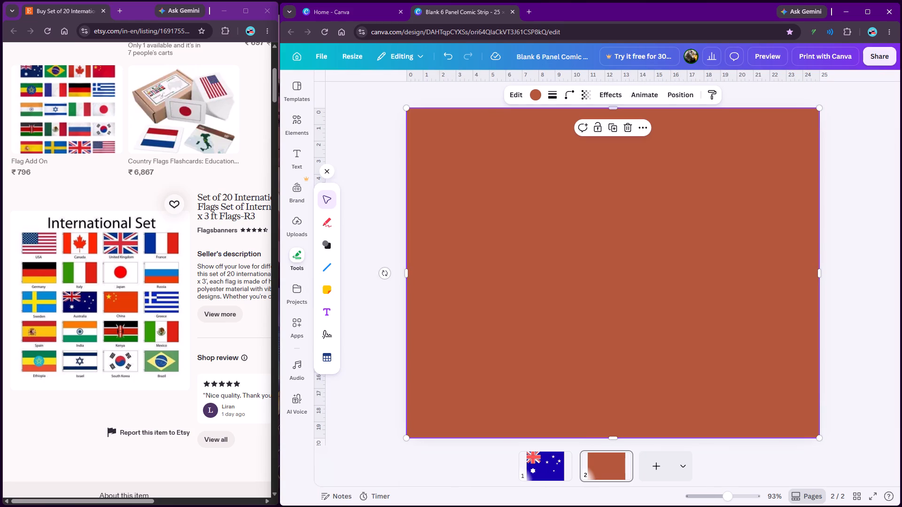
Add a five-pointed star about 6 wide near the page's upper-left corner, roughly 2 from the left and top edges.
left_click(323, 245)
scroll(363, 273, "down", 3)
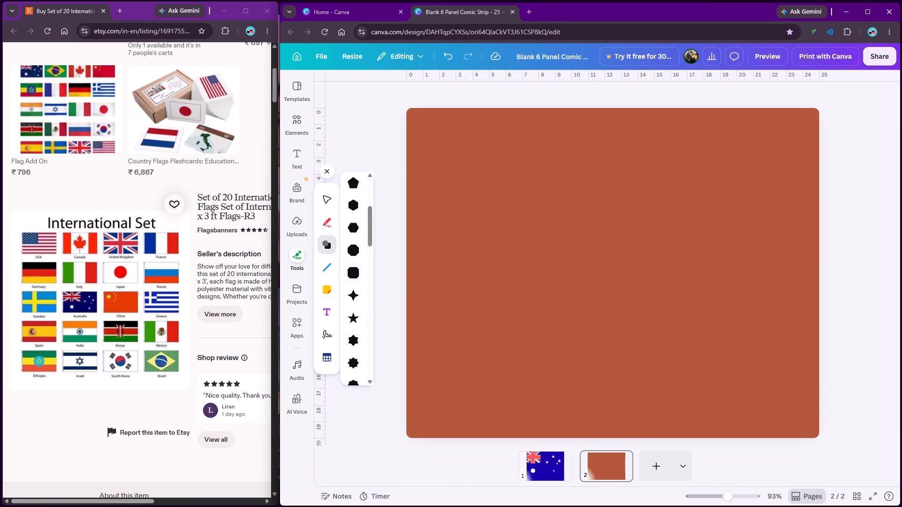
left_click(356, 317)
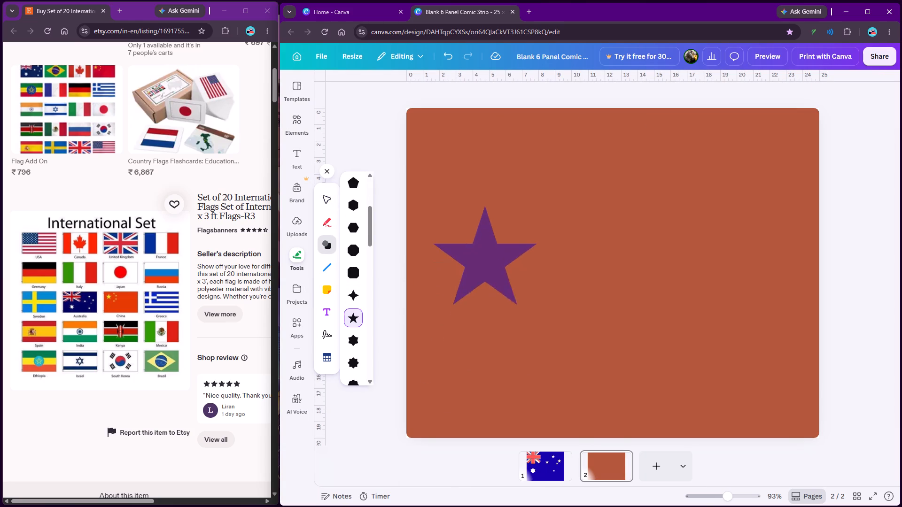
left_click(430, 143)
left_click(388, 146)
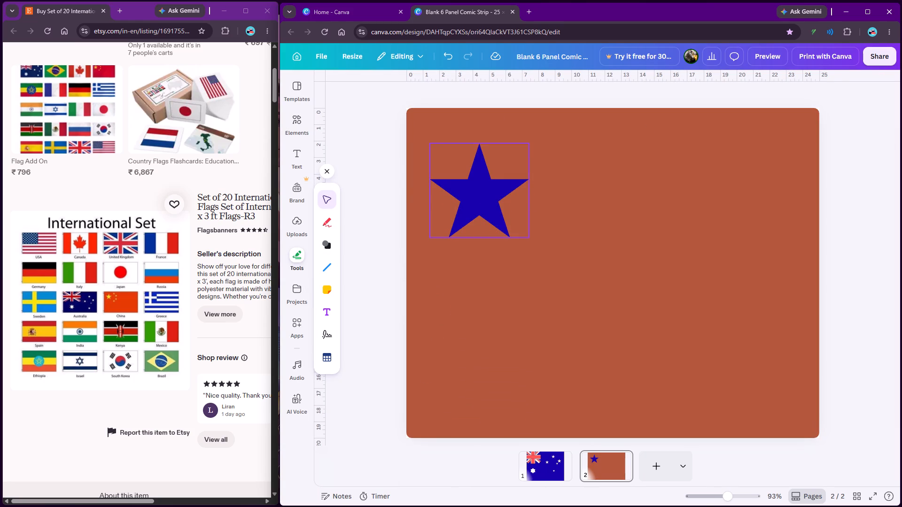
left_click_drag(479, 198, 479, 186)
left_click_drag(477, 188, 480, 197)
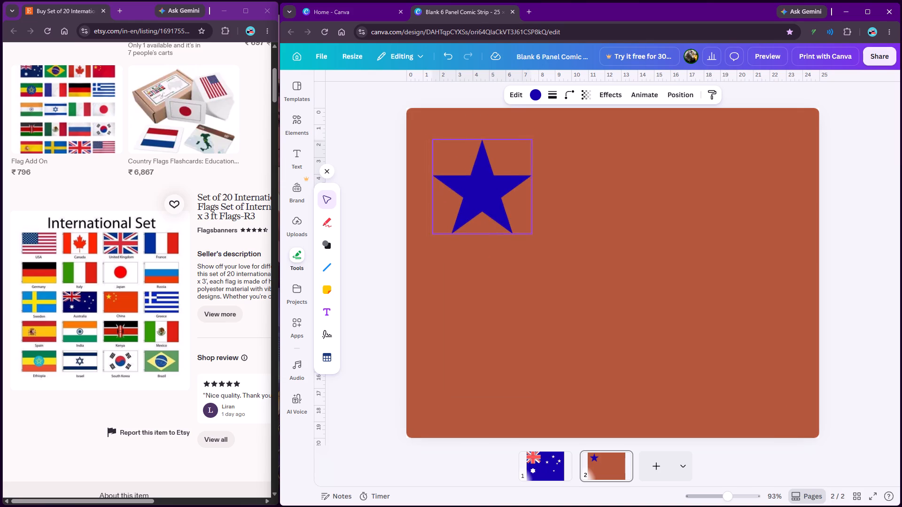
left_click_drag(480, 197, 484, 196)
Duplicate the star, shrink the copy to about 1.4 wide, and place it above and to the right of the large star.
right_click(484, 193)
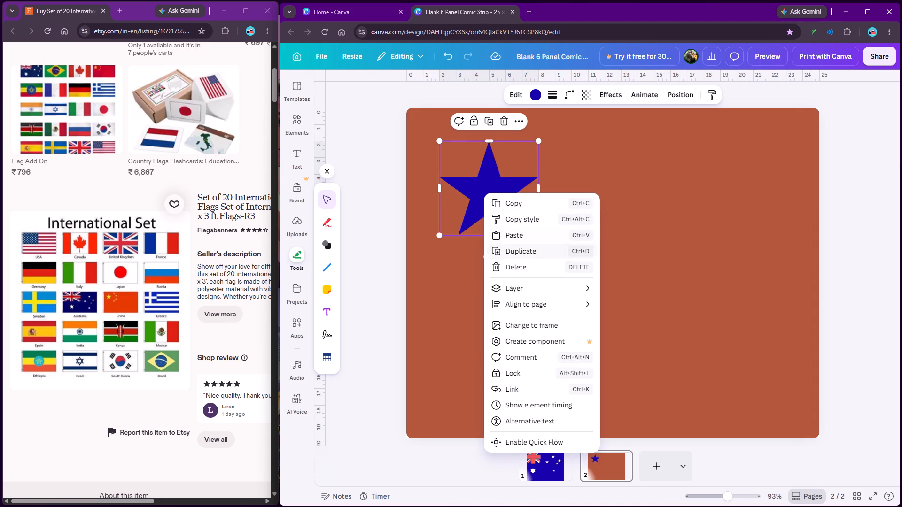
left_click(516, 247)
left_click_drag(492, 207, 588, 197)
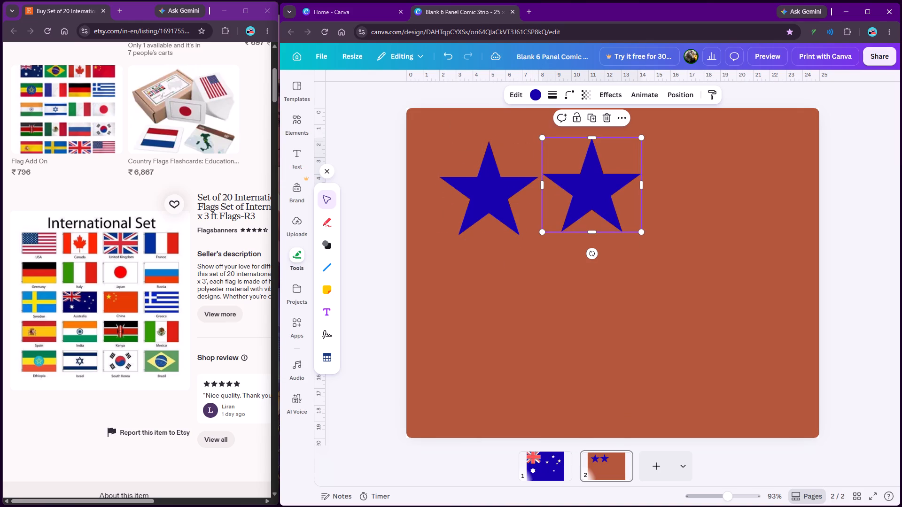
left_click_drag(643, 233, 584, 163)
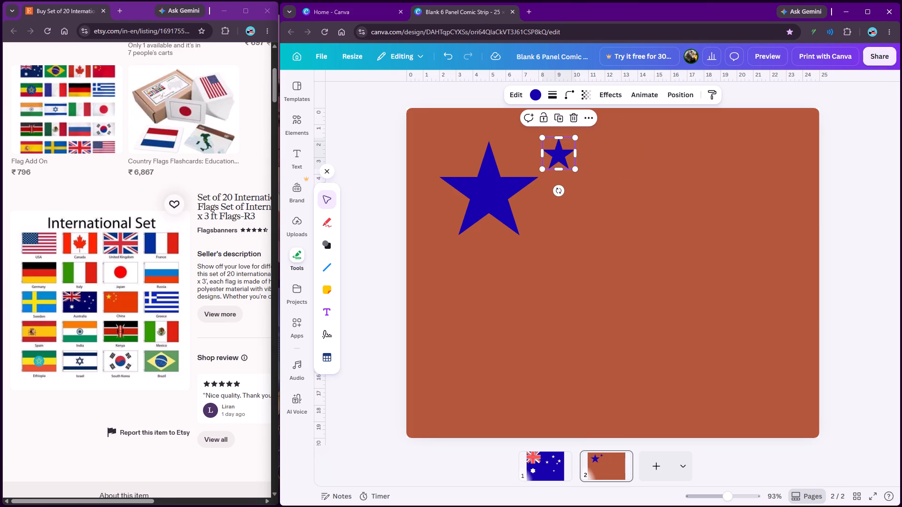
left_click(591, 159)
left_click(548, 153)
left_click_drag(574, 169, 560, 161)
left_click(571, 158)
left_click_drag(555, 150, 565, 150)
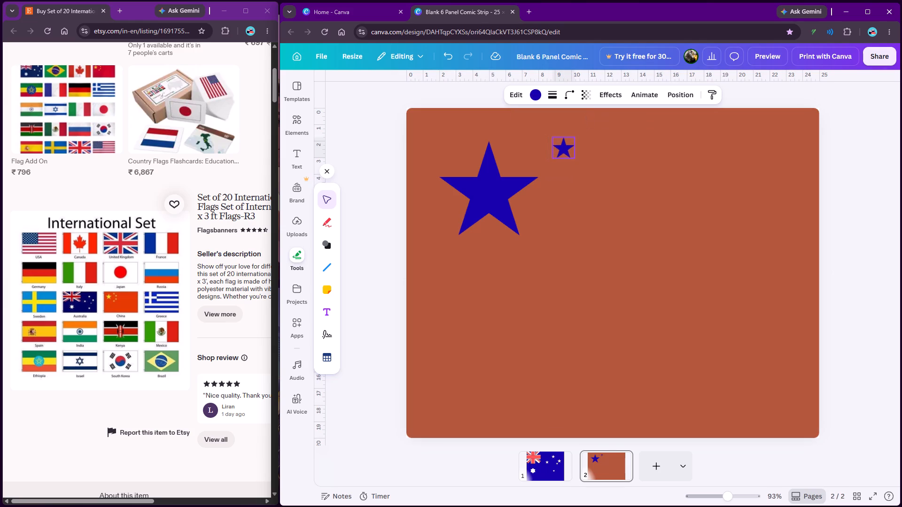
left_click_drag(565, 150, 544, 133)
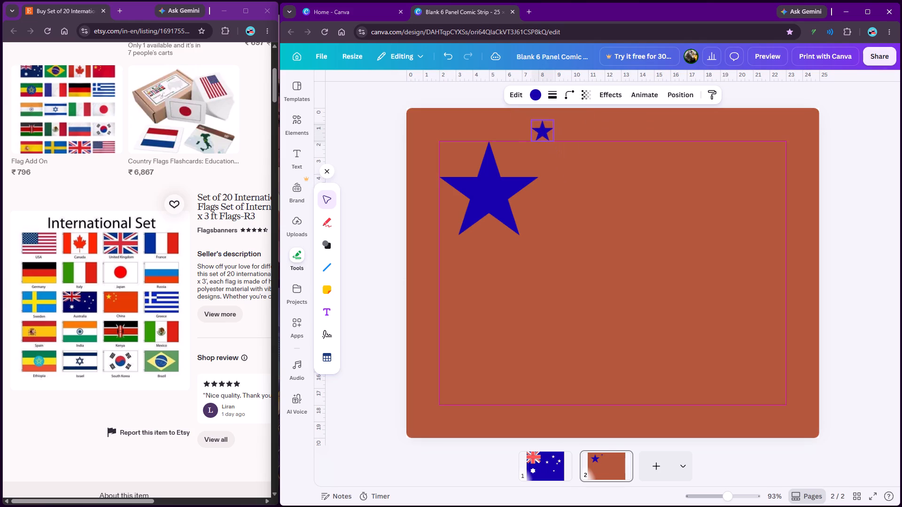
left_click_drag(544, 133, 544, 133)
Duplicate the small star three times and arrange the copies in an arc around the large star's right side.
key("ctrl+d")
left_click_drag(633, 113, 631, 139)
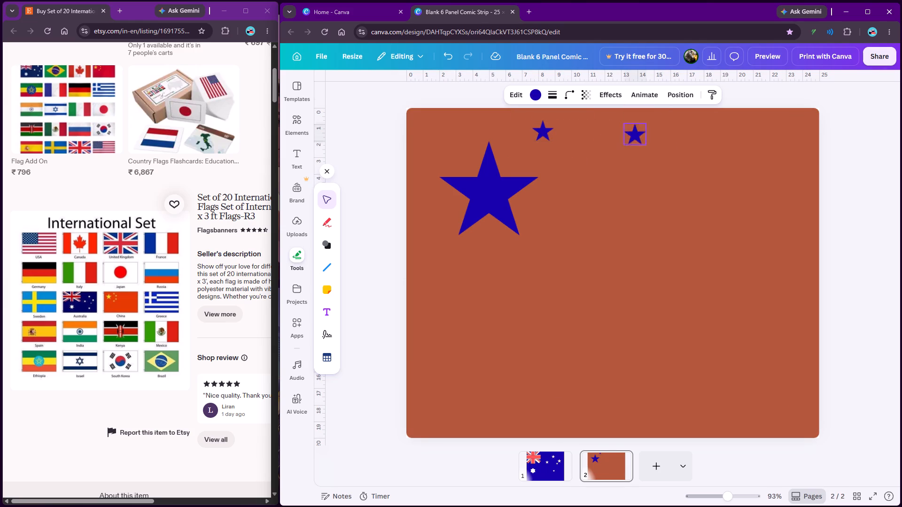
left_click_drag(631, 139, 570, 159)
key("ctrl+d")
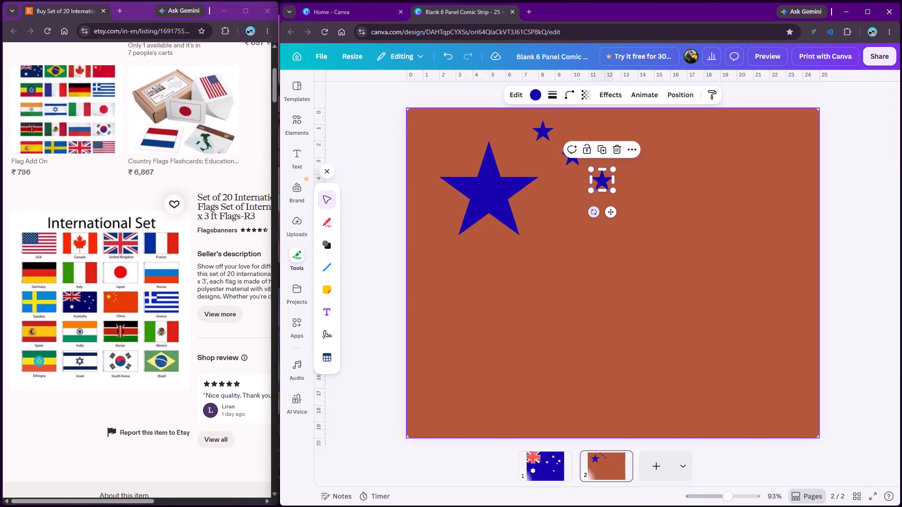
left_click_drag(603, 176, 591, 193)
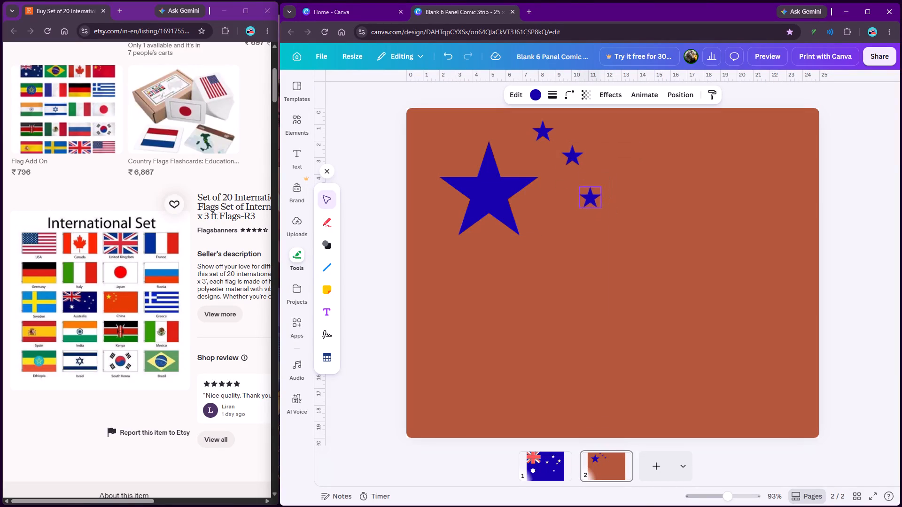
left_click_drag(591, 193, 576, 188)
key("ctrl+d")
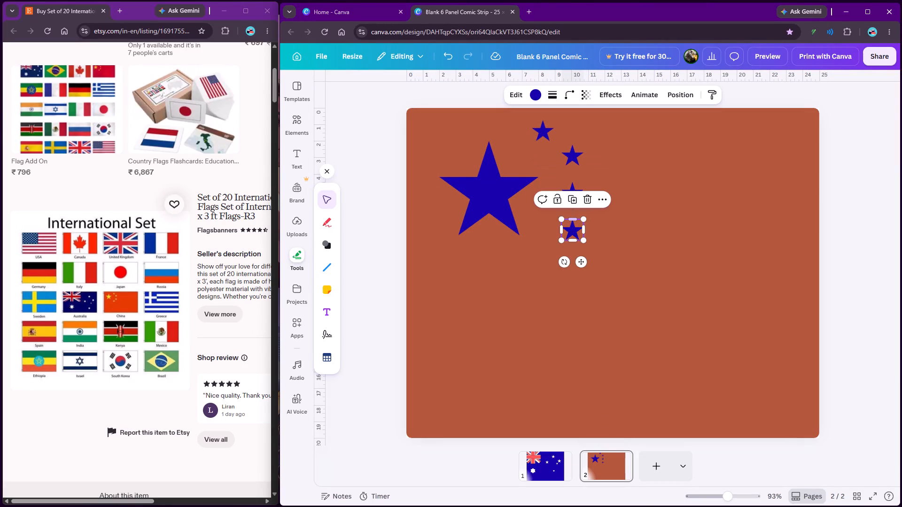
left_click_drag(570, 231, 544, 224)
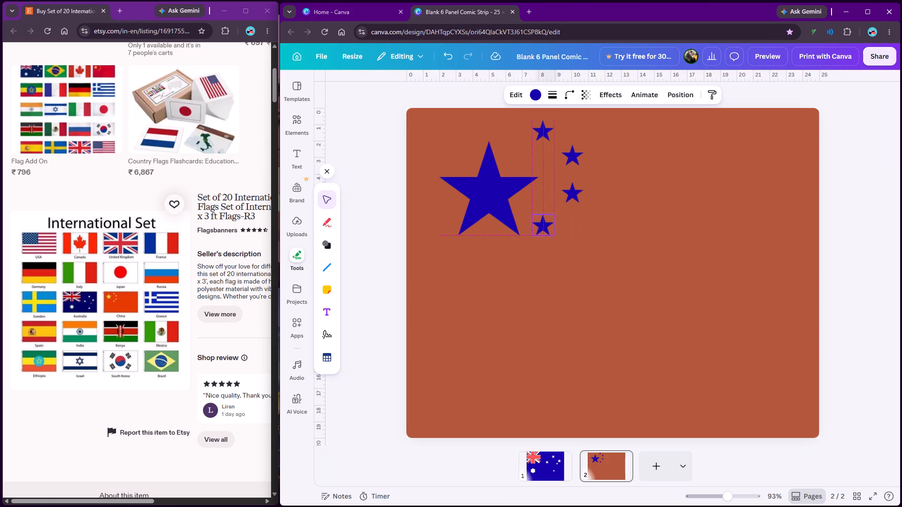
left_click_drag(544, 224, 543, 224)
left_click(615, 234)
Move the large star slightly up and to the left, beside the arc of small stars.
left_click_drag(481, 196, 480, 190)
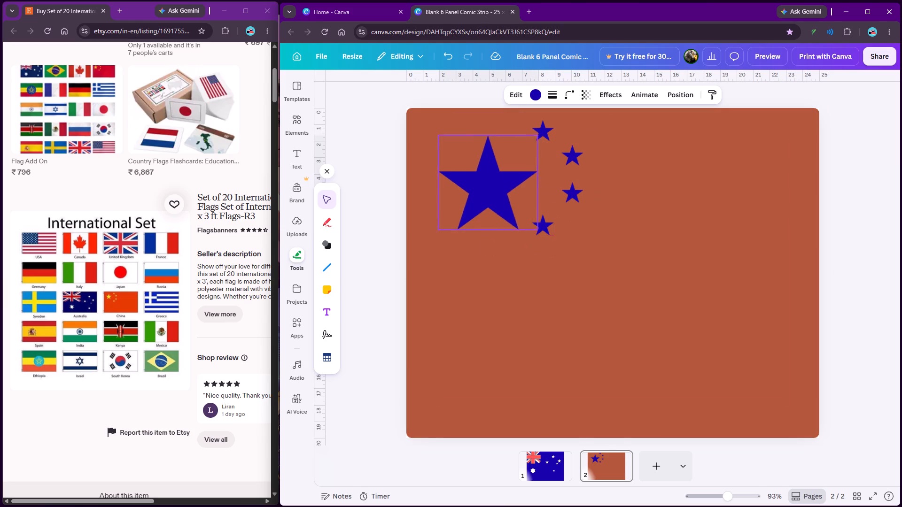
left_click_drag(480, 190, 478, 188)
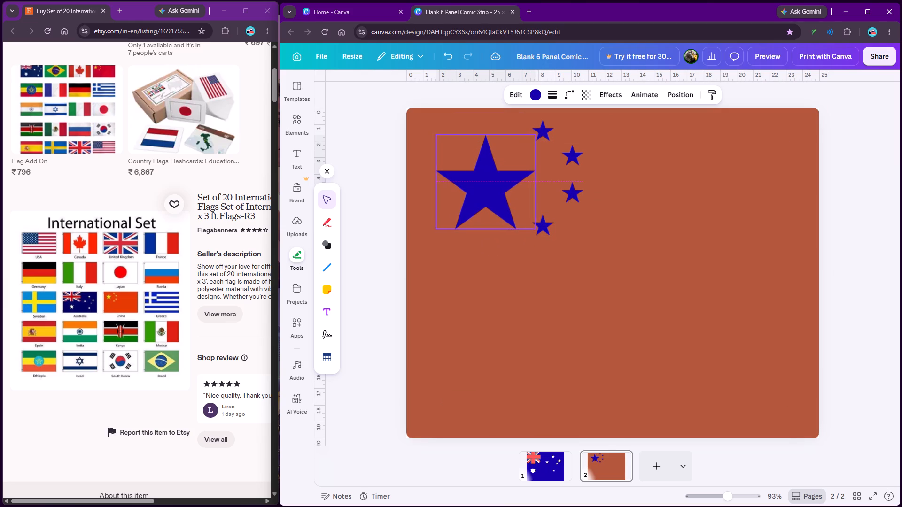
left_click_drag(478, 188, 478, 188)
right_click(478, 188)
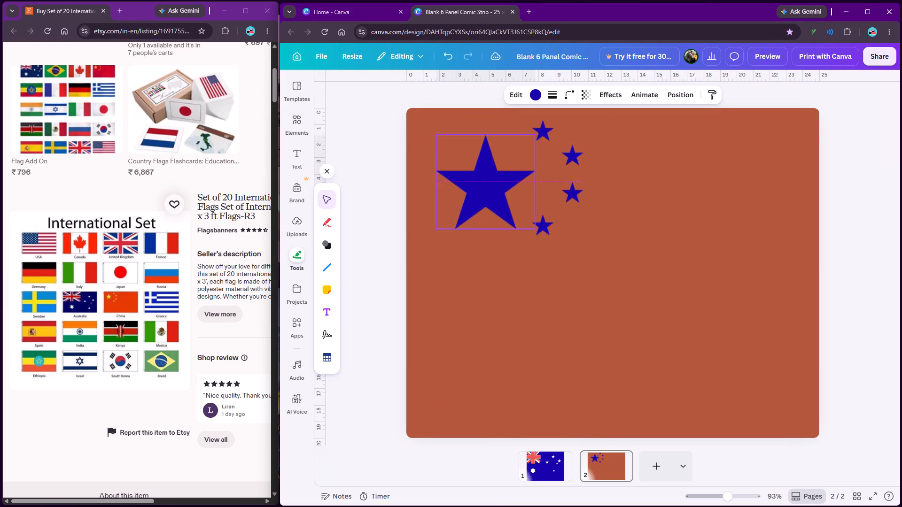
left_click_drag(478, 188, 478, 186)
left_click(353, 172)
left_click(474, 188)
left_click(380, 172)
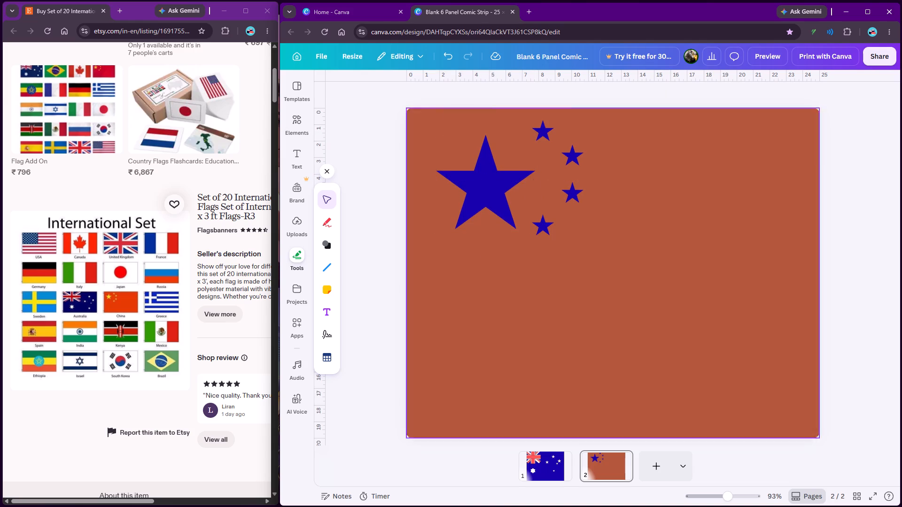
left_click_drag(518, 82, 576, 237)
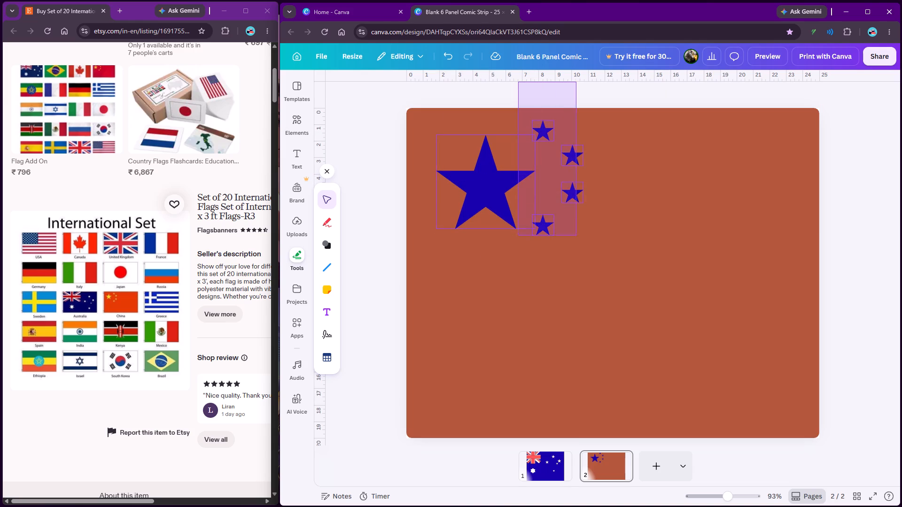
left_click_drag(576, 237, 468, 79)
left_click_drag(472, 178, 471, 172)
left_click(405, 154)
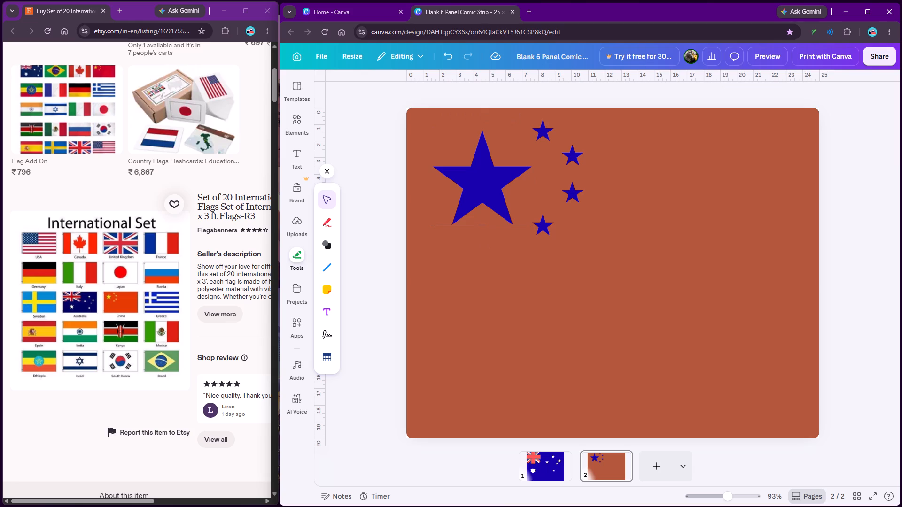
Recolour the four small stars on page two from the default solid colours to yellow.
left_click(554, 127)
left_click(546, 127)
left_click(527, 92)
left_click(530, 92)
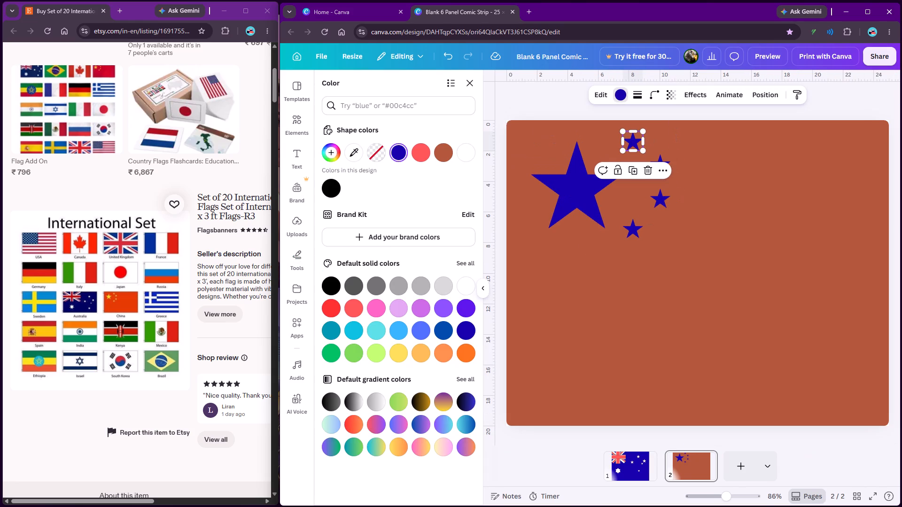
left_click(404, 356)
left_click(663, 195)
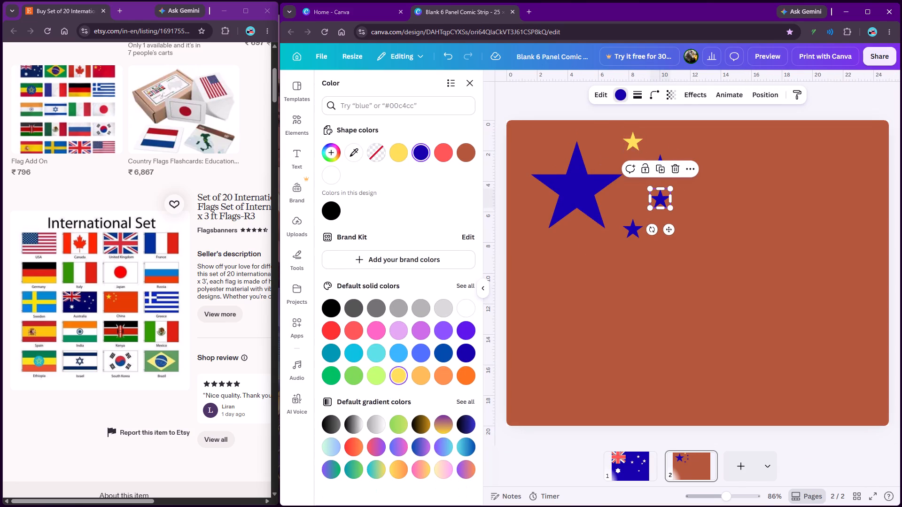
left_click(393, 374)
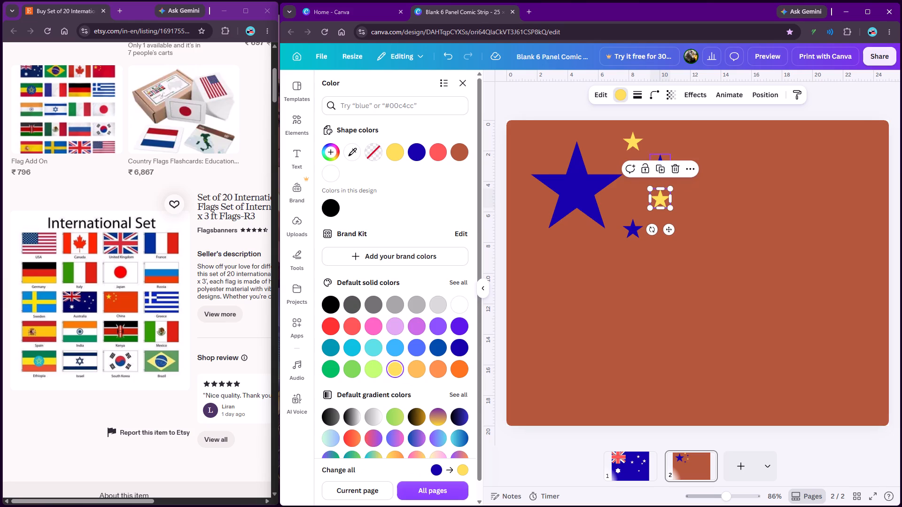
left_click(661, 156)
left_click(397, 153)
left_click(665, 204)
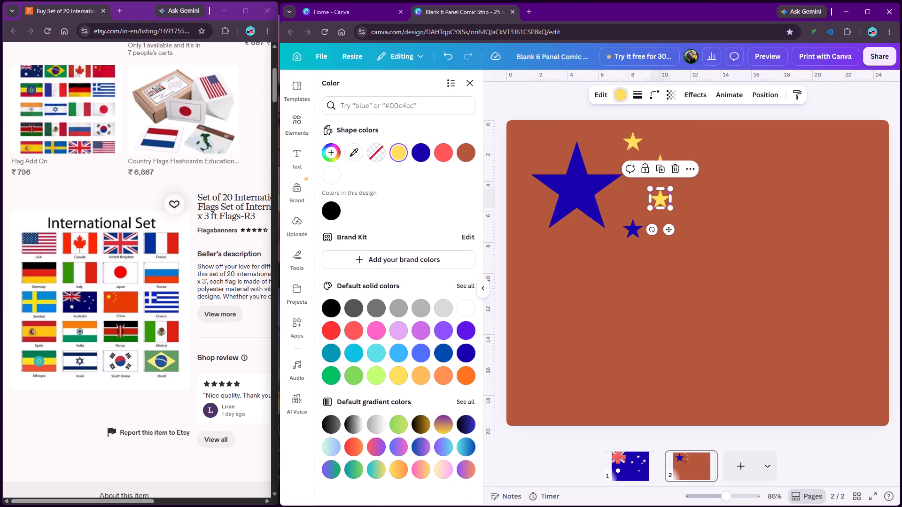
left_click(634, 224)
left_click(394, 154)
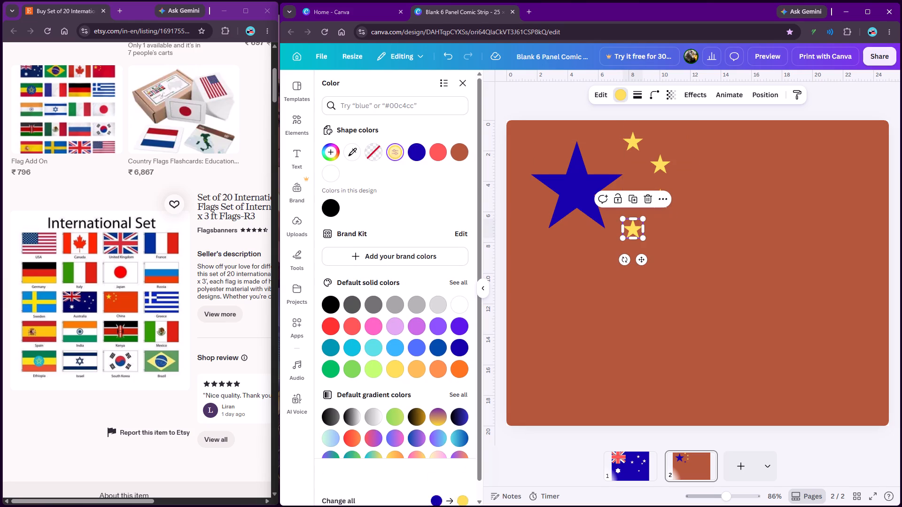
Recolour the large star the same yellow as the small stars.
left_click(555, 194)
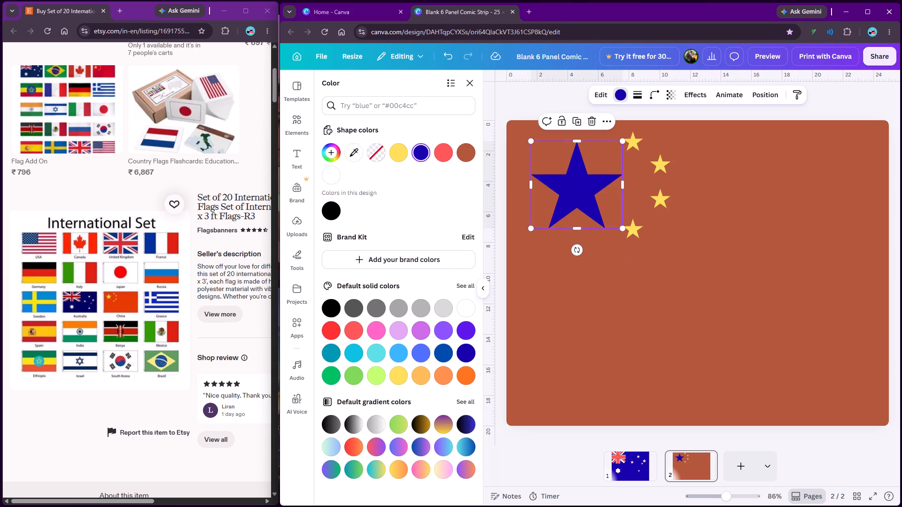
left_click(396, 150)
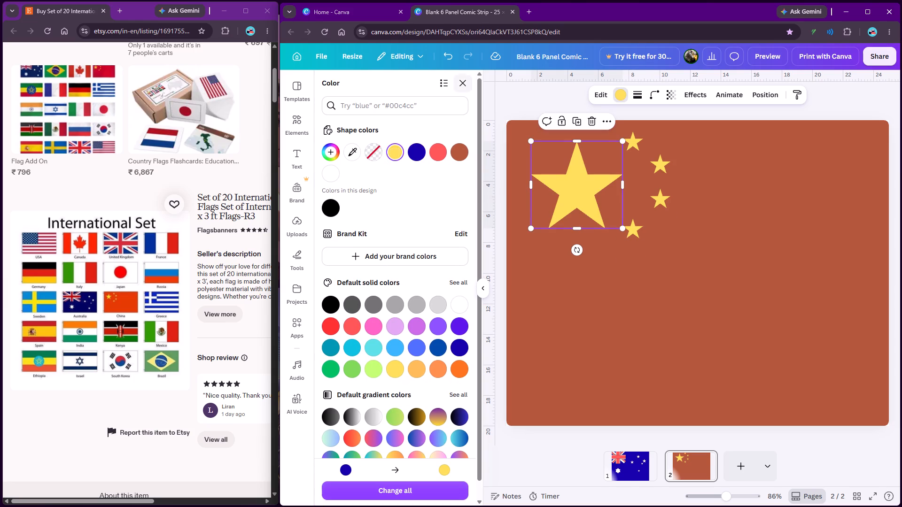
left_click(463, 84)
left_click(402, 132)
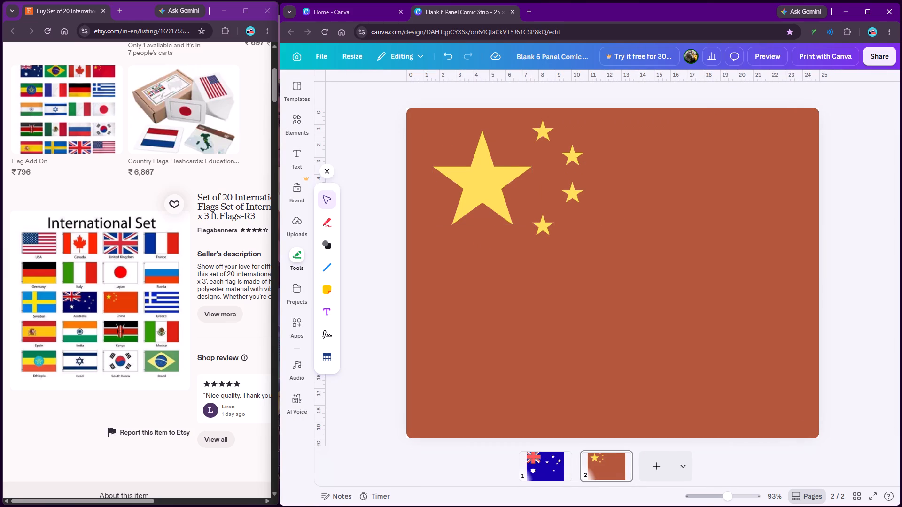
Apply a Drop shadow to all five stars with direction 0, offset 2, blur 10 and transparency 100.
left_click_drag(357, 118, 743, 392)
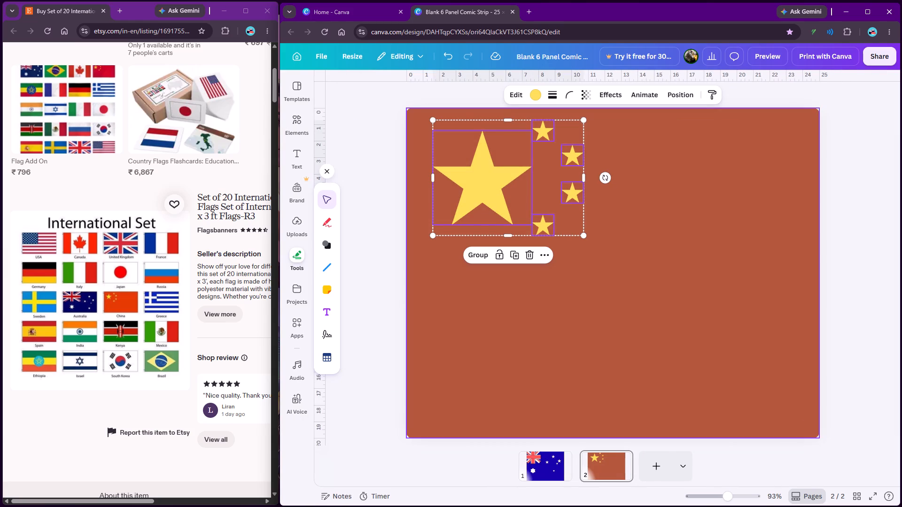
left_click(605, 94)
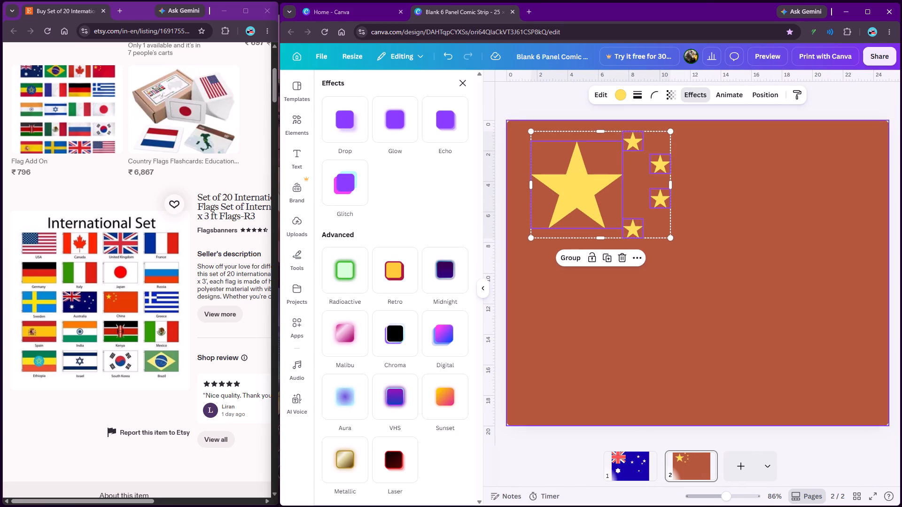
left_click(352, 118)
left_click_drag(358, 186, 361, 186)
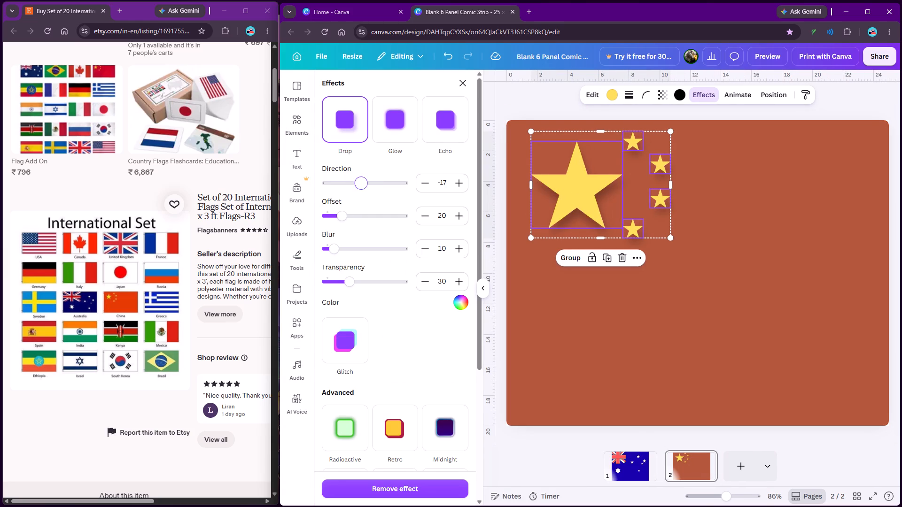
left_click_drag(361, 186, 365, 186)
left_click_drag(336, 218, 327, 218)
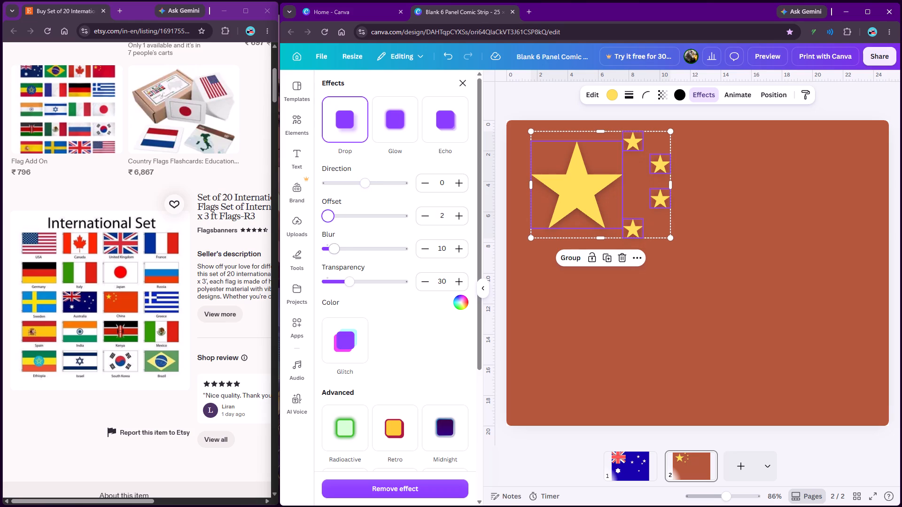
left_click(336, 252)
left_click_drag(351, 286, 435, 286)
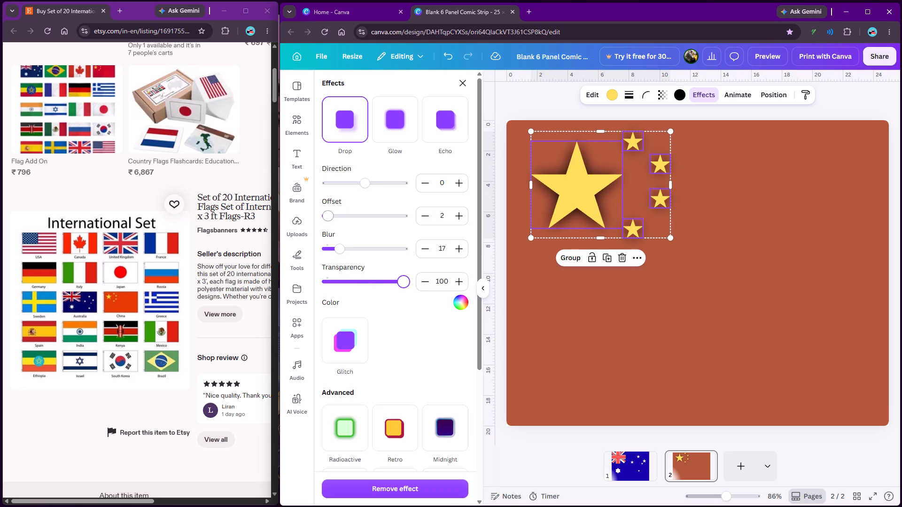
left_click_drag(343, 248, 333, 253)
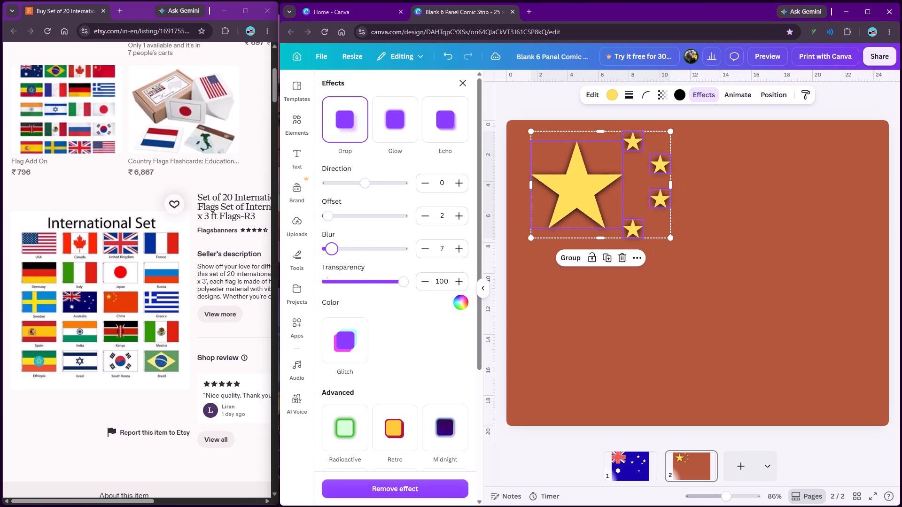
left_click_drag(333, 253, 333, 253)
scroll(371, 272, "down", 3)
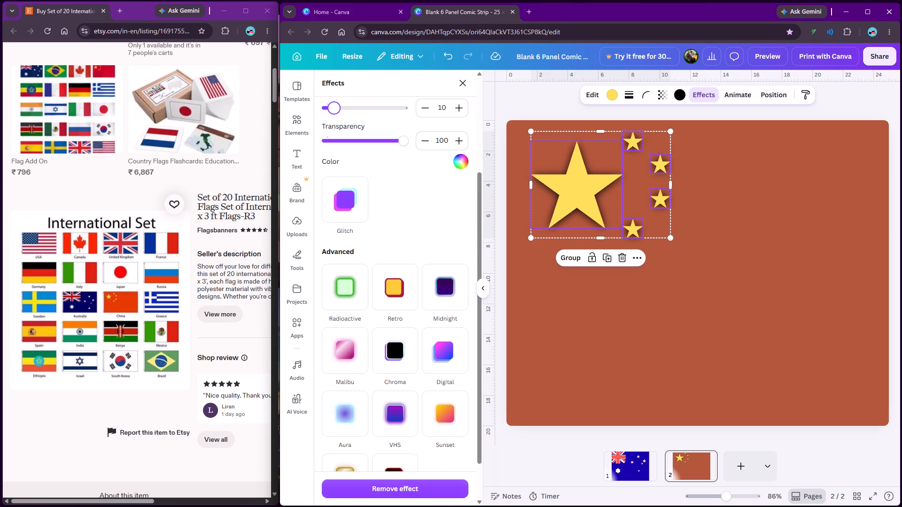
left_click(460, 82)
left_click(364, 146)
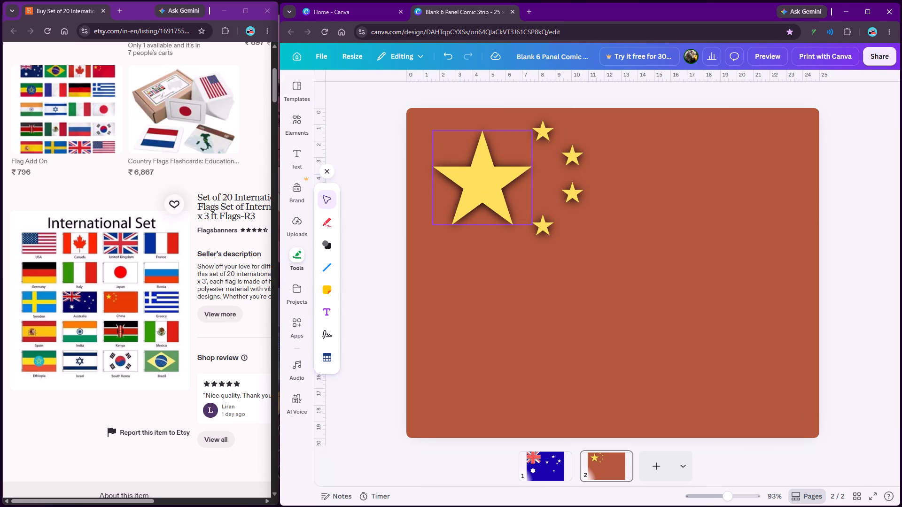
Apply the Breathe animation to all five stars, scaling out.
left_click_drag(384, 122, 760, 388)
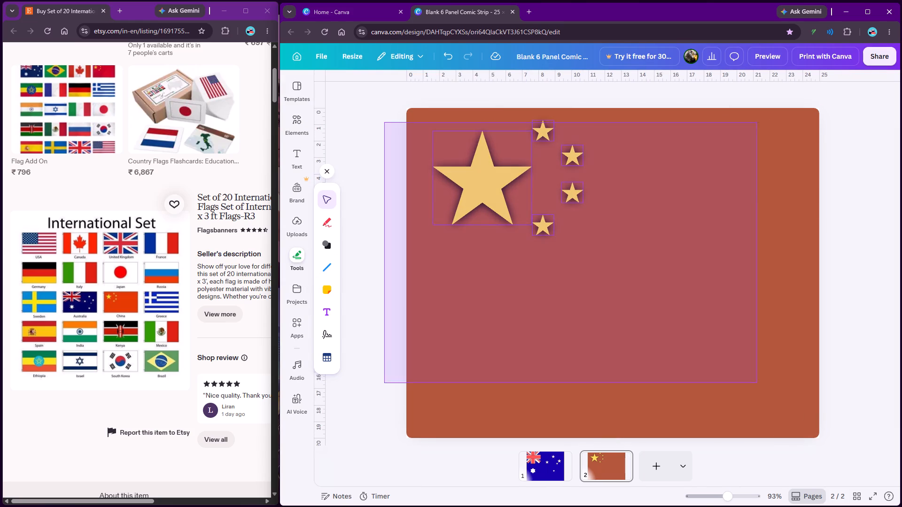
left_click_drag(760, 388, 770, 405)
left_click(668, 96)
scroll(445, 232, "down", 3)
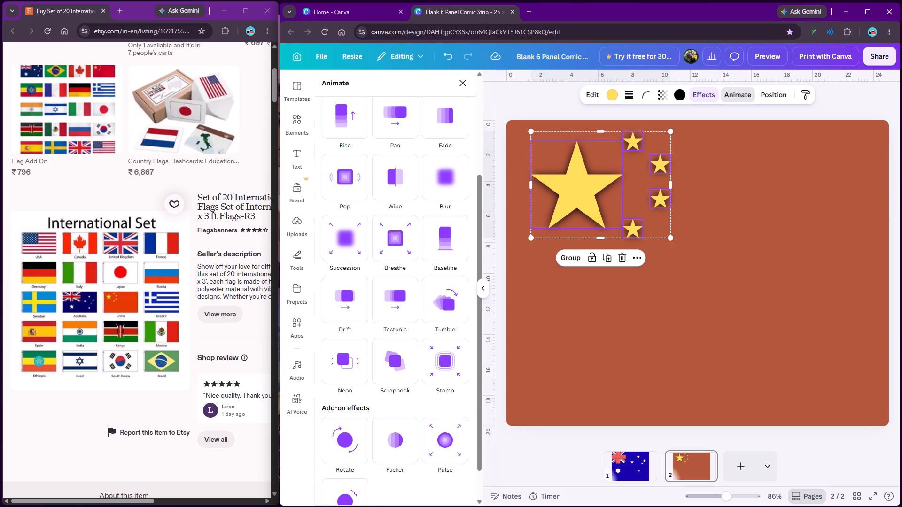
left_click(389, 231)
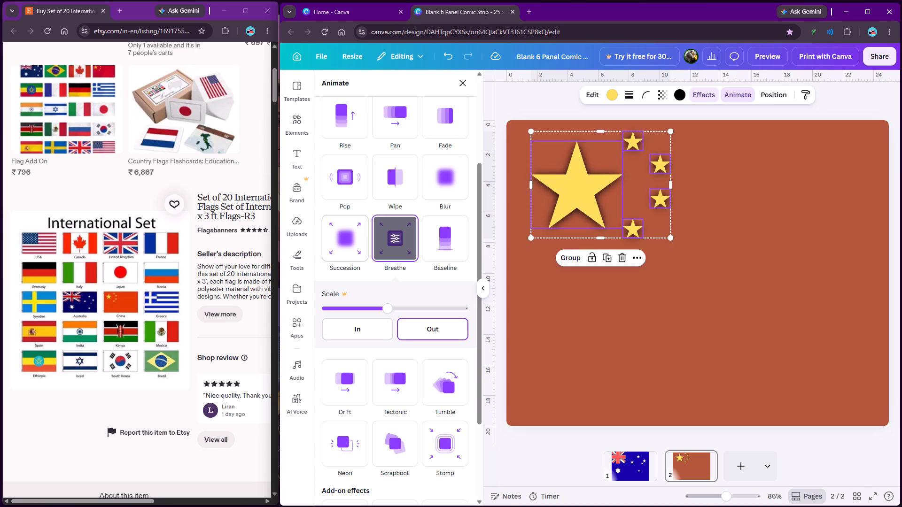
left_click(463, 86)
left_click(381, 149)
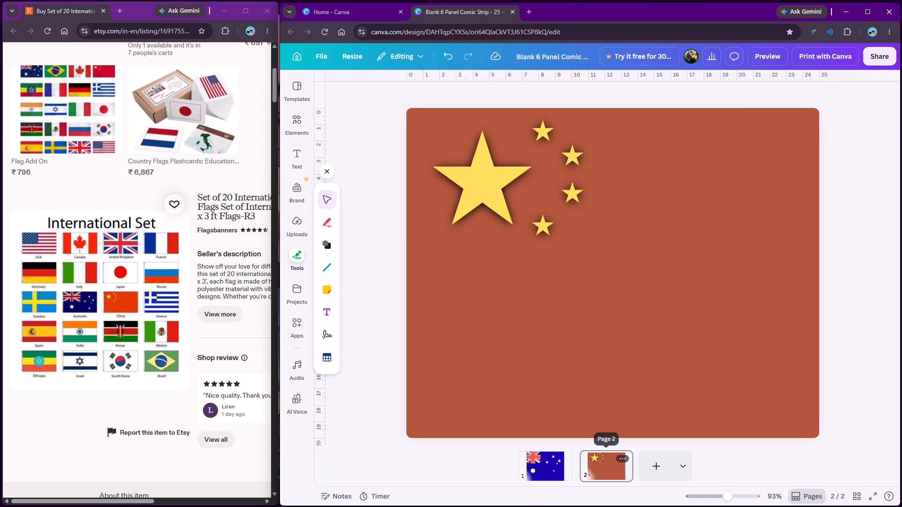
Add a blank third page after the Chinese flag.
left_click(648, 462)
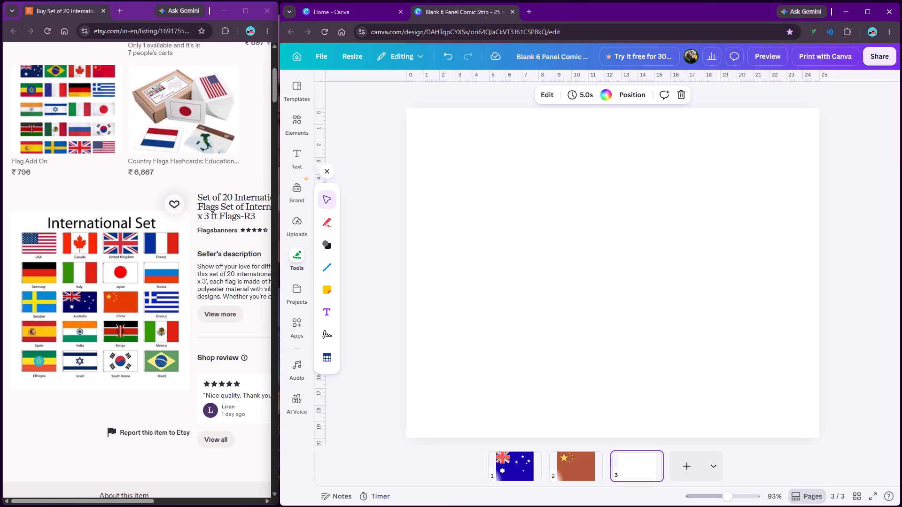
Add a dark blue rounded square to page three and enlarge it from the page's upper-left corner to cover the whole page.
left_click(323, 247)
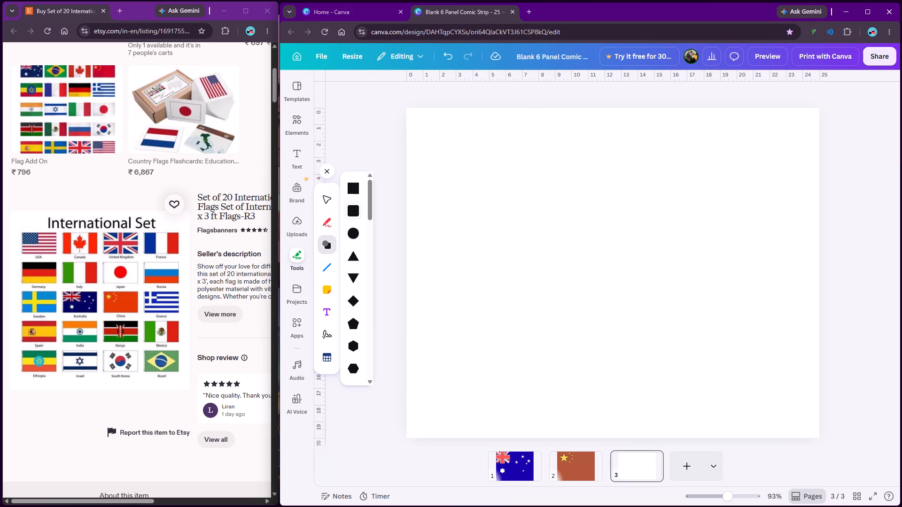
left_click(353, 210)
left_click(474, 178)
left_click(417, 205)
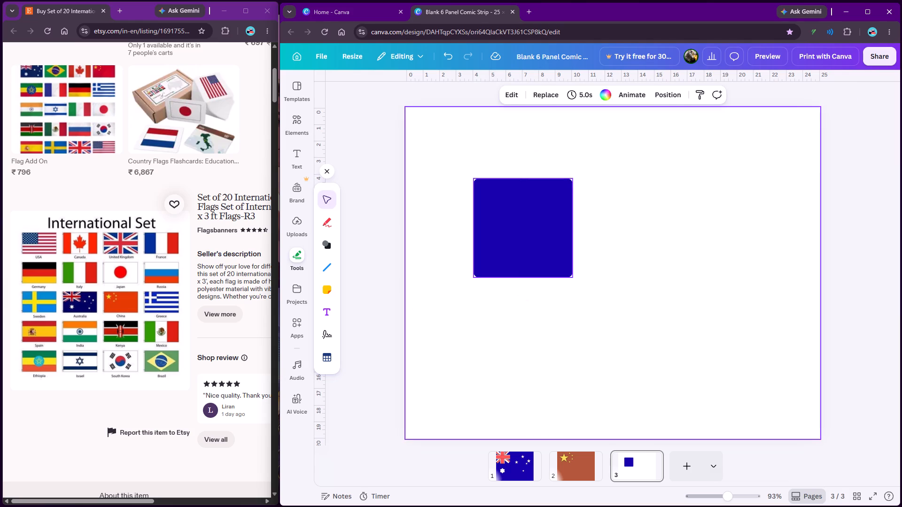
left_click_drag(516, 225, 452, 163)
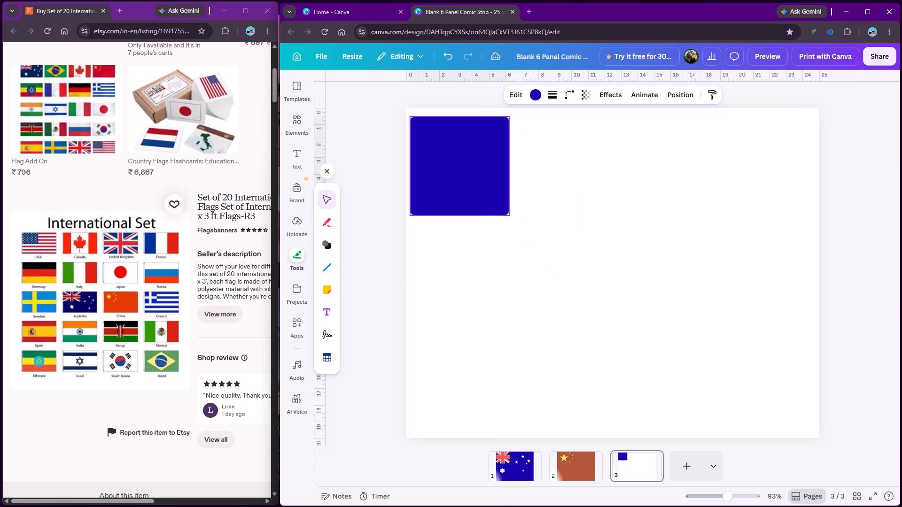
left_click_drag(452, 163, 447, 156)
left_click_drag(504, 207, 513, 216)
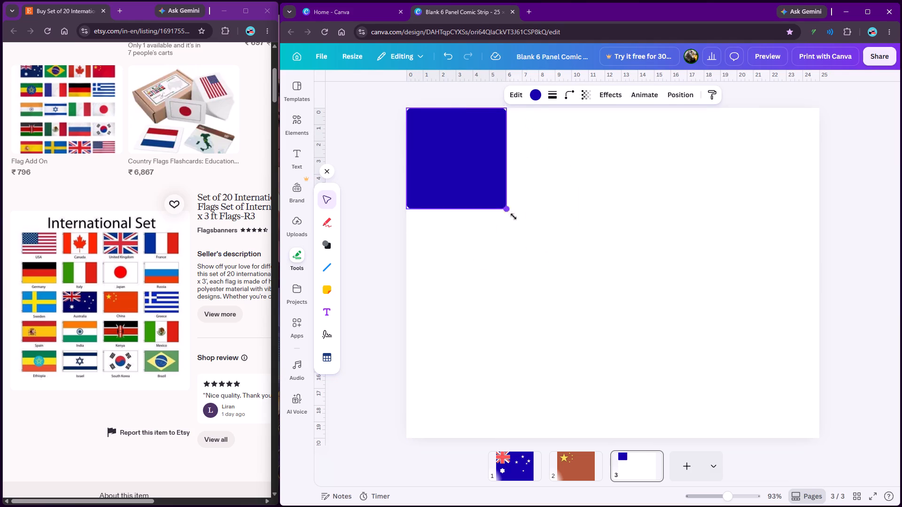
left_click_drag(513, 216, 818, 437)
left_click(847, 387)
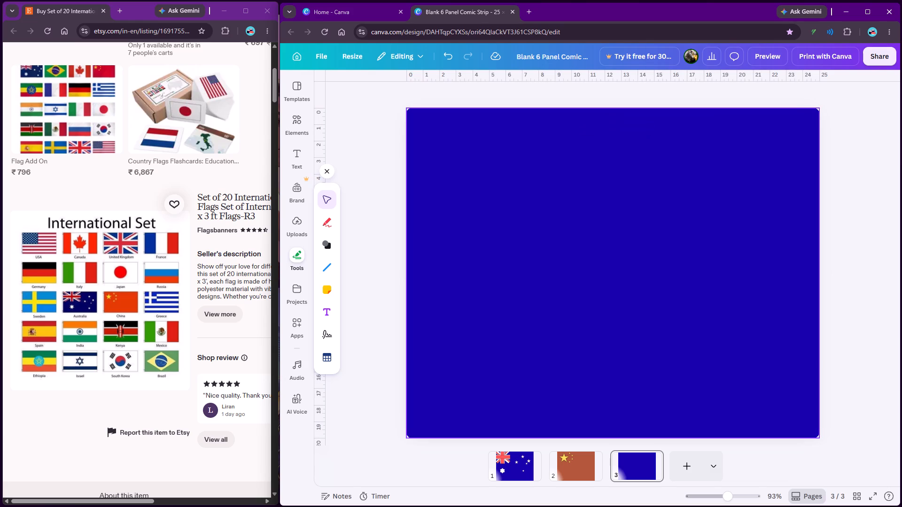
Add a second rounded square, about 6 wide, on the blue background and fill it white.
left_click(327, 246)
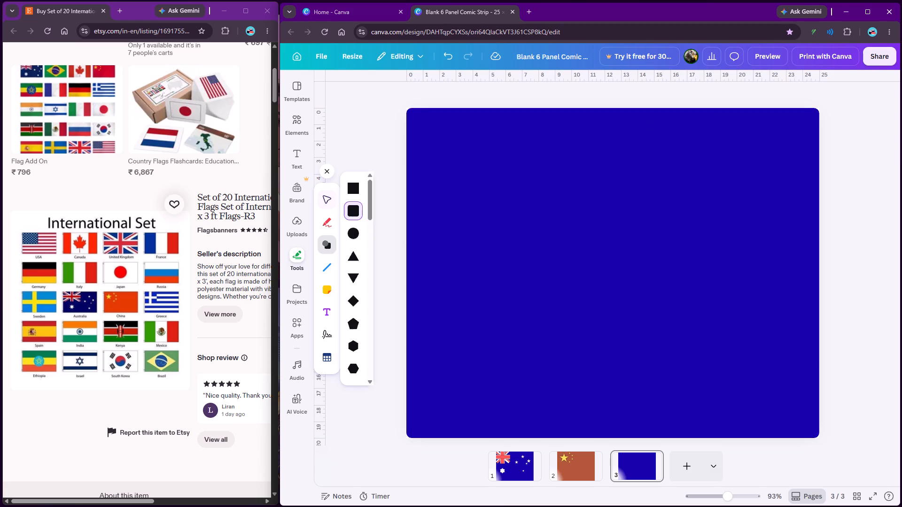
left_click(388, 218)
left_click(351, 212)
left_click(468, 207)
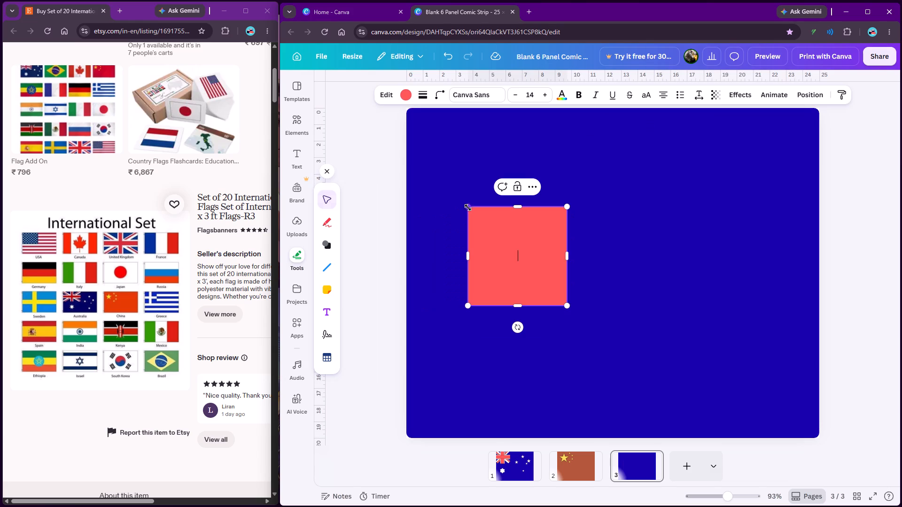
left_click(407, 96)
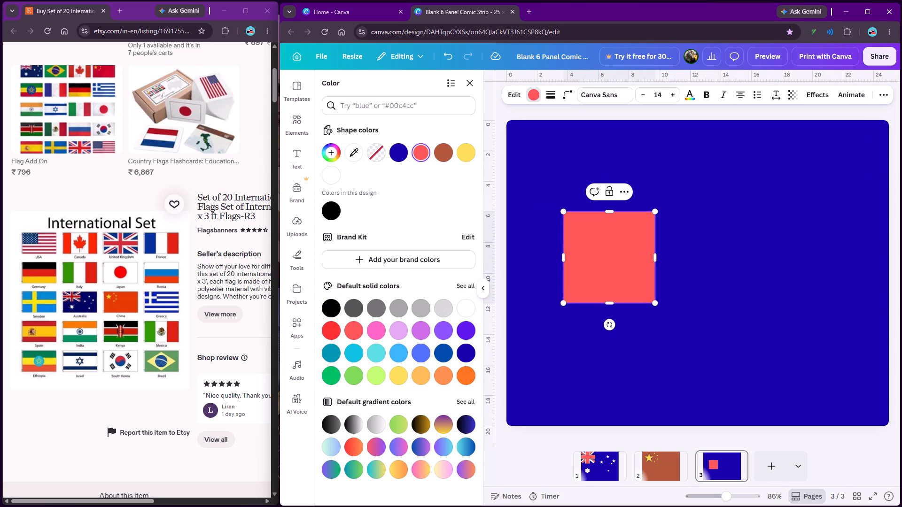
left_click(469, 301)
left_click(465, 88)
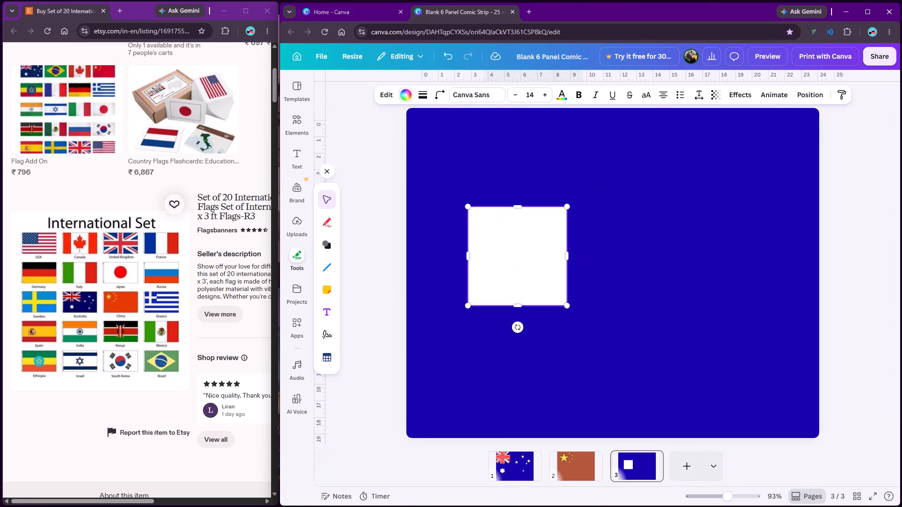
left_click(362, 206)
Reshape the white square into a vertical bar about 1.8 wide and 8.5 tall, placed against the page's top edge near its left side.
left_click_drag(521, 243, 509, 185)
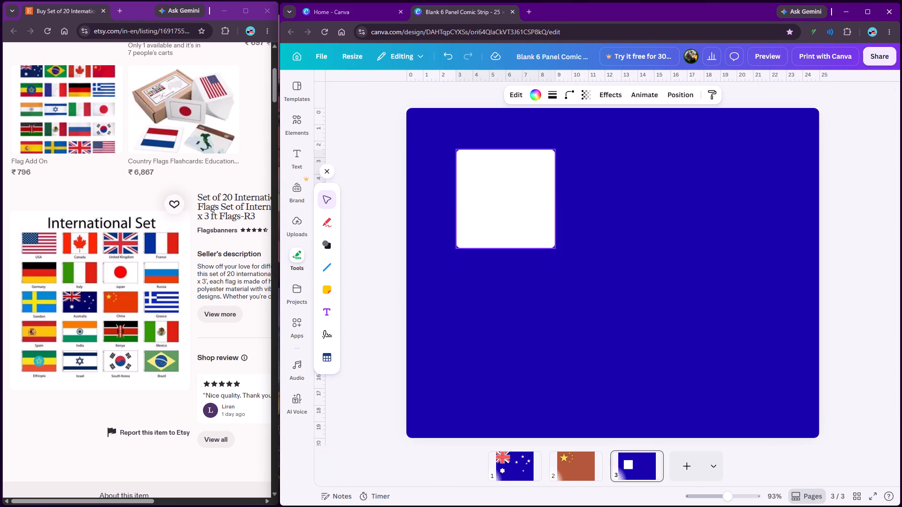
left_click_drag(509, 185, 509, 185)
left_click_drag(555, 200, 495, 193)
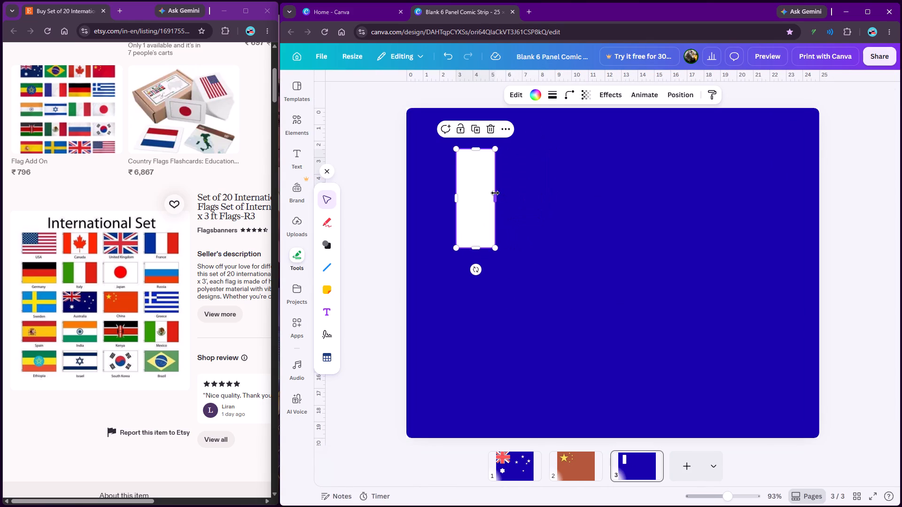
left_click_drag(478, 199, 472, 160)
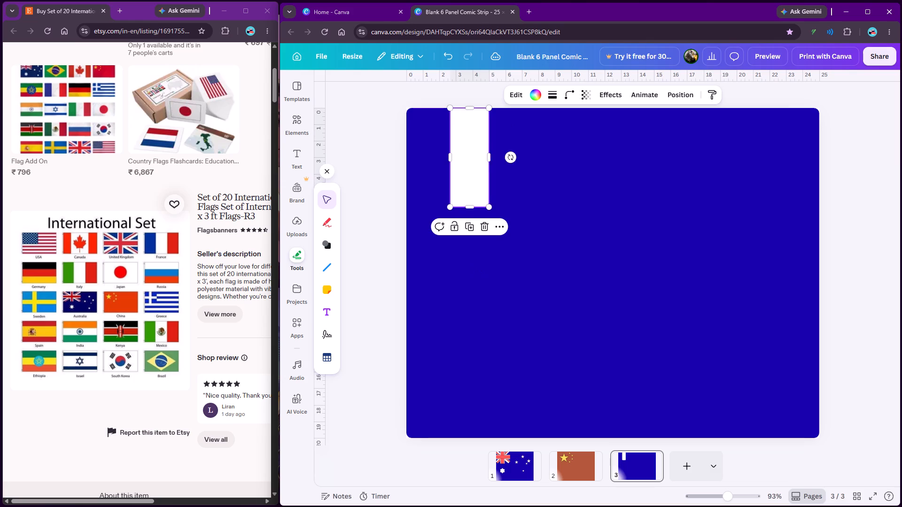
left_click_drag(490, 161, 480, 161)
left_click_drag(467, 169, 472, 169)
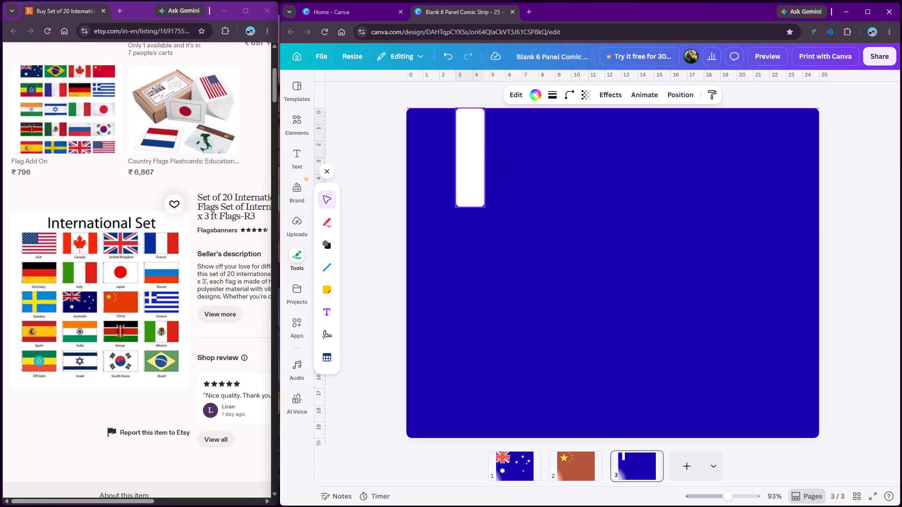
left_click_drag(472, 169, 474, 169)
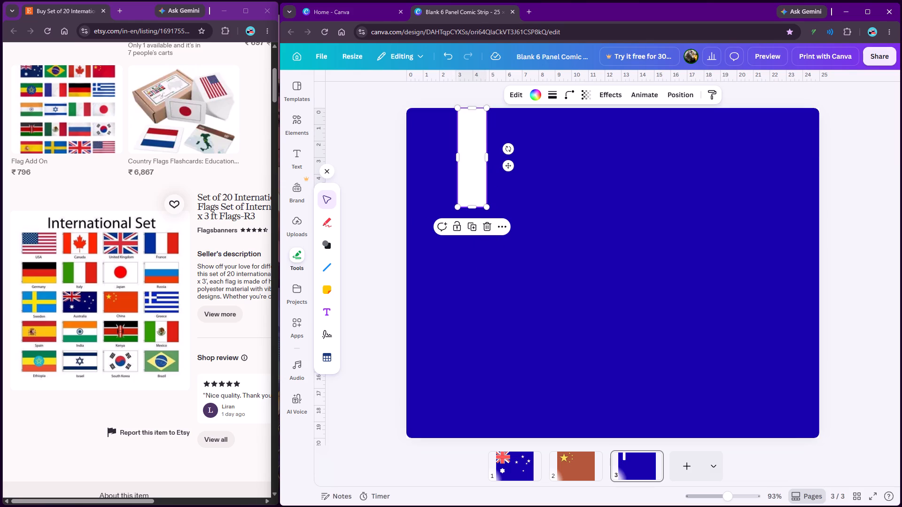
left_click_drag(471, 208, 474, 242)
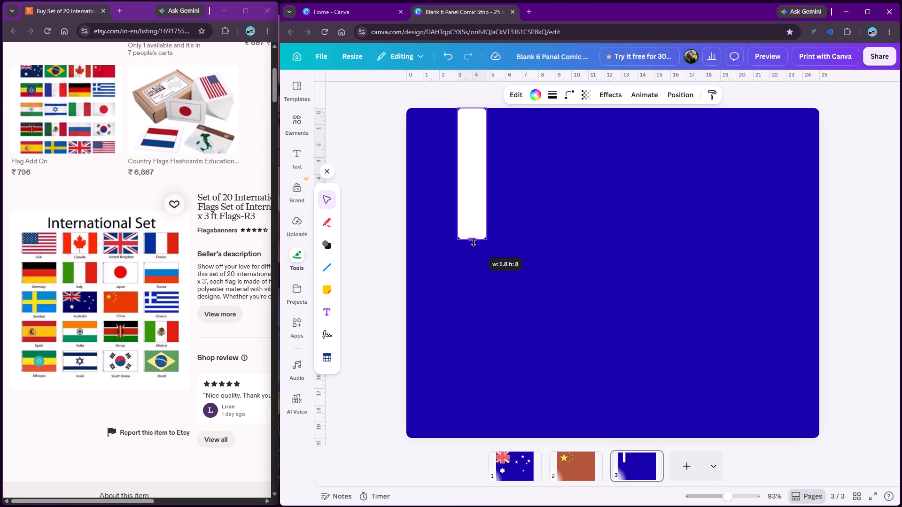
left_click_drag(474, 242, 474, 251)
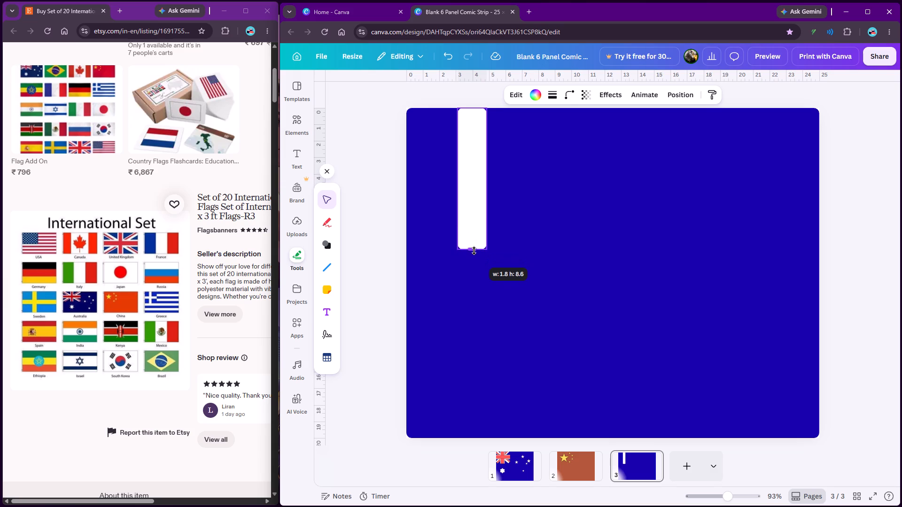
left_click_drag(474, 251, 474, 249)
left_click_drag(476, 209, 482, 209)
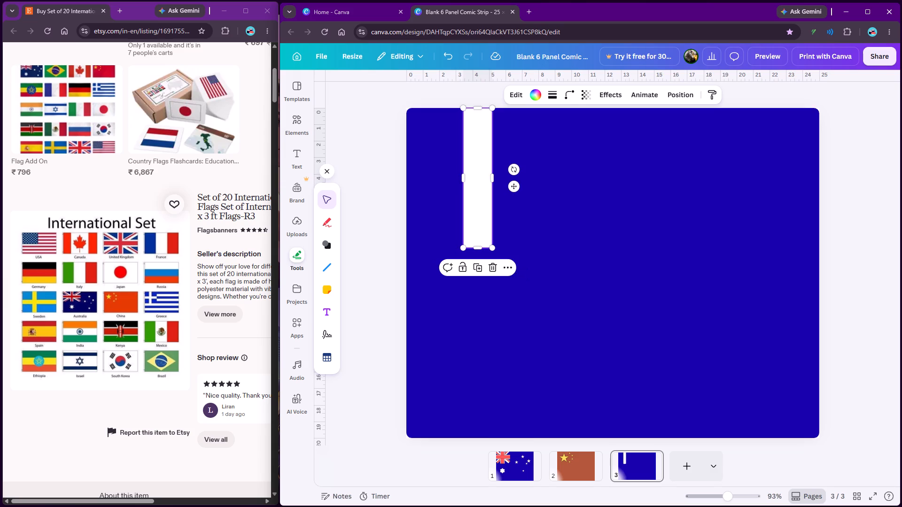
Duplicate the vertical bar, rotate the copy horizontal, and cross it over the original from the page's left edge, about 8.6 long.
right_click(482, 196)
left_click(520, 254)
left_click_drag(488, 208, 525, 225)
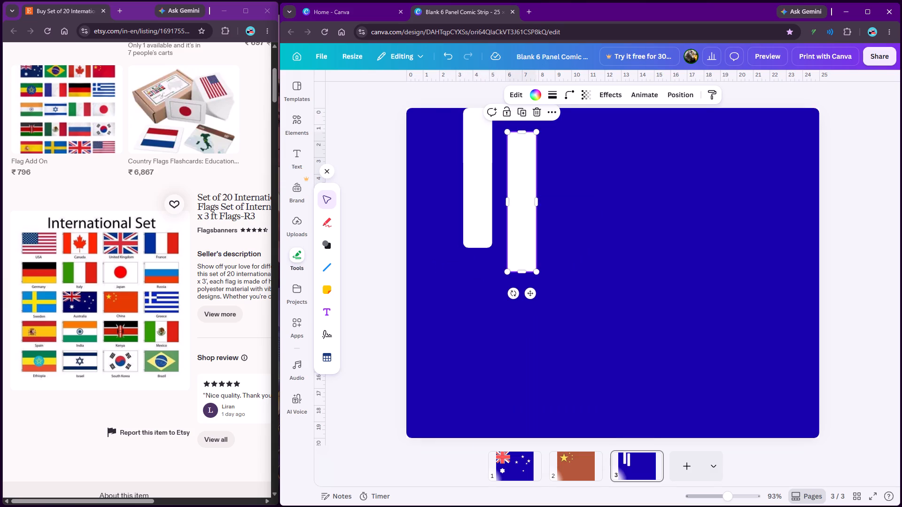
left_click_drag(515, 298, 464, 196)
left_click_drag(507, 198, 495, 185)
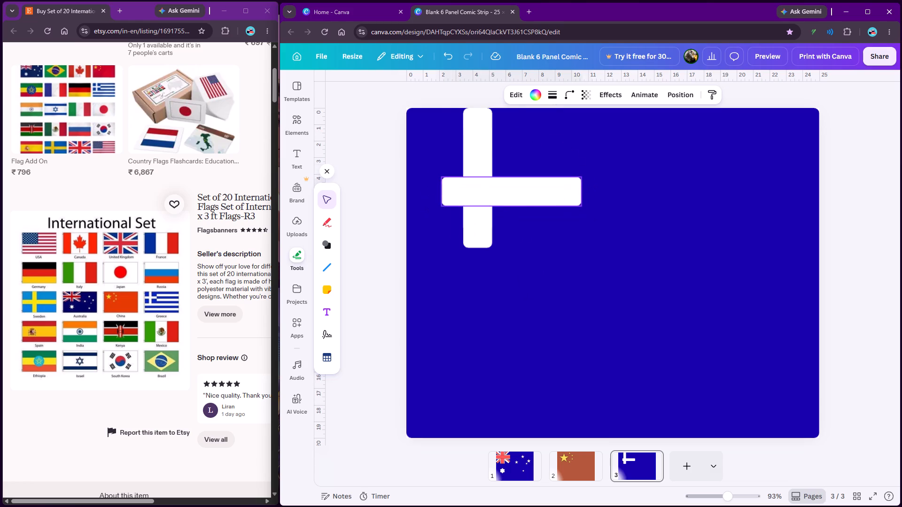
left_click_drag(495, 185, 462, 177)
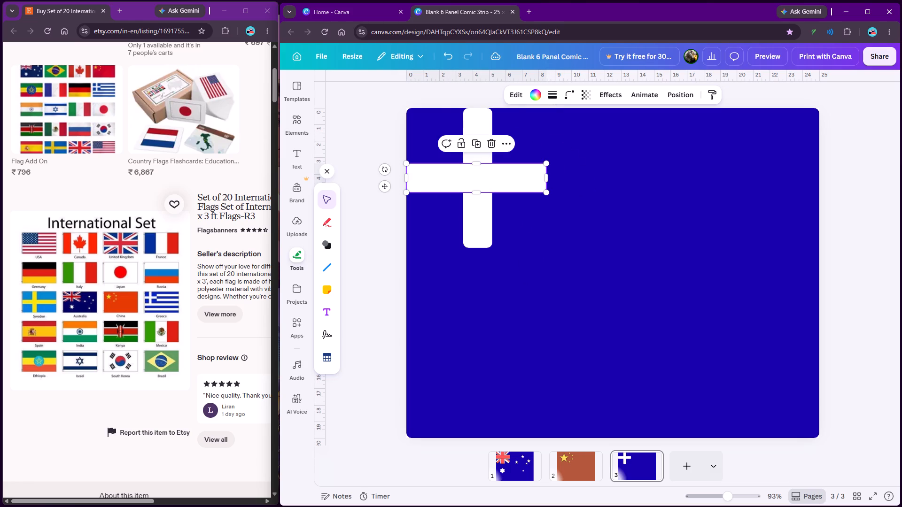
left_click_drag(548, 181, 564, 179)
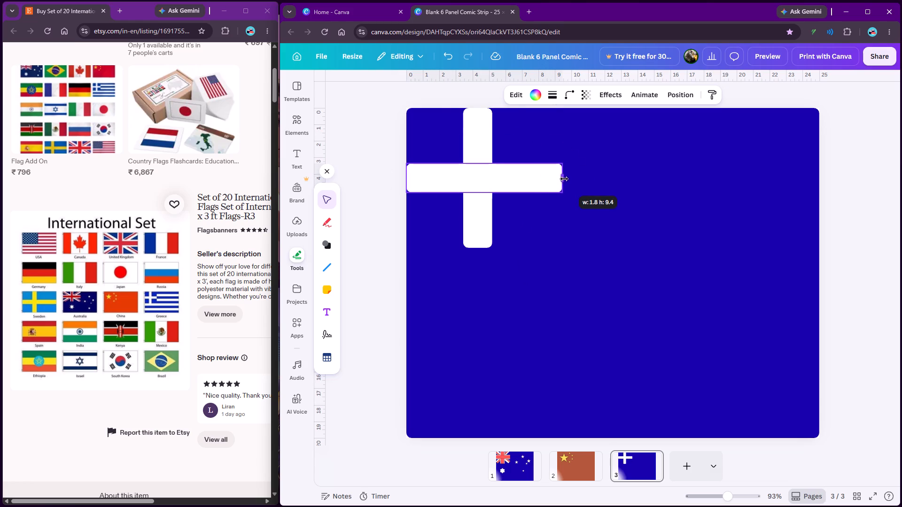
left_click_drag(564, 179, 556, 179)
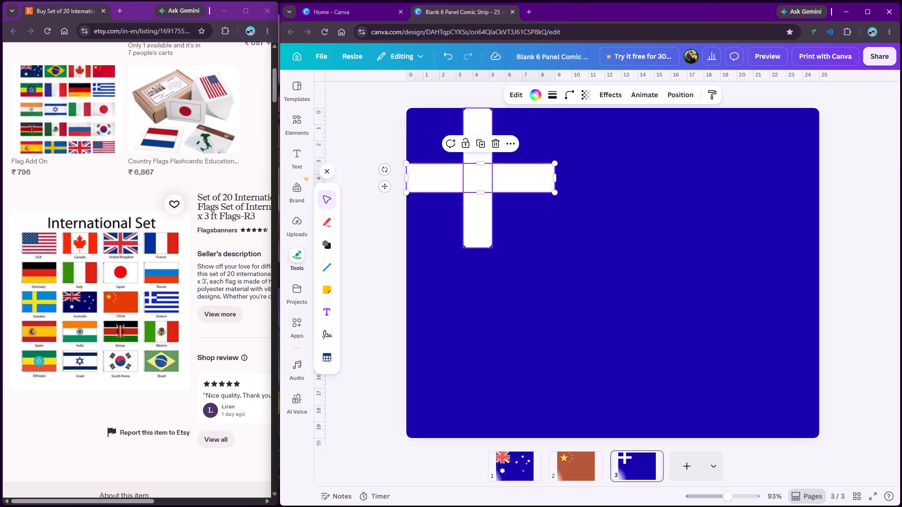
left_click(484, 224)
left_click(542, 178)
left_click_drag(554, 177, 548, 177)
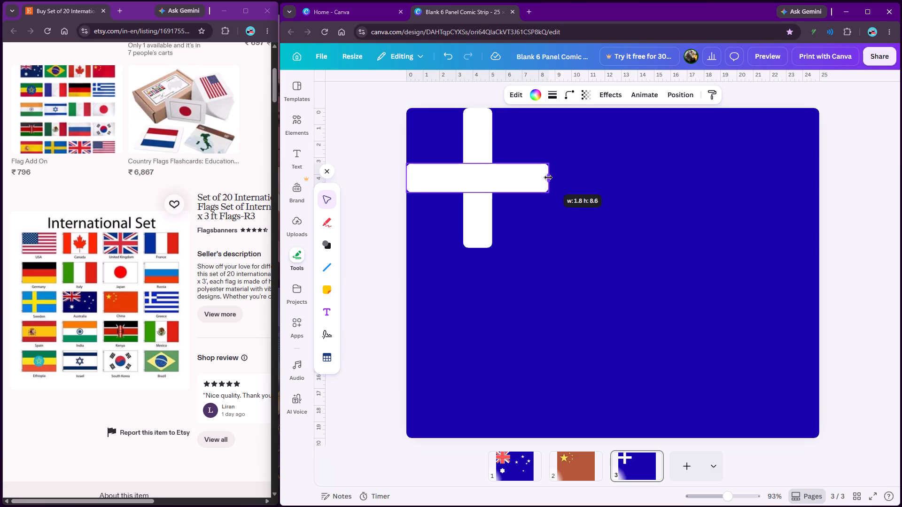
left_click_drag(548, 177, 547, 177)
left_click(551, 217)
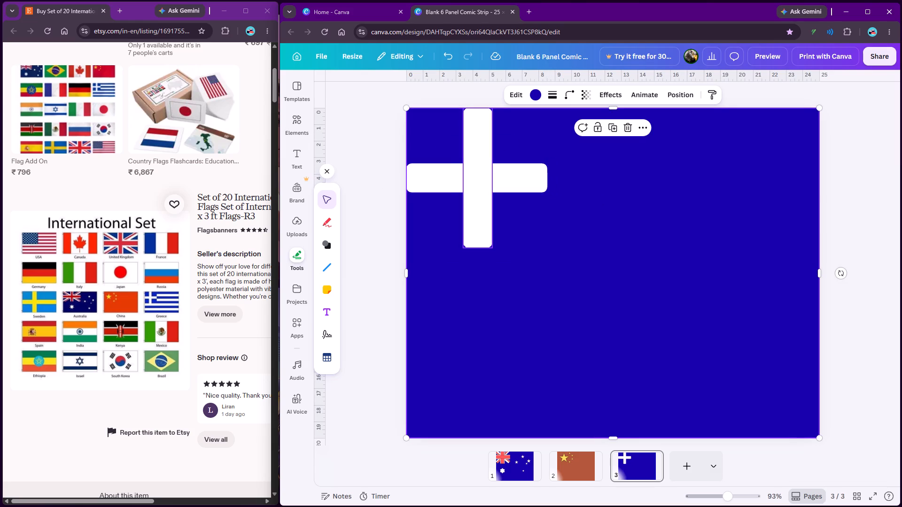
Duplicate the cross's horizontal bar, place the copy beside the cross's upper arm, and extend it to the page's right edge.
left_click(453, 179)
right_click(453, 179)
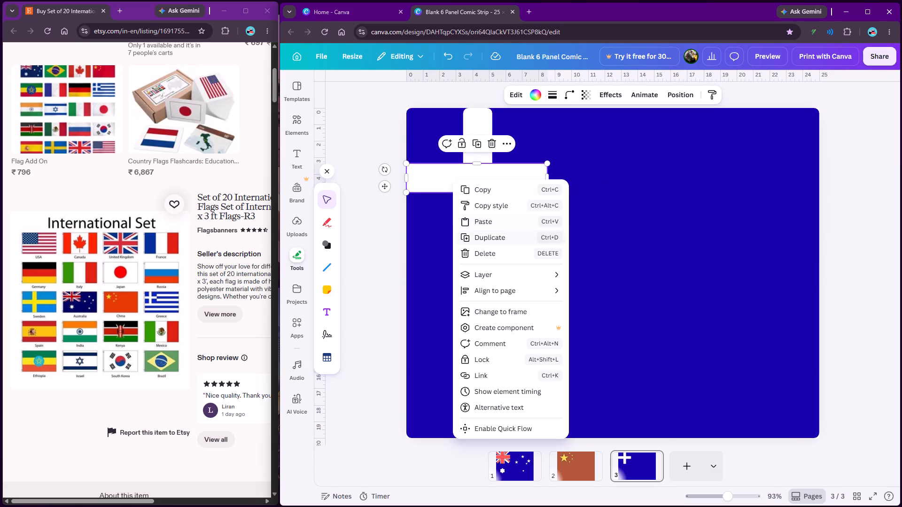
left_click(492, 235)
left_click(529, 232)
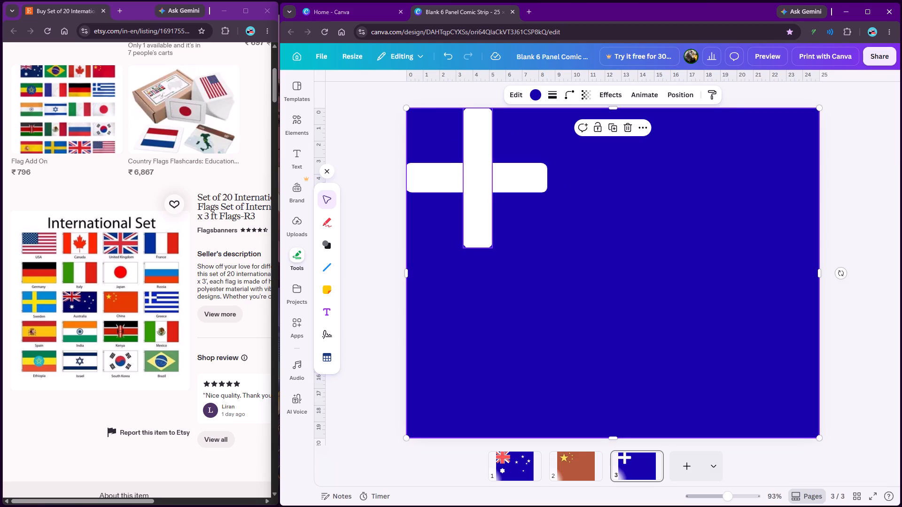
left_click_drag(496, 178, 562, 219)
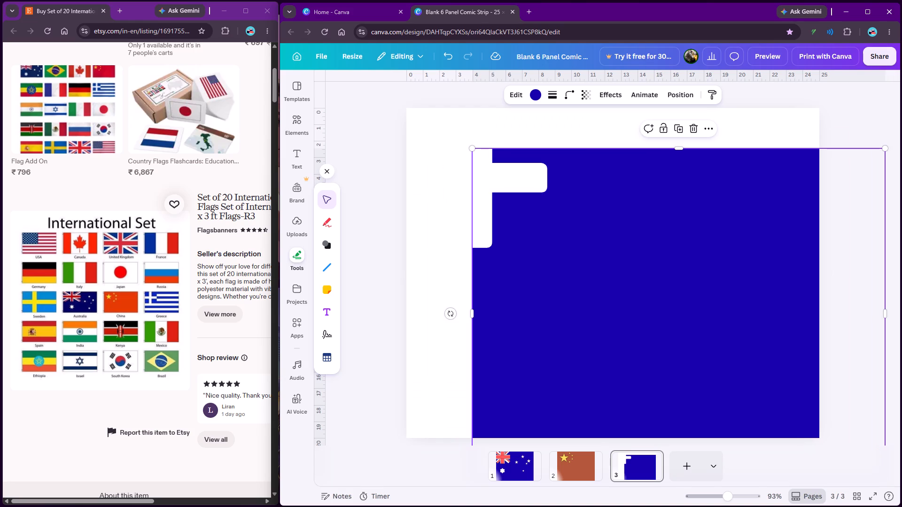
key("ctrl+z")
left_click(502, 177)
left_click_drag(493, 177, 514, 193)
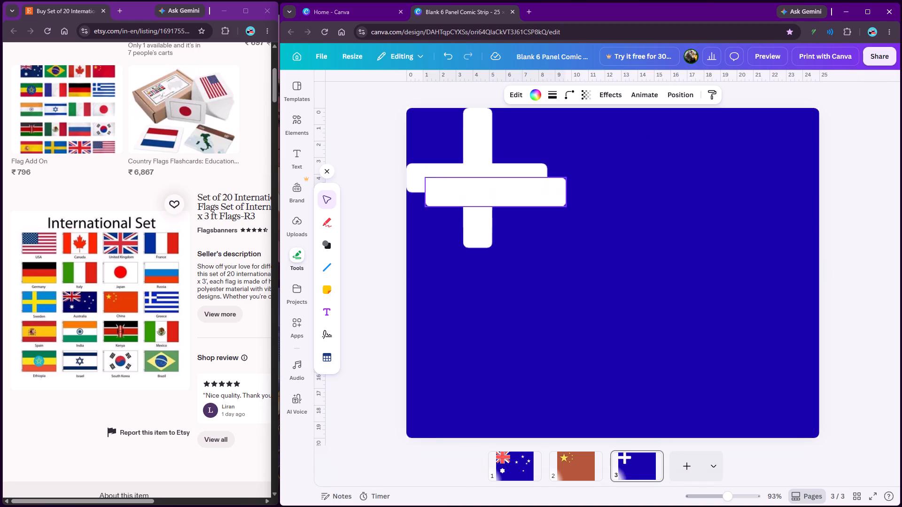
left_click_drag(514, 193, 620, 144)
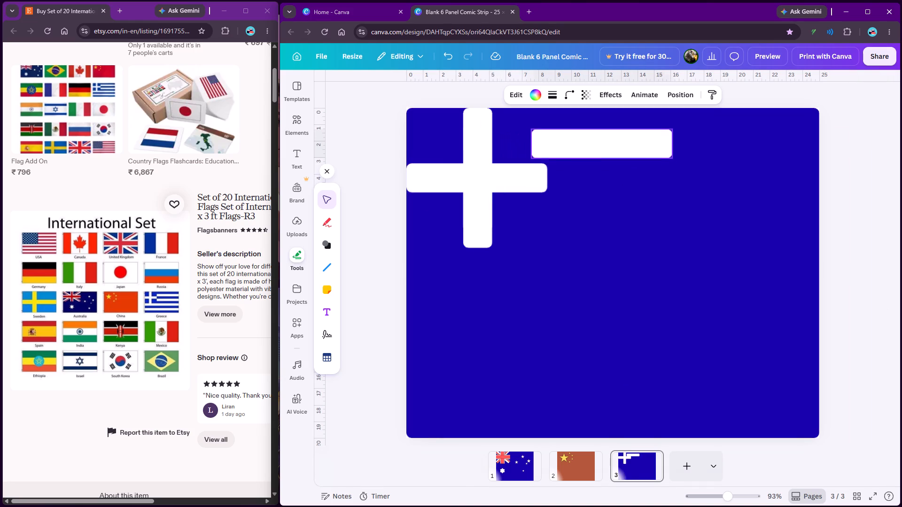
left_click_drag(620, 144, 628, 146)
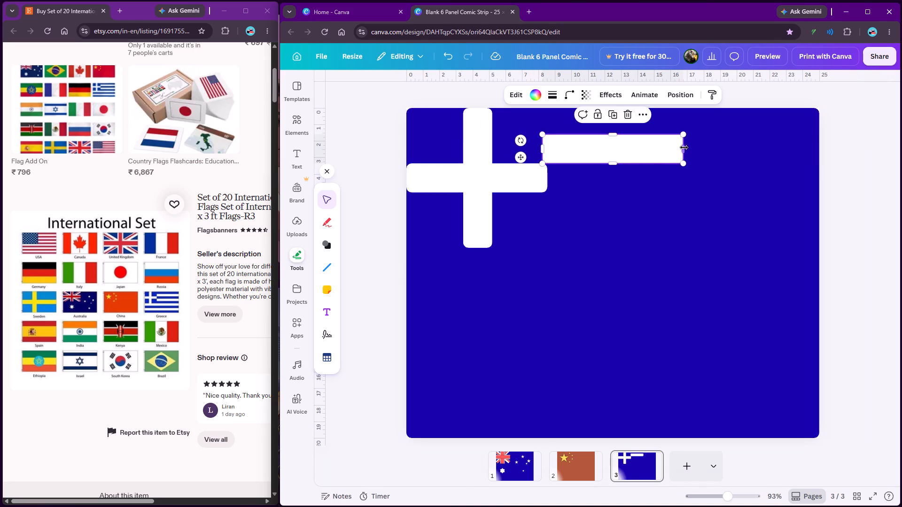
left_click_drag(684, 147, 820, 147)
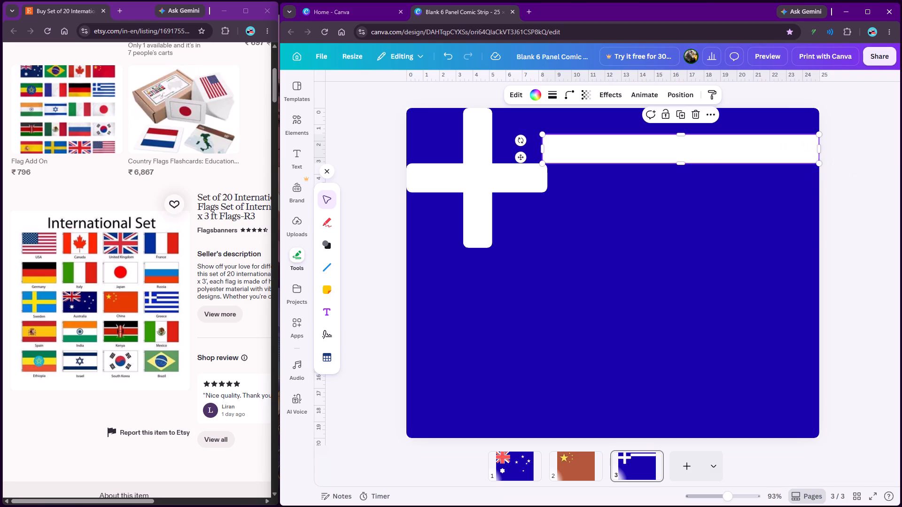
Duplicate the upper stripe and place the copy below it, with its top level with the lower edge of the cross's horizontal bar.
key("ctrl+d")
left_click_drag(679, 154, 673, 205)
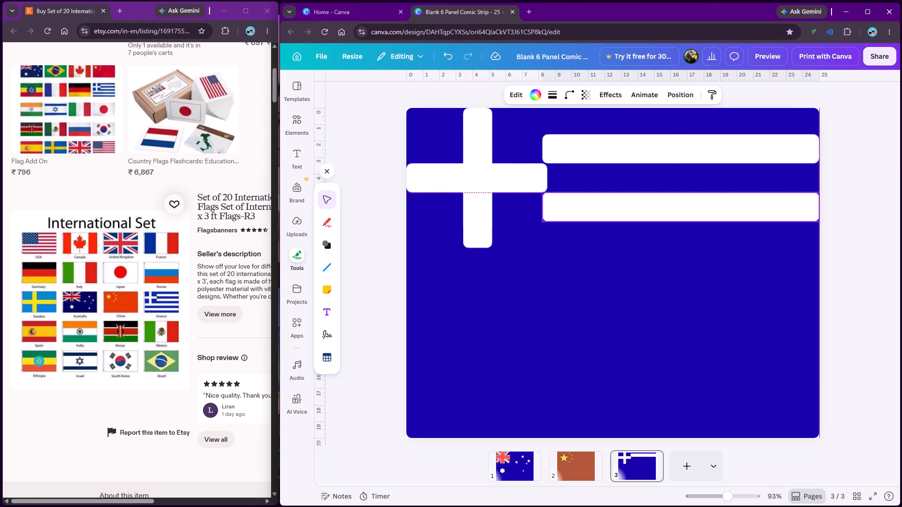
left_click_drag(673, 205, 673, 205)
left_click(623, 265)
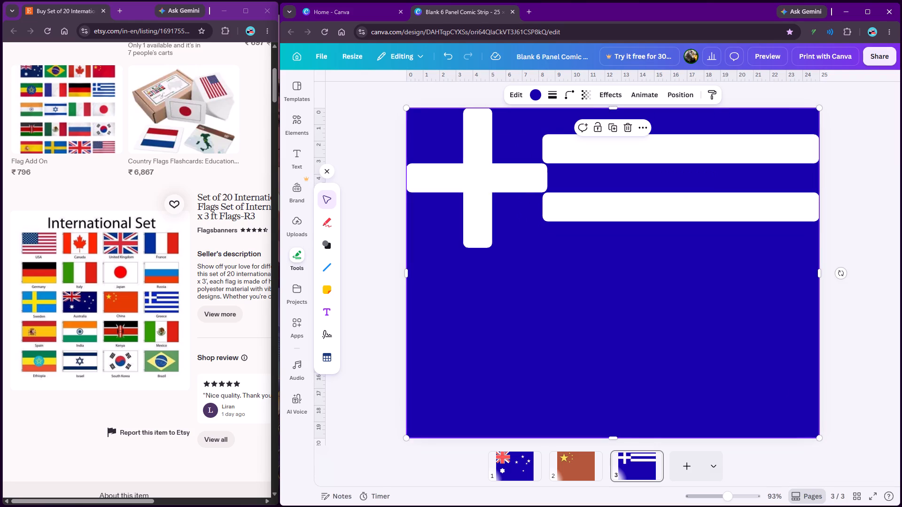
Duplicate the second short stripe, place the copy directly below the cross from the left edge, and widen it to the full page width.
left_click(642, 214)
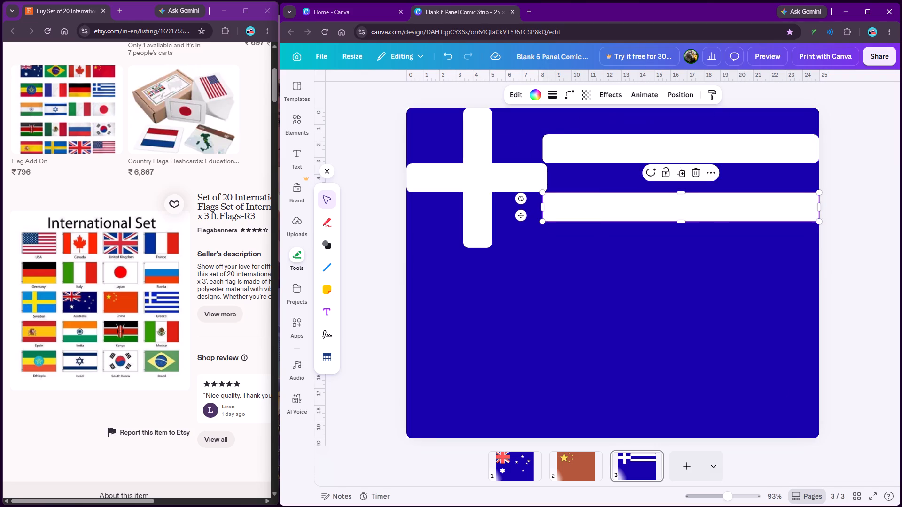
key("ctrl+d")
left_click_drag(616, 263, 479, 261)
left_click_drag(683, 263, 710, 261)
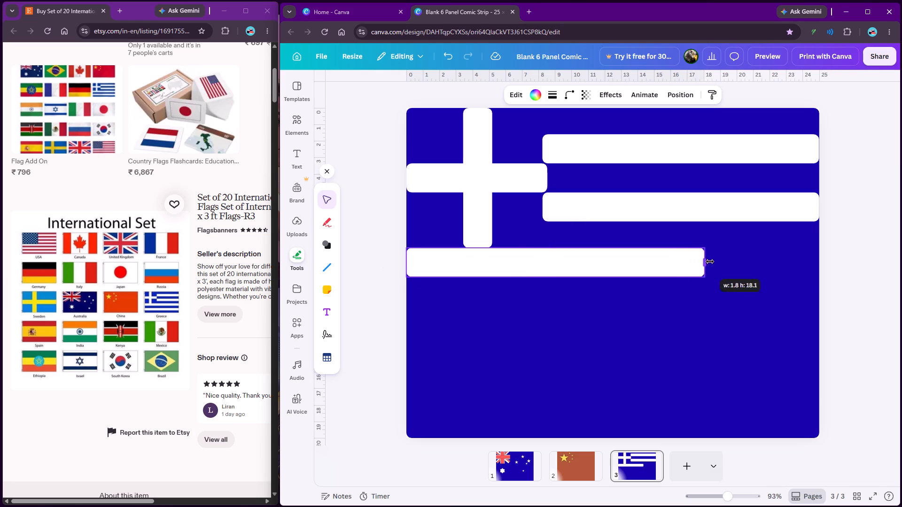
left_click_drag(710, 261, 818, 255)
Duplicate the full-width stripe and place the copy below it, leaving a blue band between them.
key("ctrl+d")
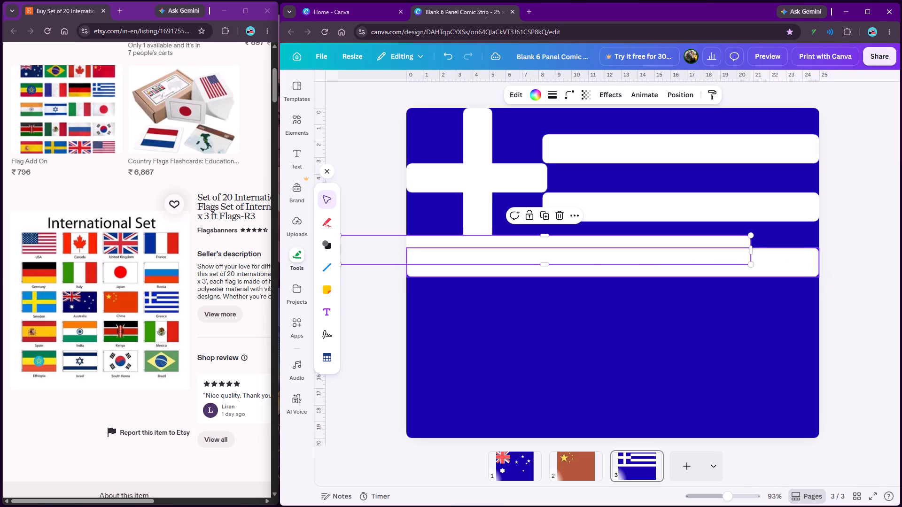
left_click_drag(557, 253, 628, 318)
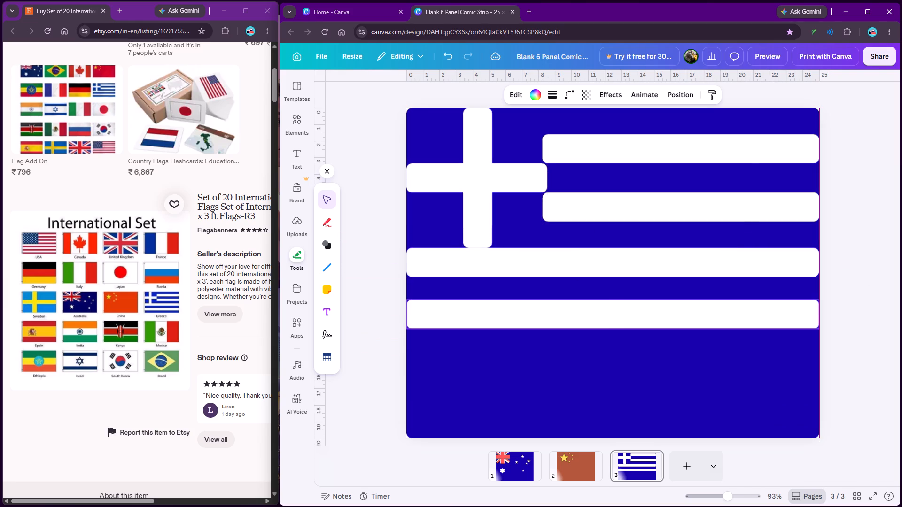
left_click_drag(628, 318, 627, 318)
left_click(889, 300)
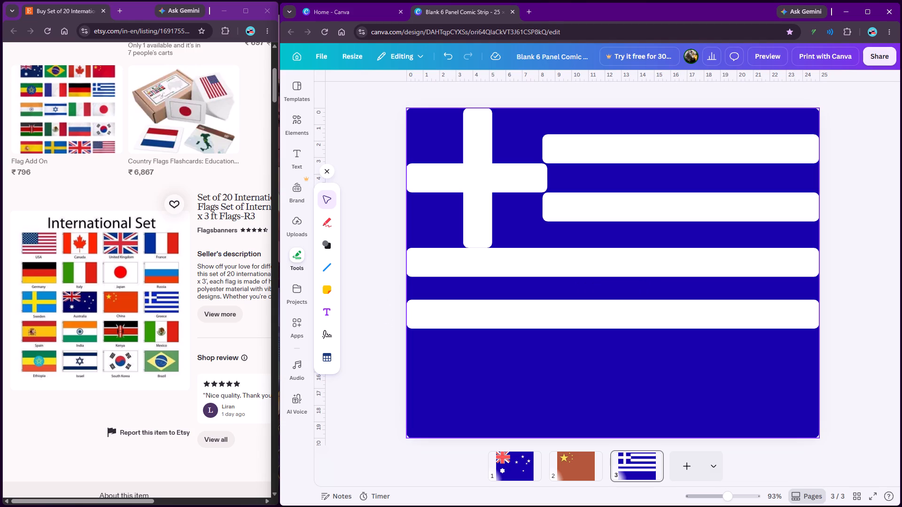
Duplicate the lowest full-width stripe twice more, continuing downward at the same spacing.
left_click(497, 316)
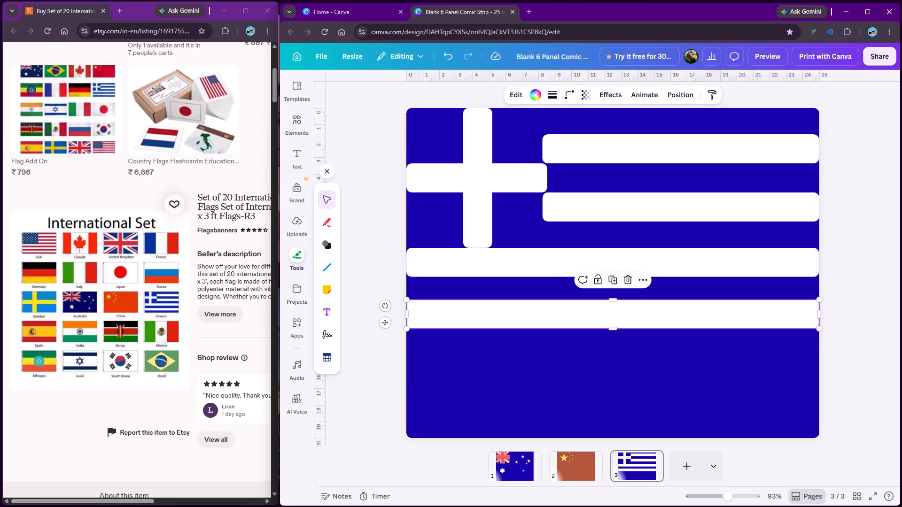
key("ctrl+d")
key("ctrl+d")
left_click(844, 364)
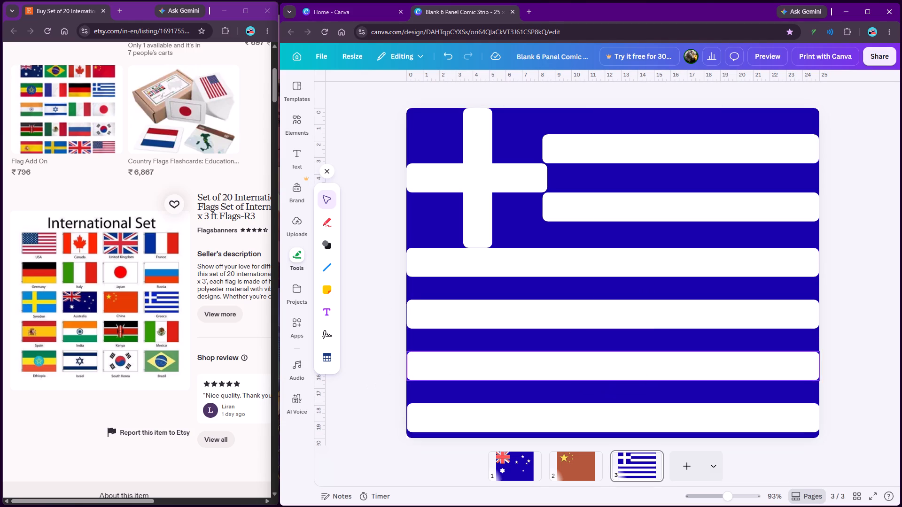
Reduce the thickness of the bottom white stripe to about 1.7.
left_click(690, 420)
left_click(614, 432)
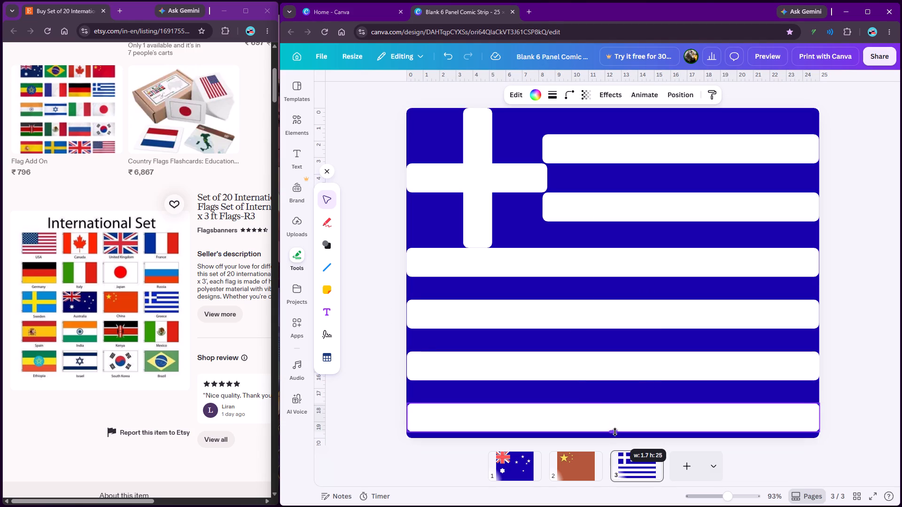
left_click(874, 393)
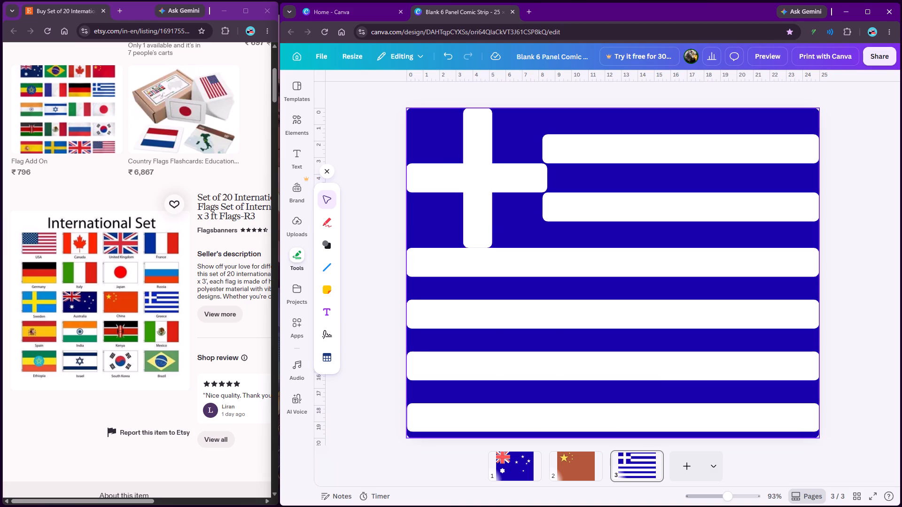
Delete the bottom white stripe.
left_click(529, 413)
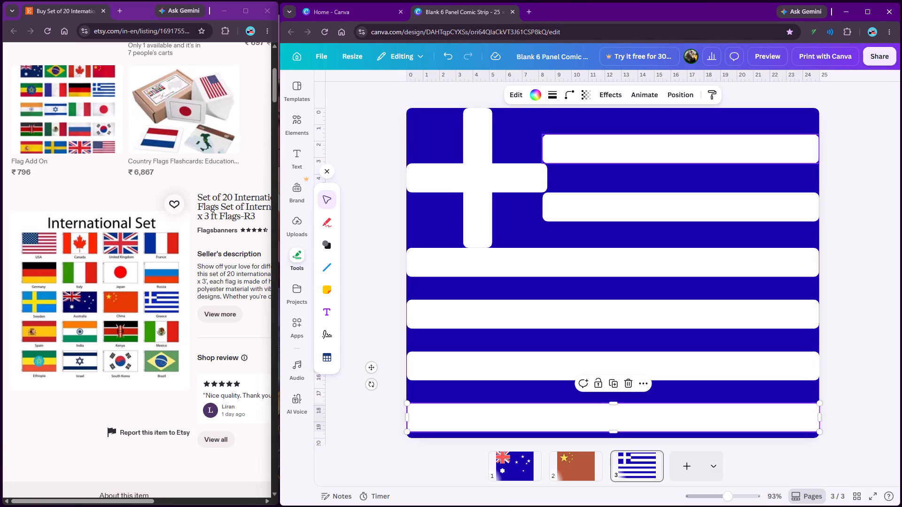
key("Delete")
Delete the lowest white full-width stripe on the Greek flag.
left_click(584, 364)
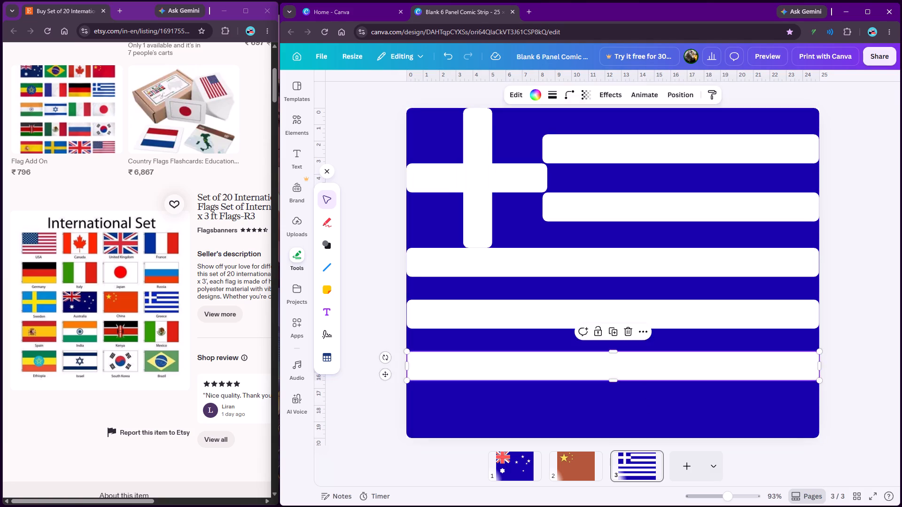
key("Delete")
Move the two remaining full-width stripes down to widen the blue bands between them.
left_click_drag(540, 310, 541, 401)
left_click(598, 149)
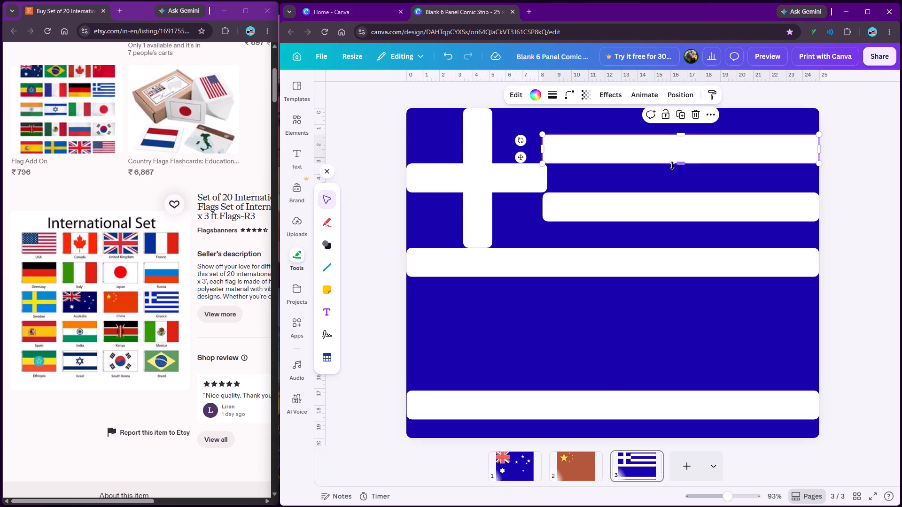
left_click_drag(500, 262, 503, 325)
Extend the cross's vertical white bar downward to a height of about 12.
left_click(475, 209)
left_click_drag(480, 248, 478, 266)
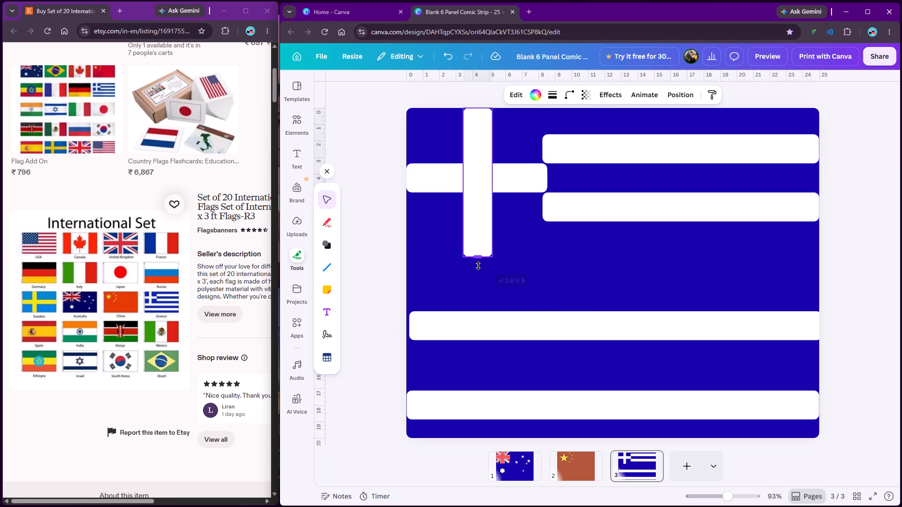
left_click_drag(478, 266, 478, 307)
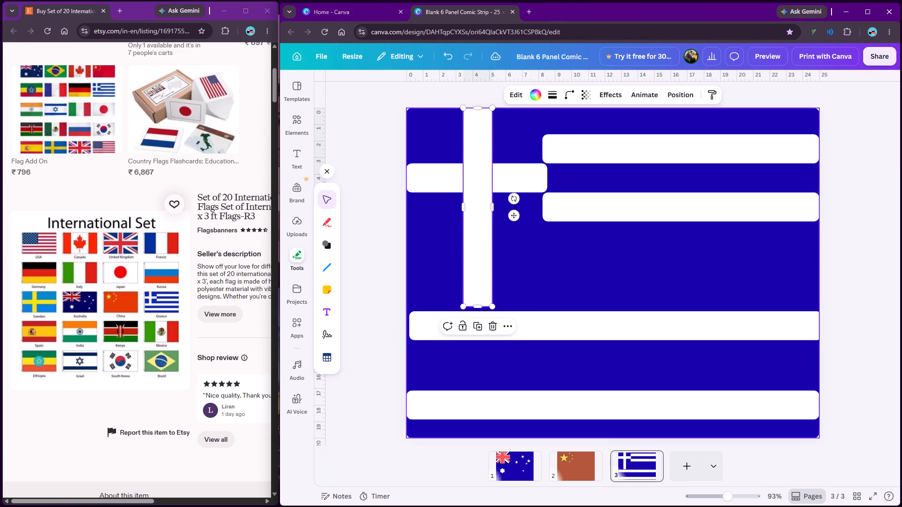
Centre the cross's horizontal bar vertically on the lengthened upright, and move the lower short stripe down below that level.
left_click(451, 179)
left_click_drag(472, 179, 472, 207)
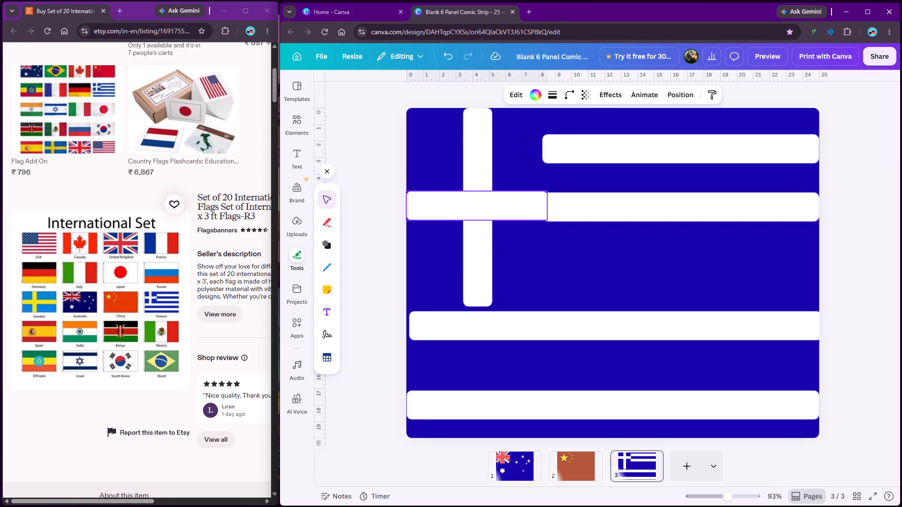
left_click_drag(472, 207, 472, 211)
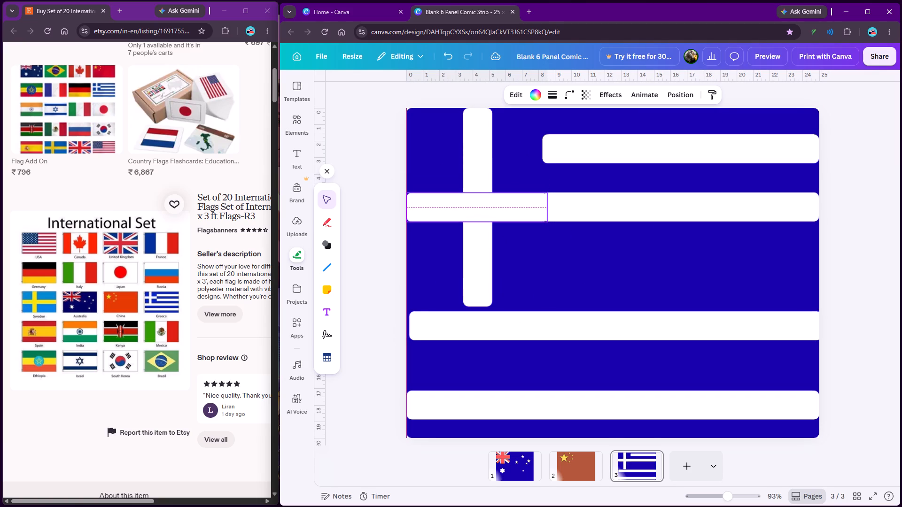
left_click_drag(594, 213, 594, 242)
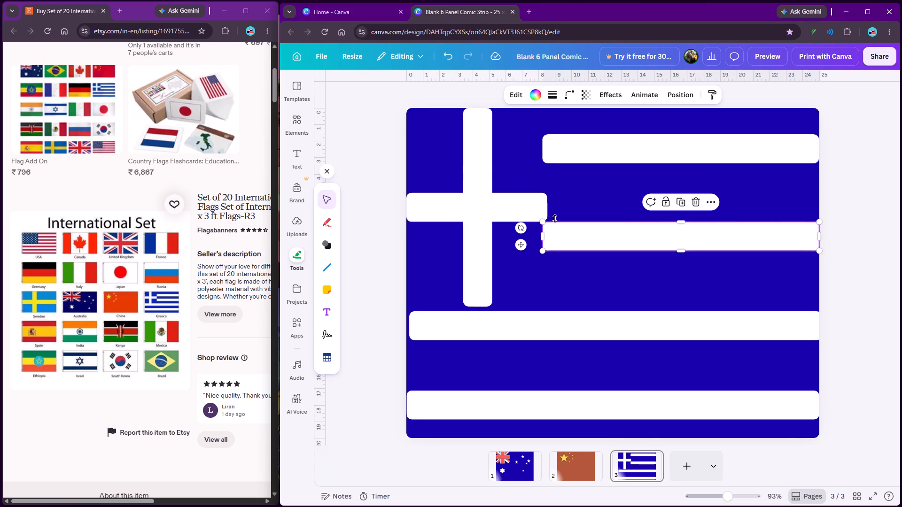
Widen the cross's vertical bar to about 3.7 and nudge it slightly toward the flag's left edge.
left_click(511, 208)
left_click(484, 146)
left_click_drag(492, 205, 494, 205)
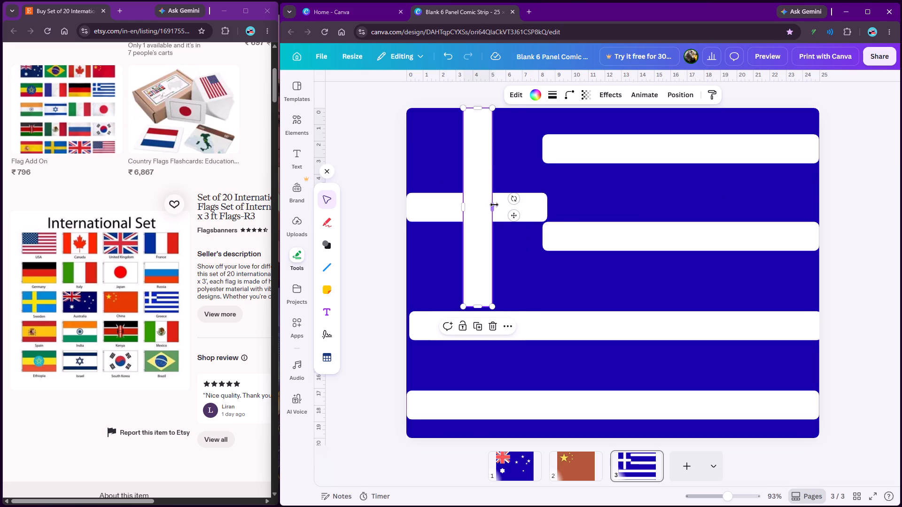
left_click_drag(494, 205, 524, 206)
left_click(507, 199)
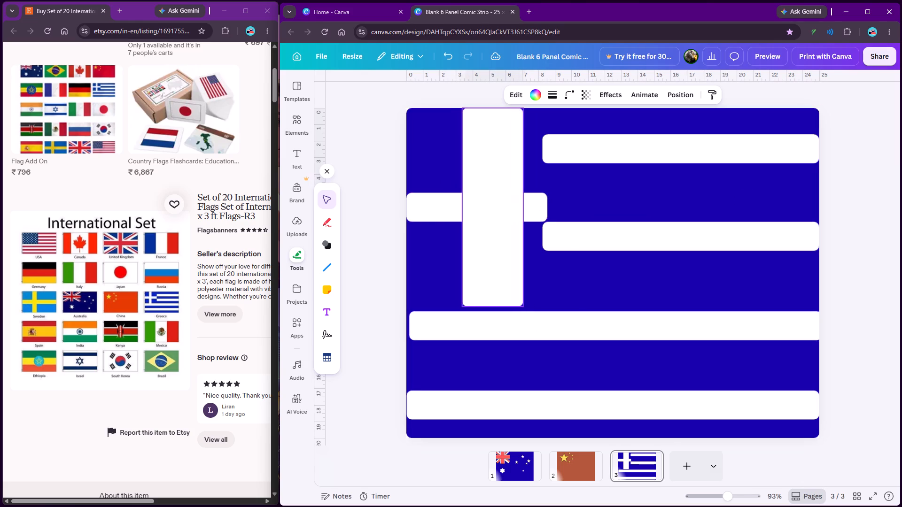
Delete the remaining white stripes and the cross's thin horizontal bar, keeping only the vertical bar on the blue background.
left_click(444, 209)
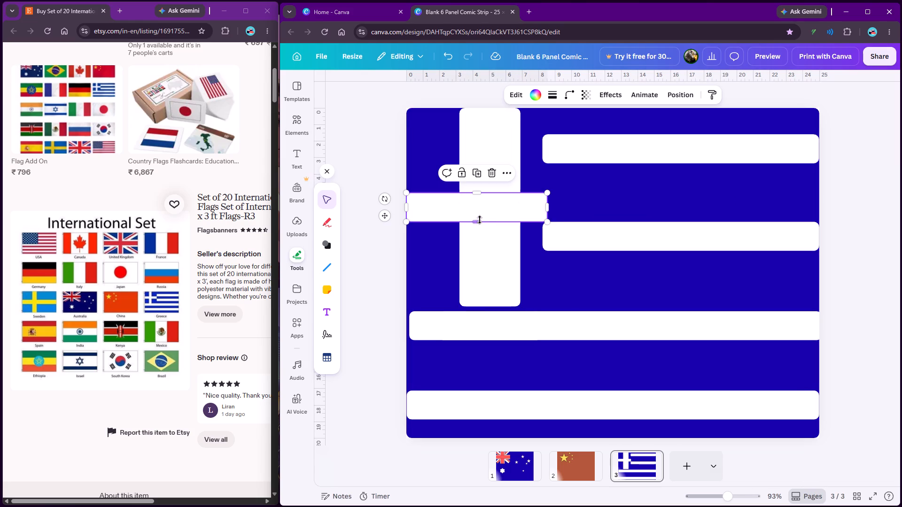
left_click(480, 211)
key("Delete")
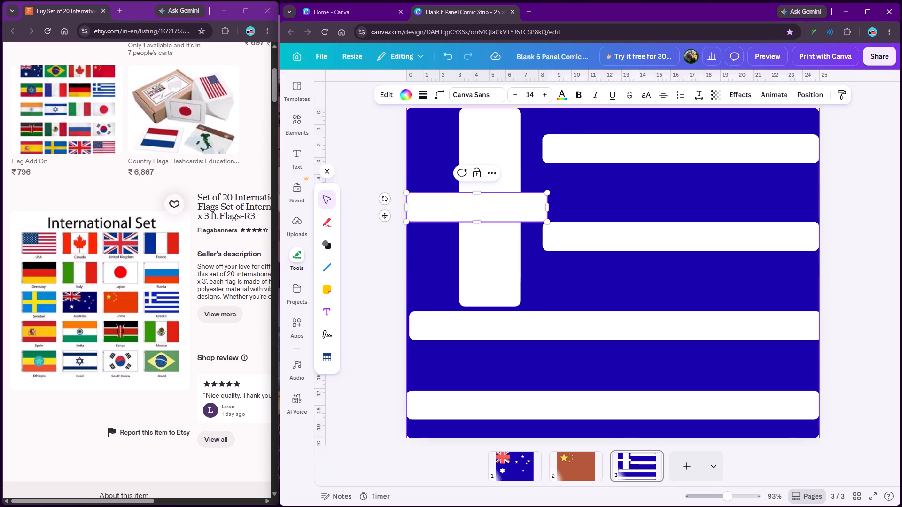
left_click(545, 259)
left_click(567, 231)
key("Delete")
left_click(581, 154)
key("Delete")
left_click(552, 313)
key("Delete")
left_click(545, 414)
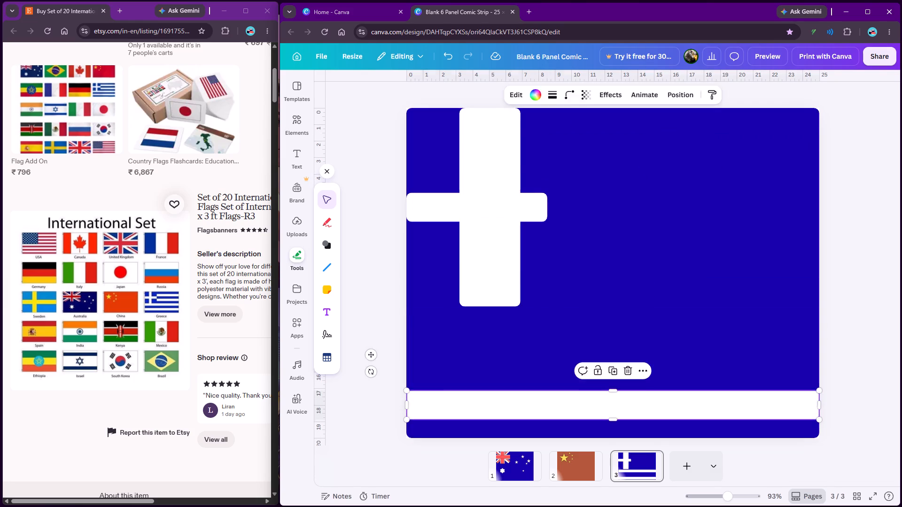
key("Delete")
left_click(483, 223)
left_click(452, 206)
key("Delete")
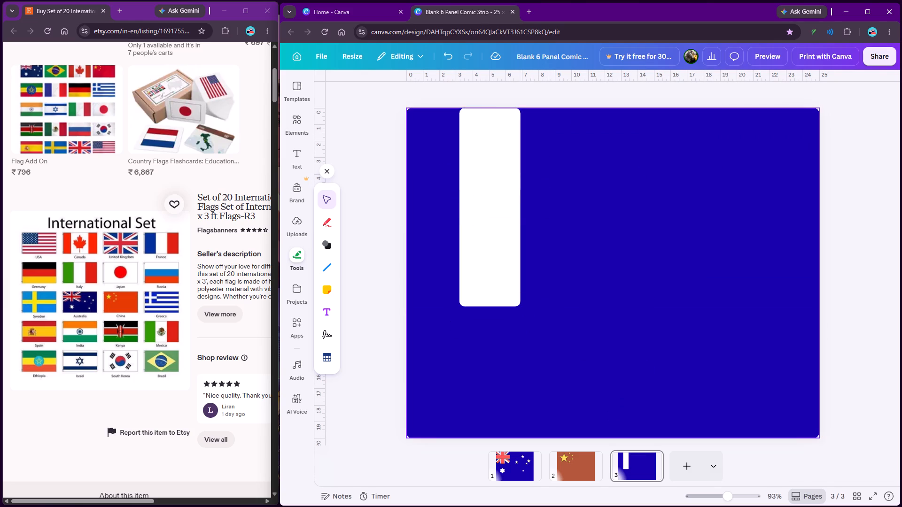
Duplicate the vertical white bar and rotate the copy to a nearly horizontal position.
left_click(488, 207)
right_click(488, 207)
left_click(527, 264)
left_click_drag(503, 222, 570, 242)
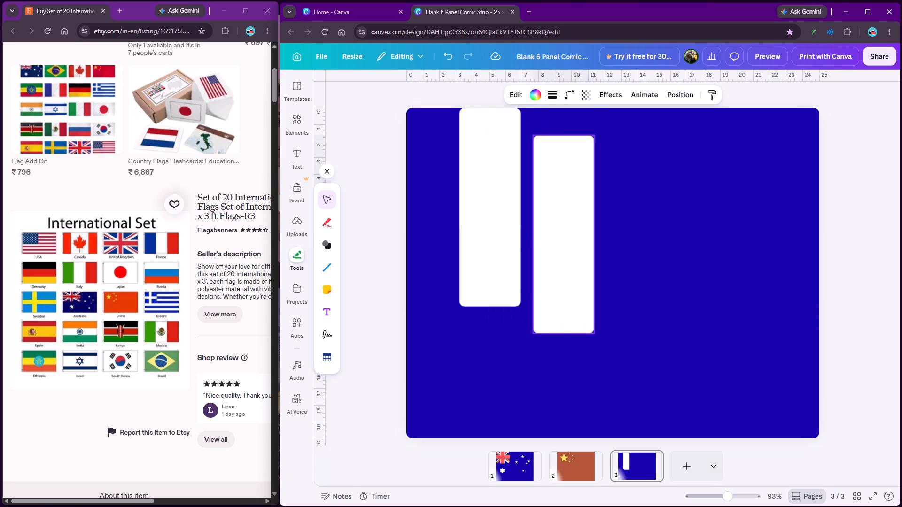
left_click_drag(570, 242, 574, 242)
left_click_drag(572, 355, 455, 245)
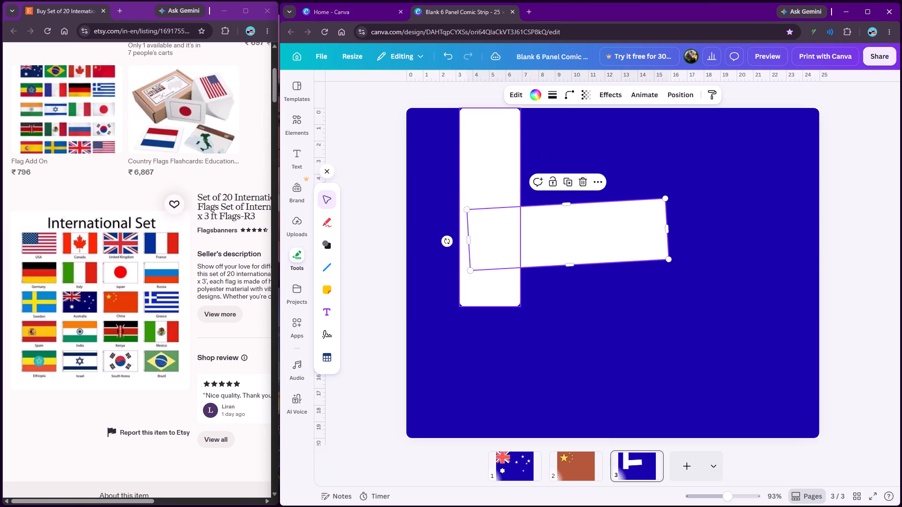
Shift the vertical bar right, then straighten the rotated copy and centre it across the upright, starting at the flag's left edge.
left_click_drag(485, 153, 502, 154)
left_click_drag(598, 241, 569, 222)
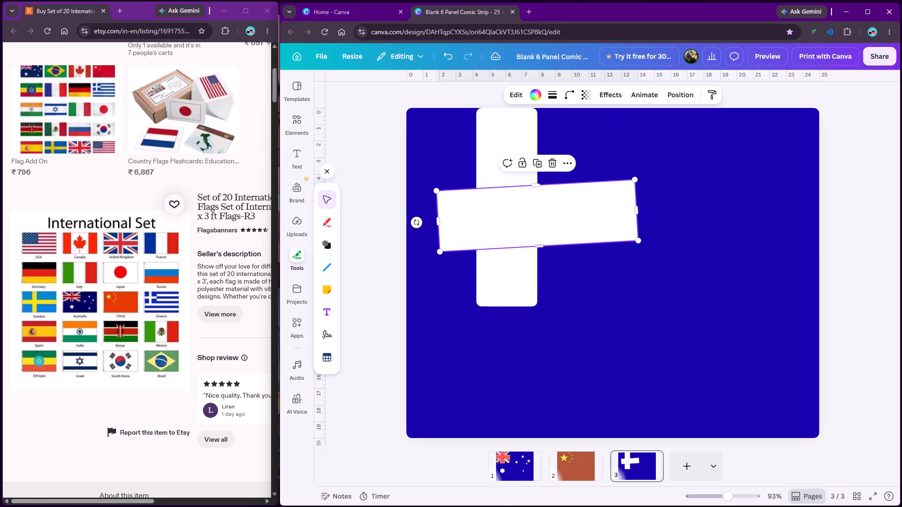
left_click_drag(414, 223, 412, 216)
left_click_drag(549, 238, 536, 230)
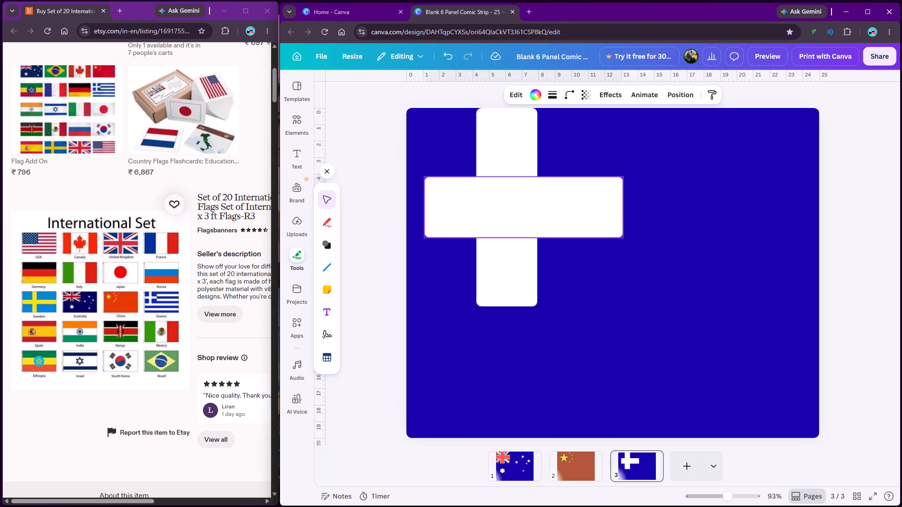
left_click_drag(536, 230, 519, 229)
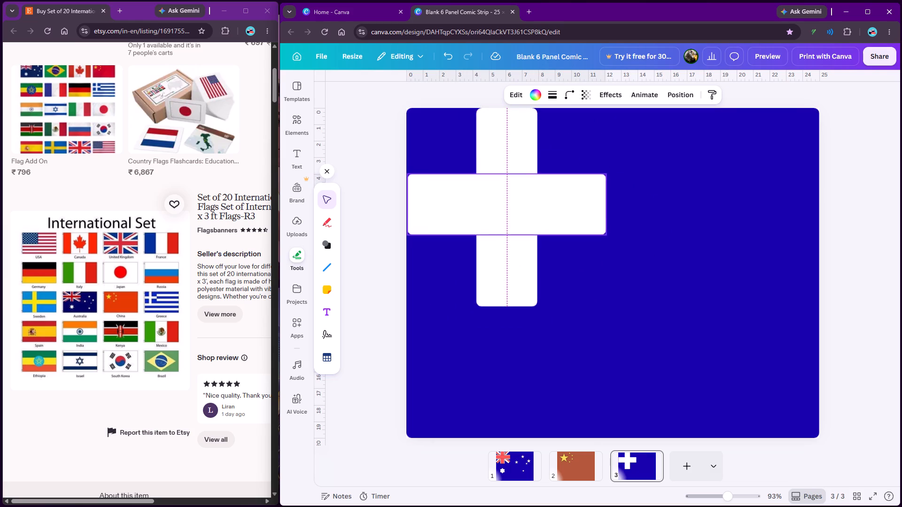
left_click_drag(519, 229, 519, 230)
Check the dimensions of the cross's horizontal and vertical bars.
left_click(607, 208)
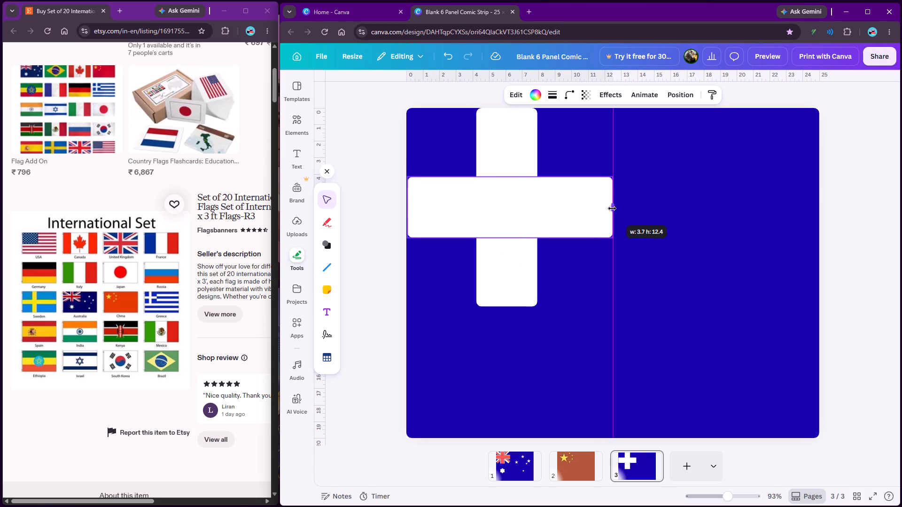
left_click(506, 134)
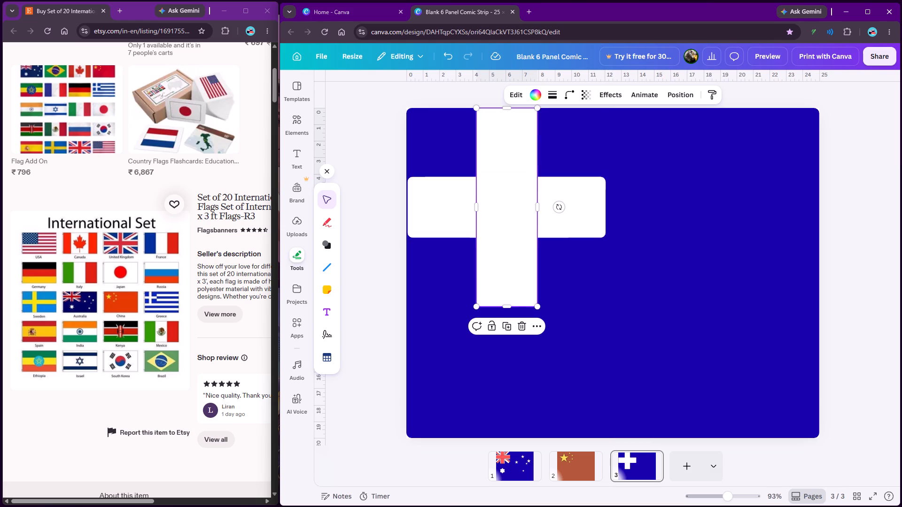
left_click(506, 307)
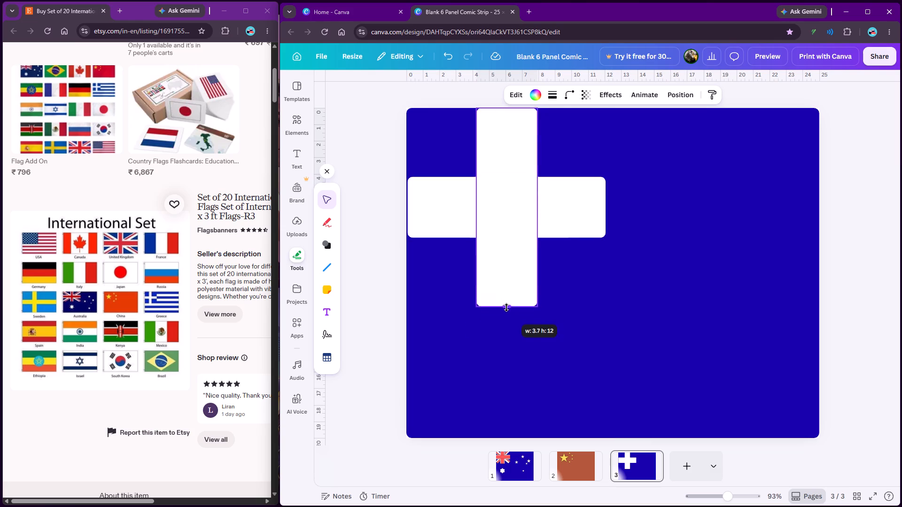
left_click(621, 293)
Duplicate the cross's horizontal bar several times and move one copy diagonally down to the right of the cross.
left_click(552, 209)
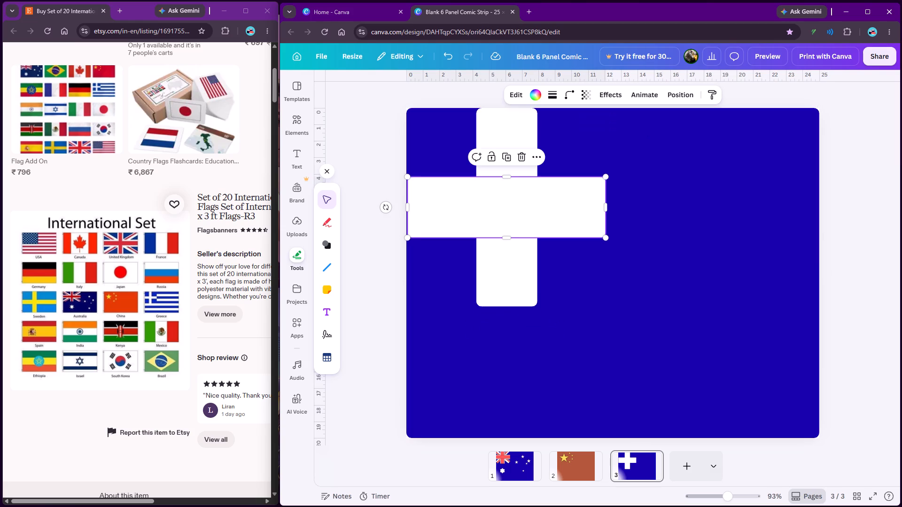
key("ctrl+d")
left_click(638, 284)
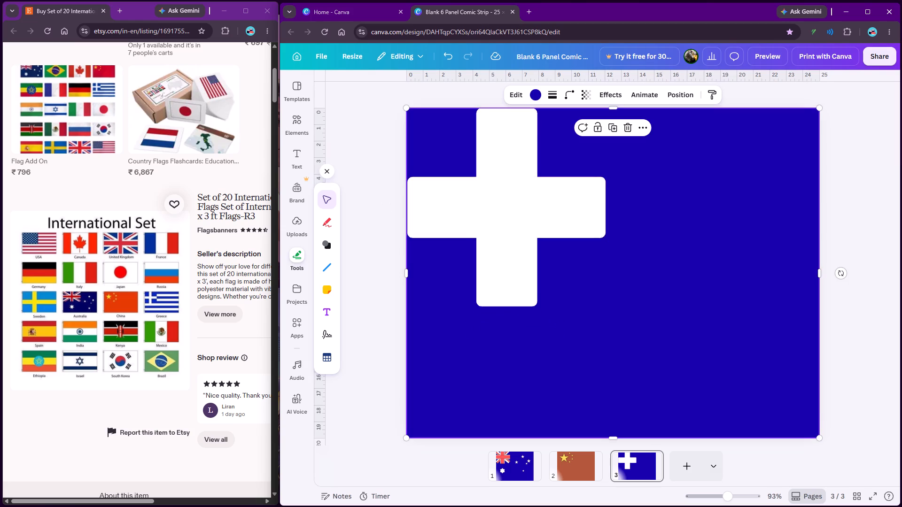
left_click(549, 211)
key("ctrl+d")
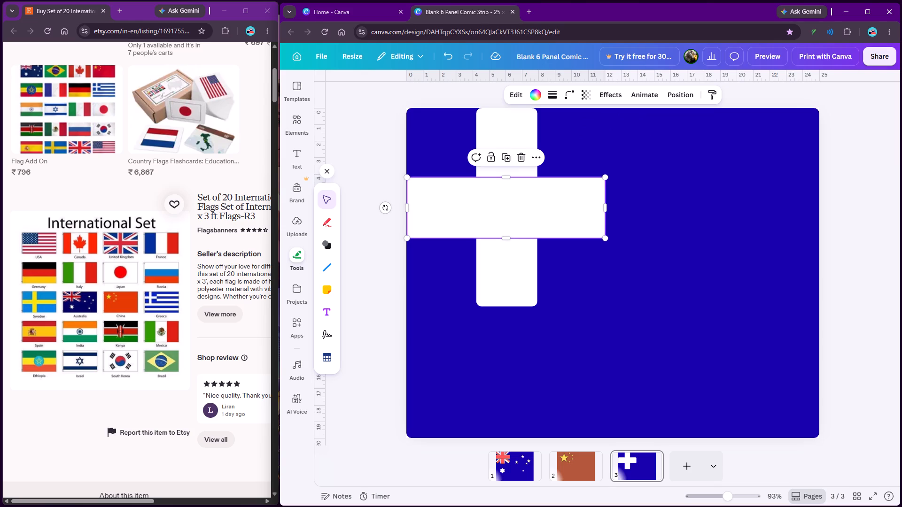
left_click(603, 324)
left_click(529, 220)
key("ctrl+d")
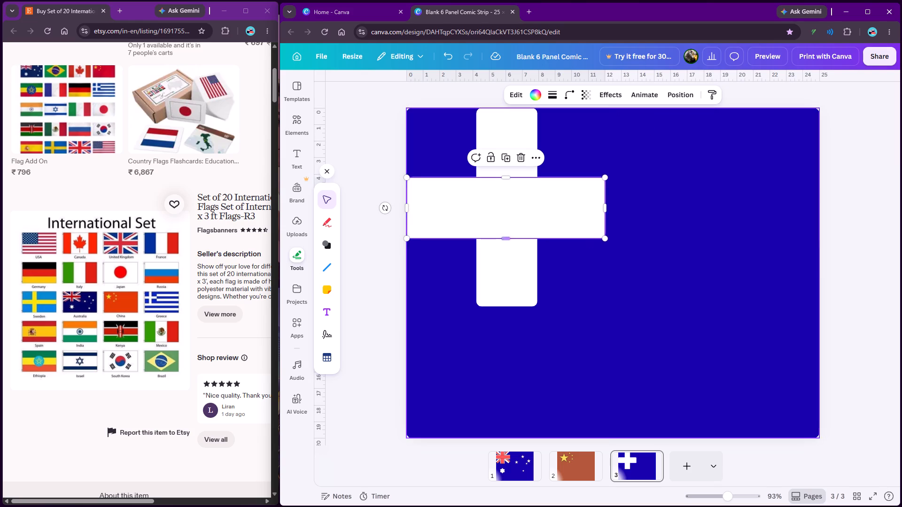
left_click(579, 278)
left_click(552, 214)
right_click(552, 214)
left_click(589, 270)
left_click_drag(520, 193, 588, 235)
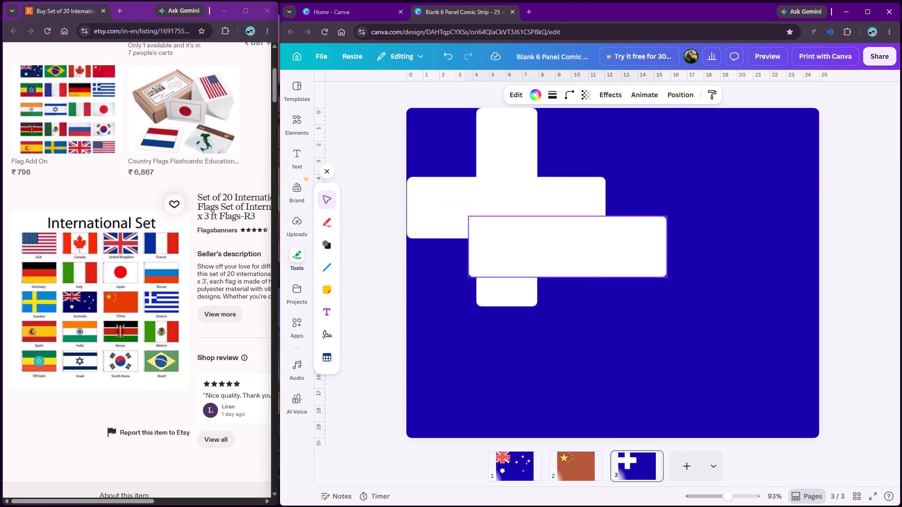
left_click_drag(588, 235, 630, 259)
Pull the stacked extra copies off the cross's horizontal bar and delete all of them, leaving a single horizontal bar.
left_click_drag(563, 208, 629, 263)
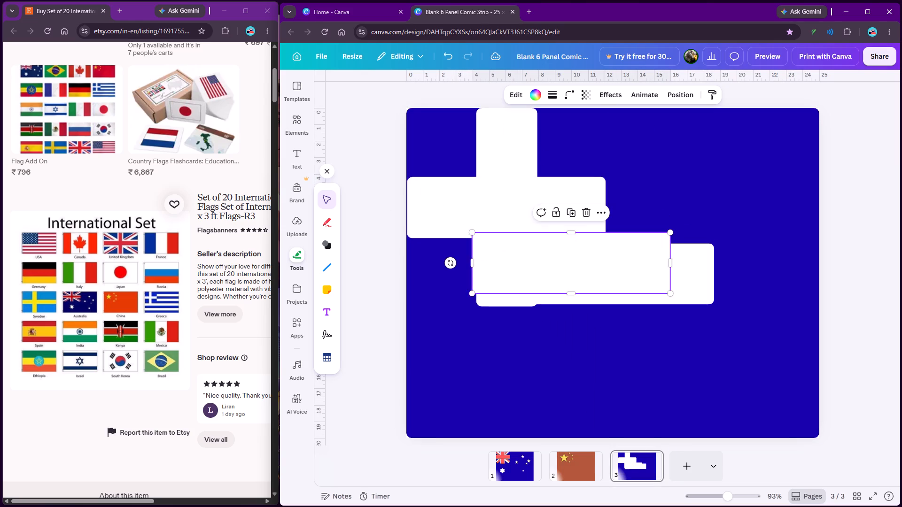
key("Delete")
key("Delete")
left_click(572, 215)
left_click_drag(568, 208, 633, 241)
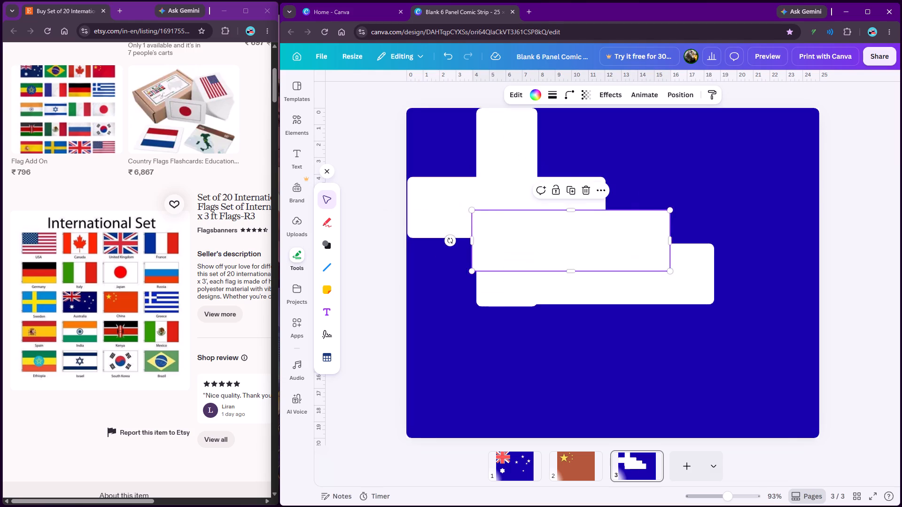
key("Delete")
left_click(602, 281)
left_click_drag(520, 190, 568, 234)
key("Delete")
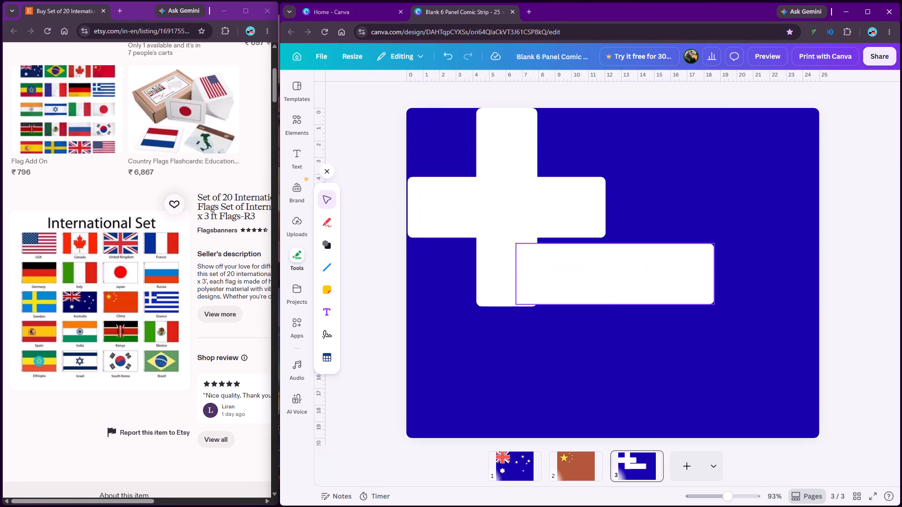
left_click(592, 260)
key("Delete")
Align the cross's horizontal bar to the flag's left edge, vertically centred on the upright.
left_click(532, 202)
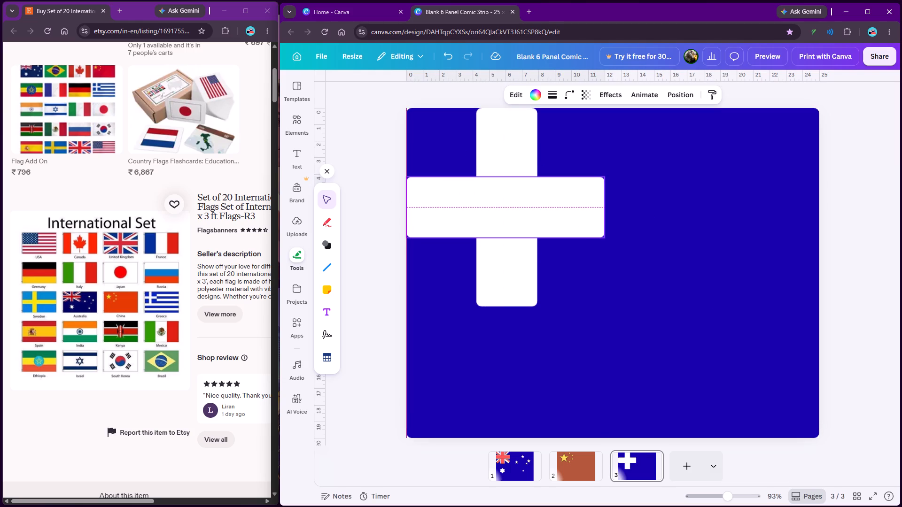
left_click(520, 198)
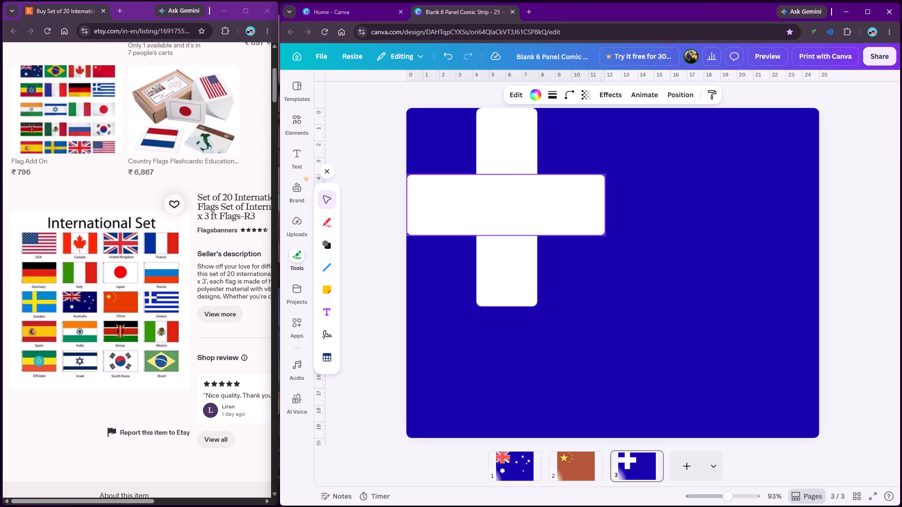
right_click(520, 200)
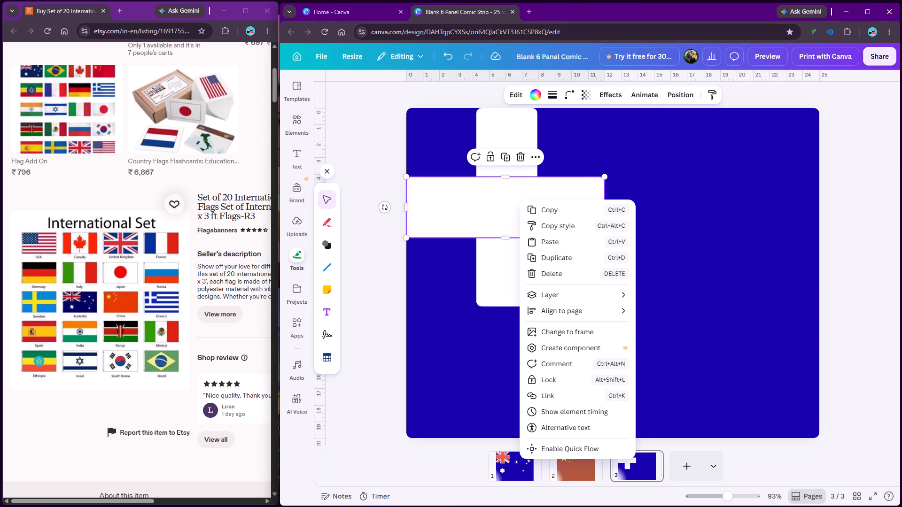
left_click(502, 131)
left_click(521, 128)
left_click(648, 265)
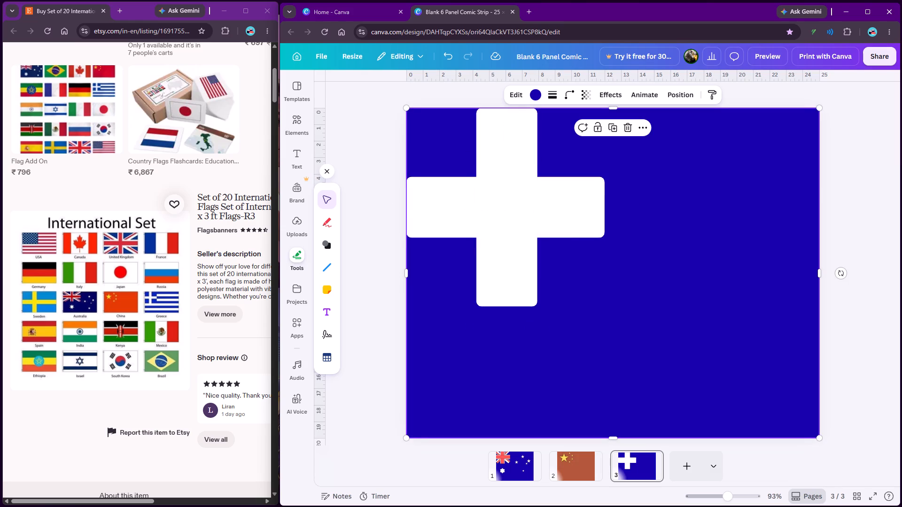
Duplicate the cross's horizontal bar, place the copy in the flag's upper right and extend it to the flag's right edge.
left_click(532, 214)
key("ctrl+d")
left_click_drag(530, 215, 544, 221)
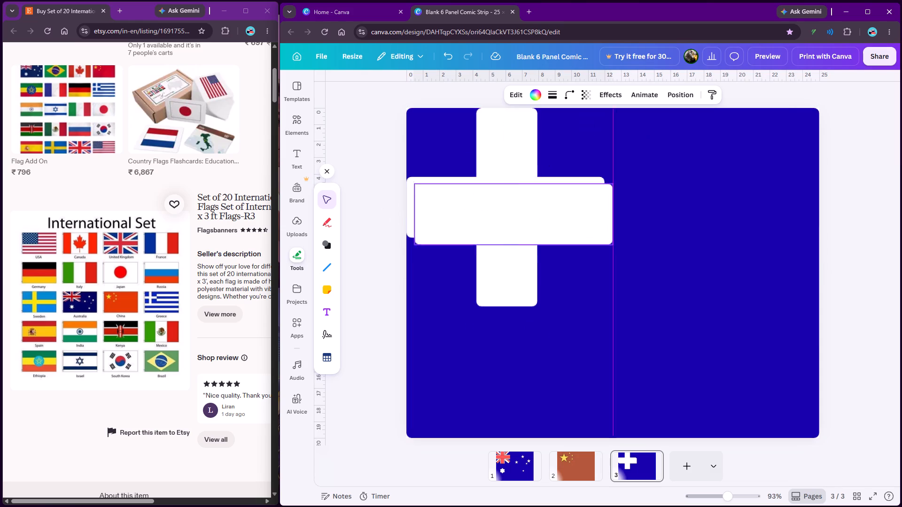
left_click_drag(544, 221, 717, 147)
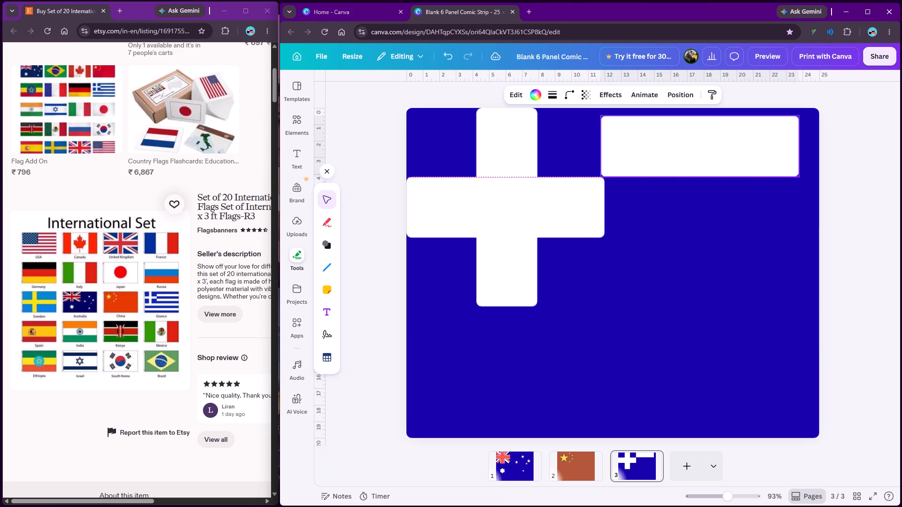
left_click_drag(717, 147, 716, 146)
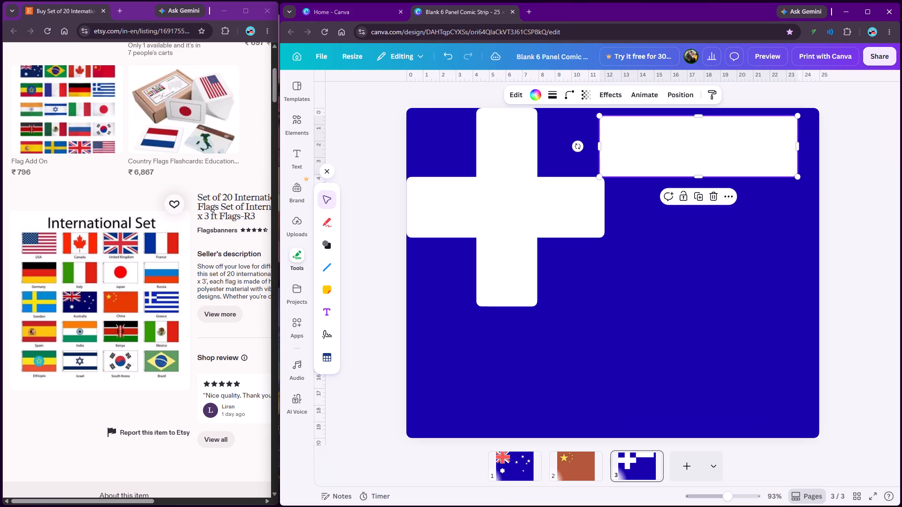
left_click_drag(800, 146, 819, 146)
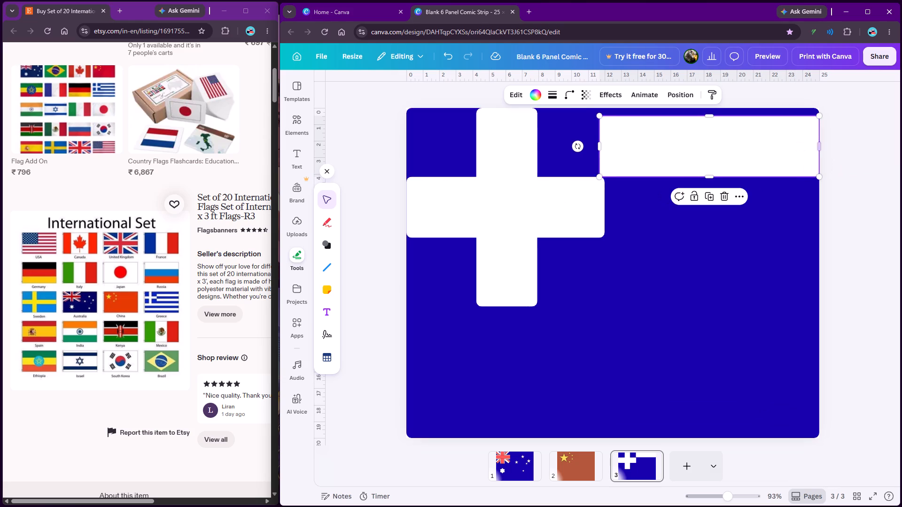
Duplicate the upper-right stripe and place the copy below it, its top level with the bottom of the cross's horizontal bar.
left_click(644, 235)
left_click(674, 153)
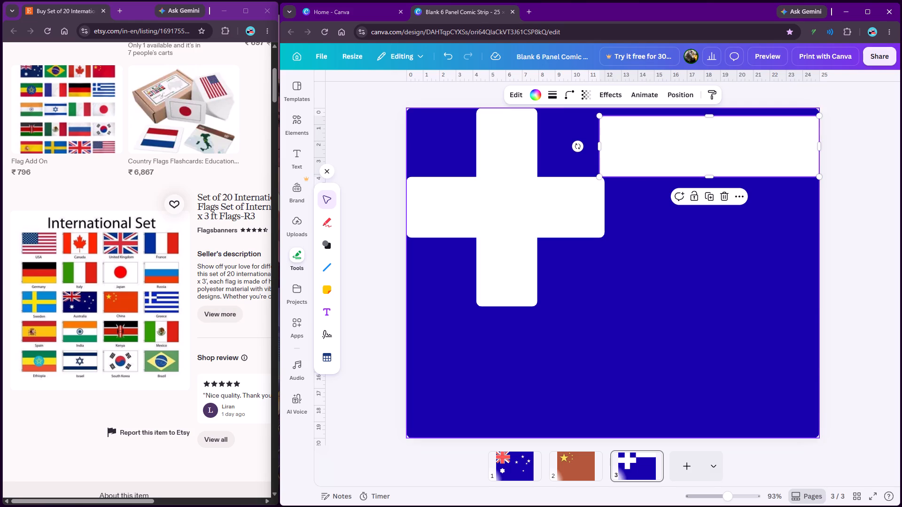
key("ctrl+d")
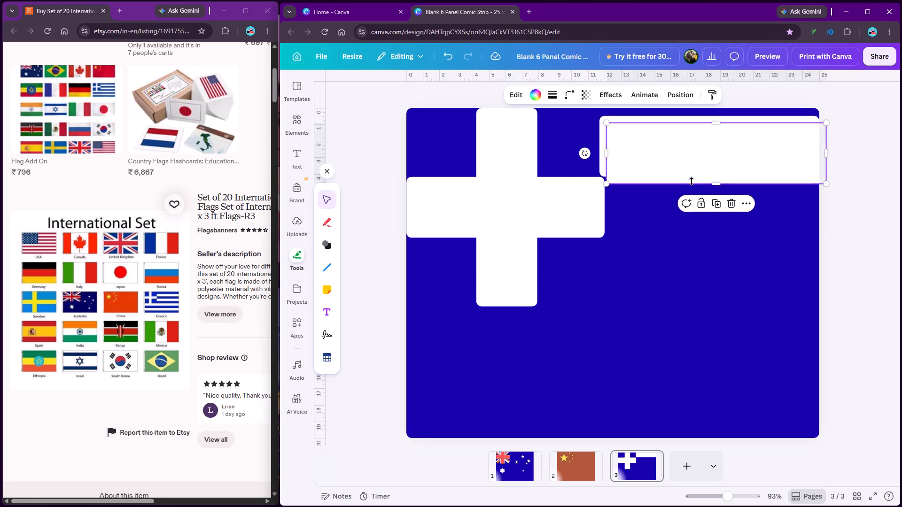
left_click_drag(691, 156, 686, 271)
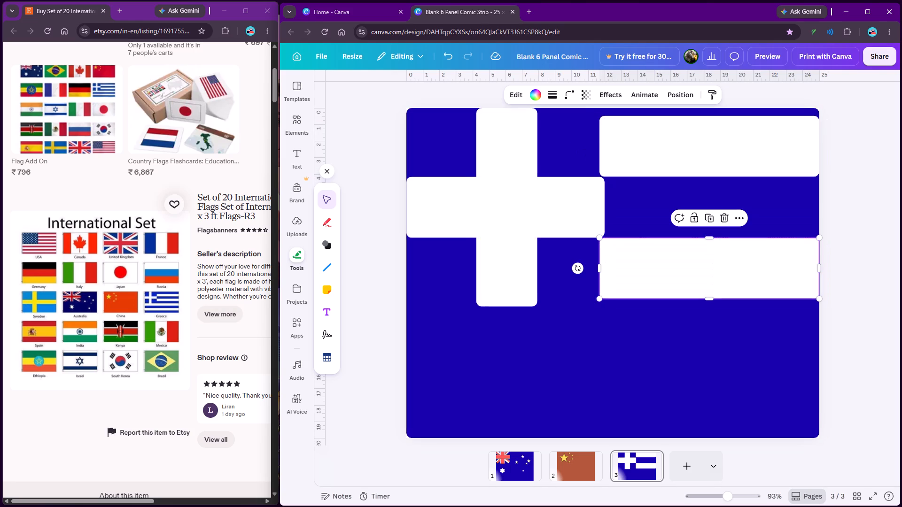
Shorten the cross's upright so it ends level with the bottom of the lower right stripe.
left_click(511, 287)
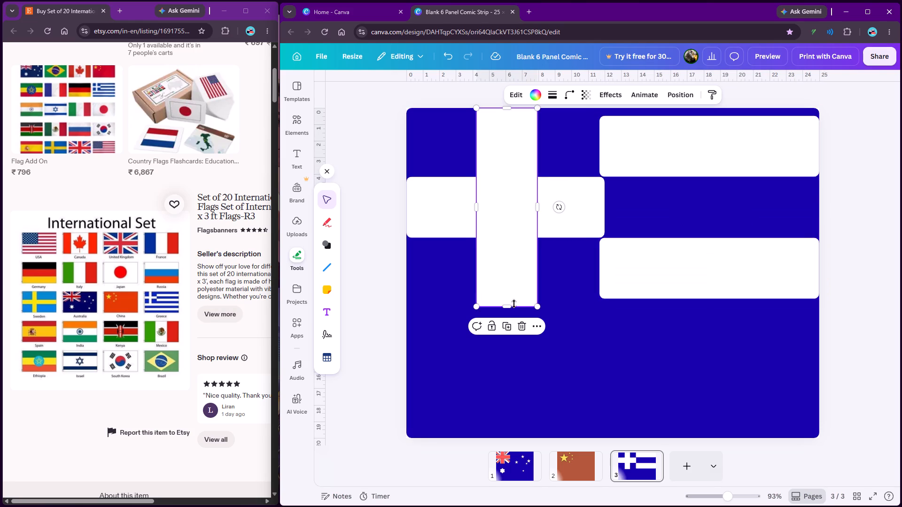
left_click_drag(509, 306, 509, 299)
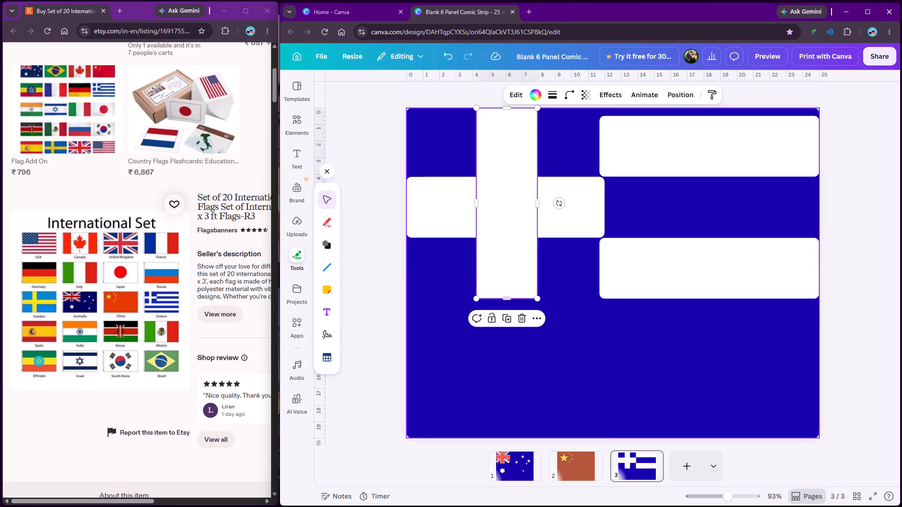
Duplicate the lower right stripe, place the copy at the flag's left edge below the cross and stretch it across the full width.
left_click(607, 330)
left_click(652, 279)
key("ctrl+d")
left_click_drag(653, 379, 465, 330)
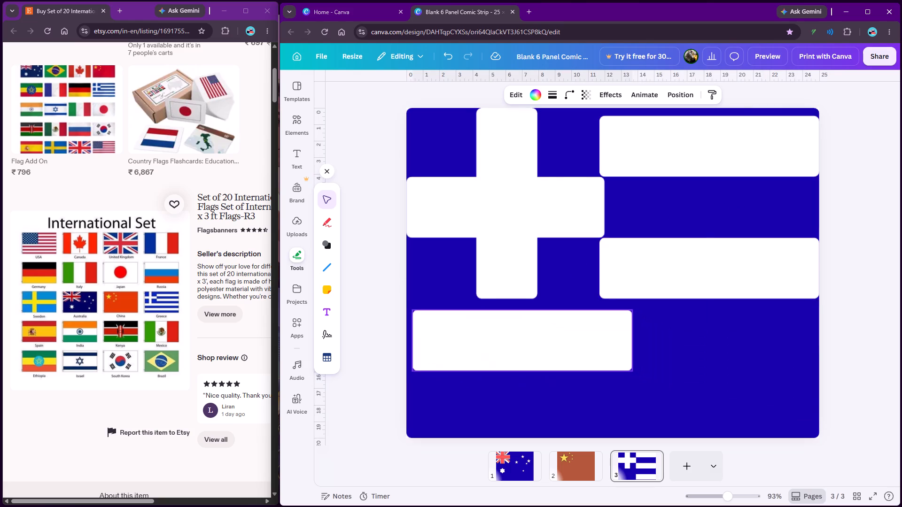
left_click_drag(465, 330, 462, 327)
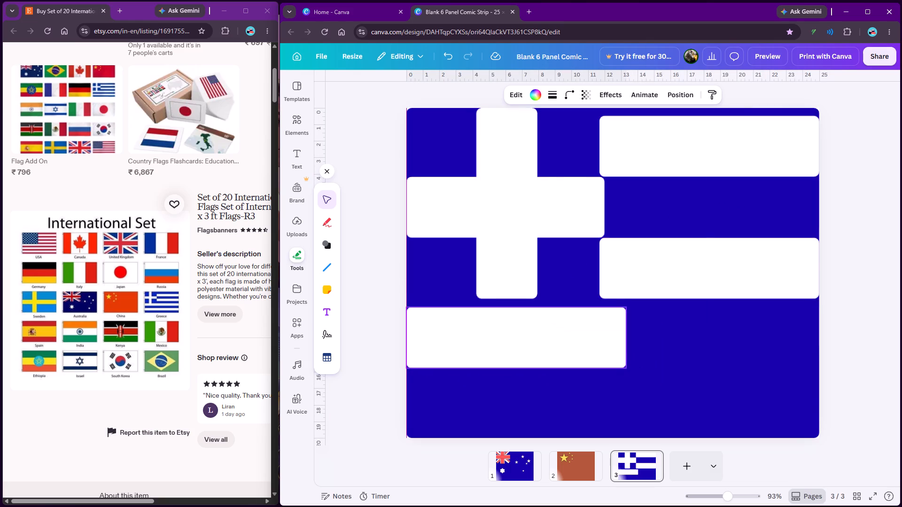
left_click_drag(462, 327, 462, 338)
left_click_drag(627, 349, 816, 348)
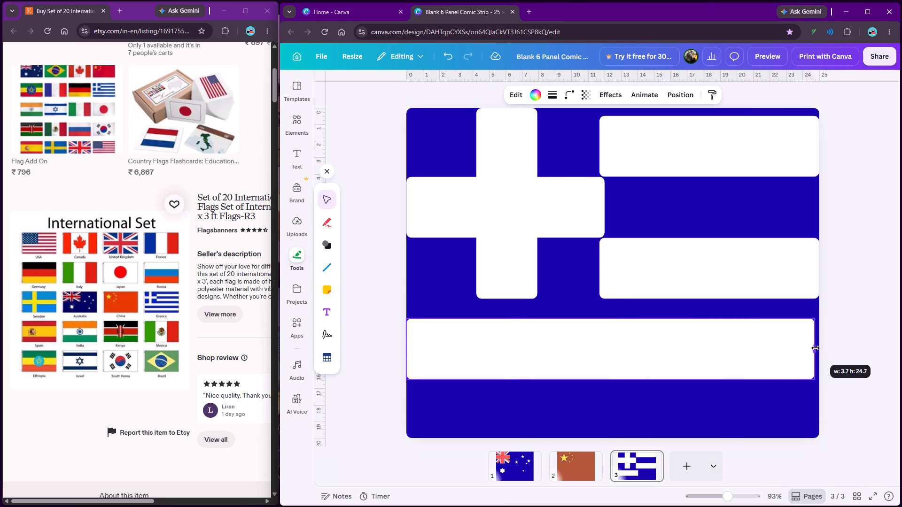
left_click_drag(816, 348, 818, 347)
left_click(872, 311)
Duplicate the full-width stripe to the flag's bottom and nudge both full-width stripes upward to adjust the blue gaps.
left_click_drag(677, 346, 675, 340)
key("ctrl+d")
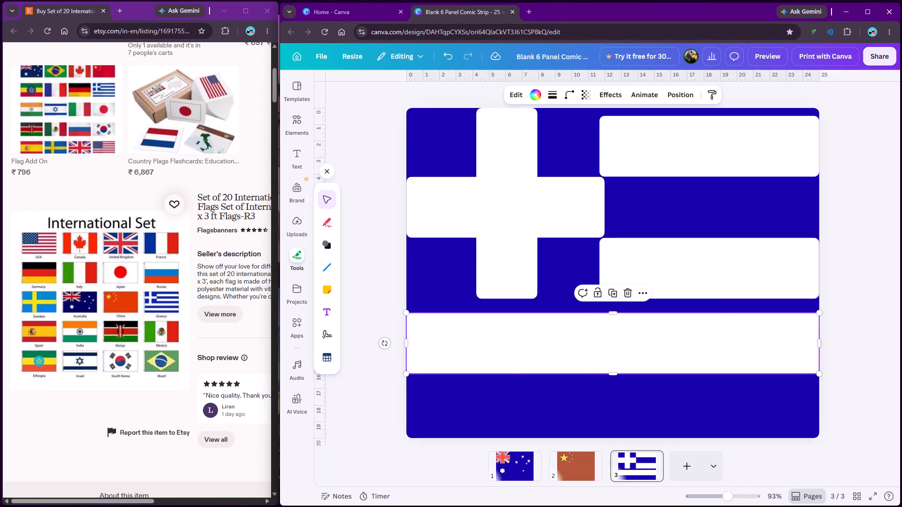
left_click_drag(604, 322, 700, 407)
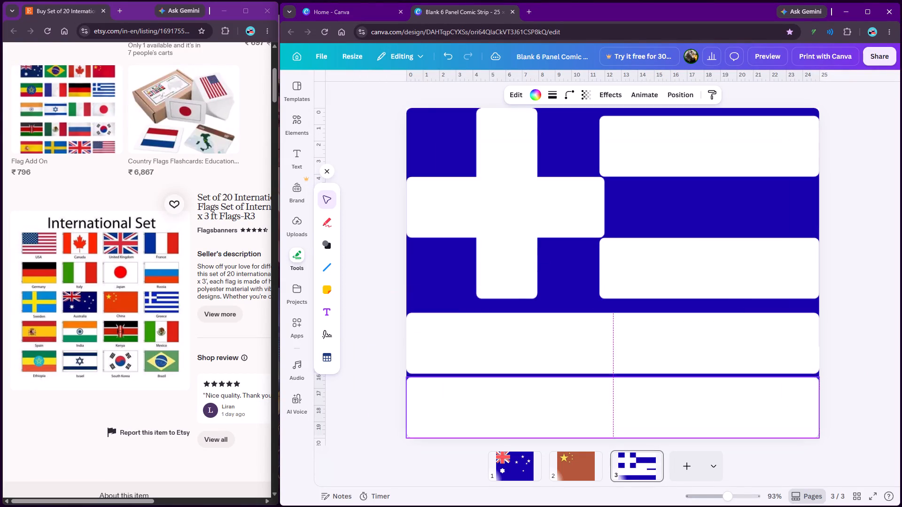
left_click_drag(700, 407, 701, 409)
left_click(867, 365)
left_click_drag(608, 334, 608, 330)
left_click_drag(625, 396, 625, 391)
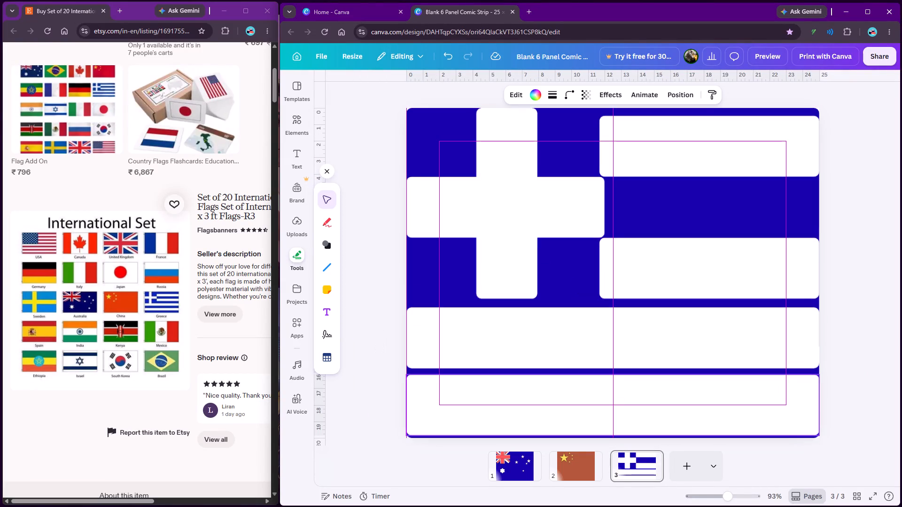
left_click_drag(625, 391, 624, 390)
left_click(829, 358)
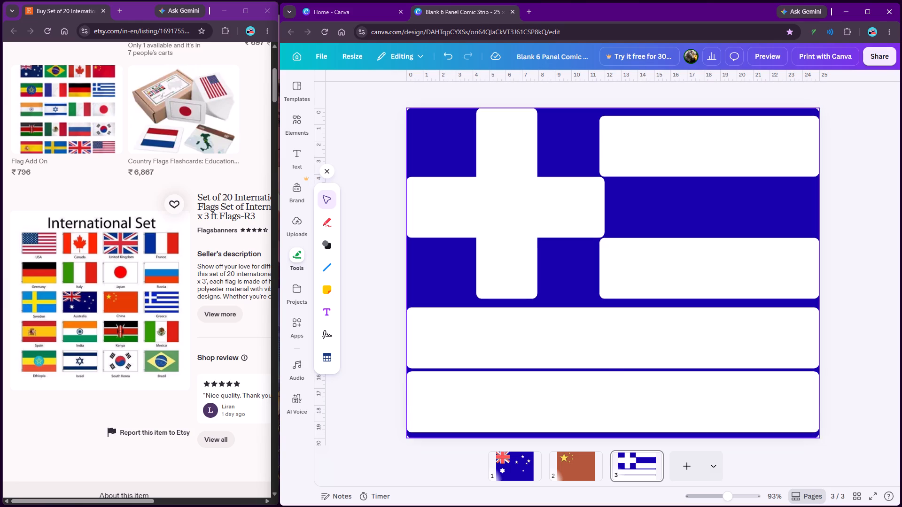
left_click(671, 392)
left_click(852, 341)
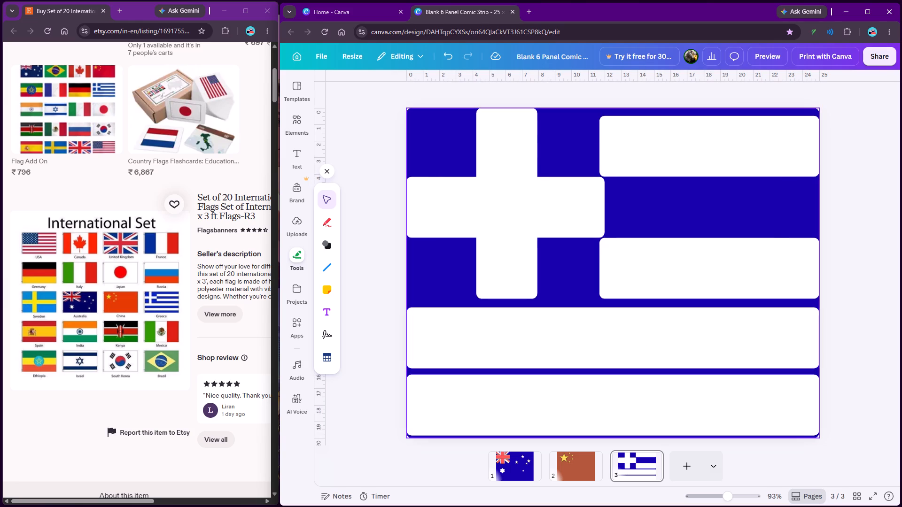
Thin the cross's horizontal bar and narrow its upright so both bars are about 3 thick.
left_click(528, 200)
left_click(675, 269)
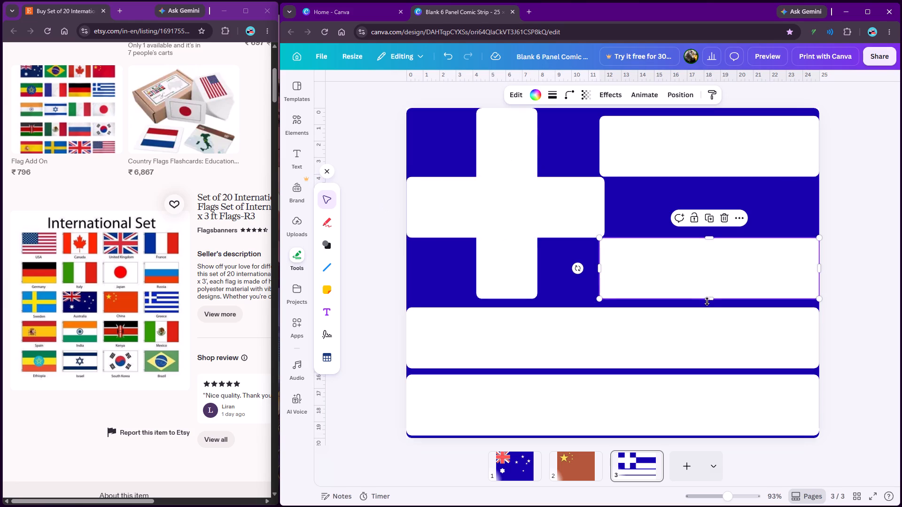
left_click(482, 193)
left_click_drag(505, 237, 505, 230)
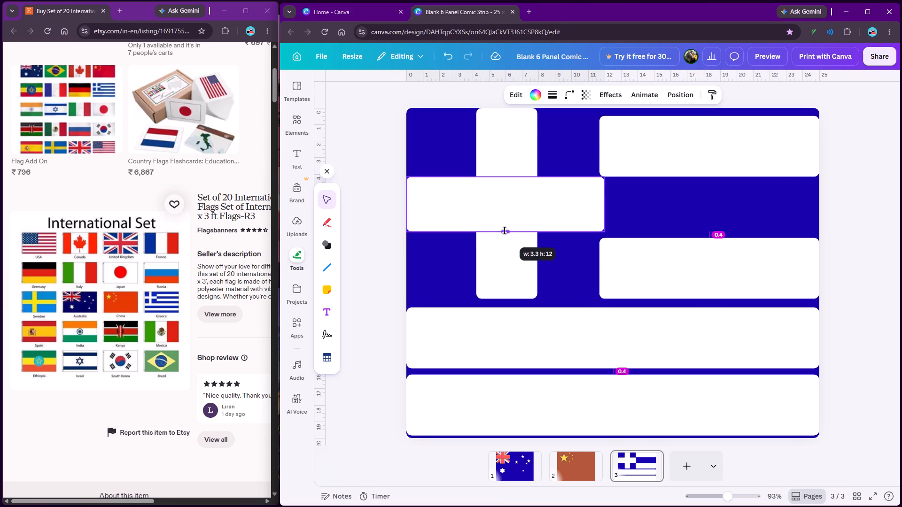
left_click_drag(505, 230, 505, 230)
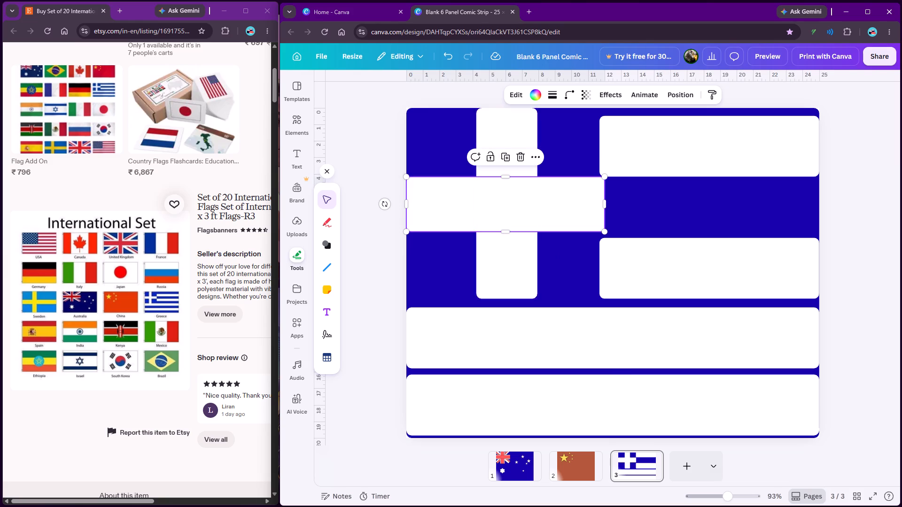
left_click(509, 133)
left_click_drag(537, 204, 528, 204)
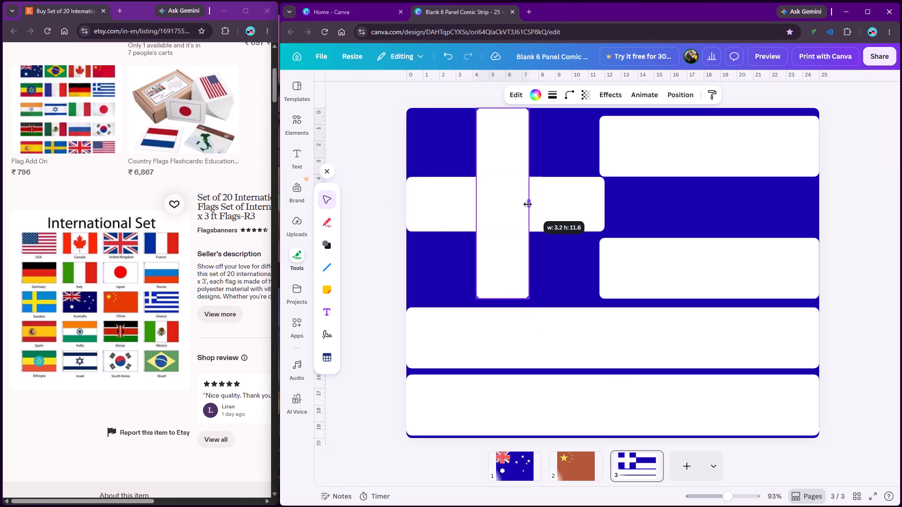
left_click_drag(528, 204, 525, 205)
left_click(576, 212)
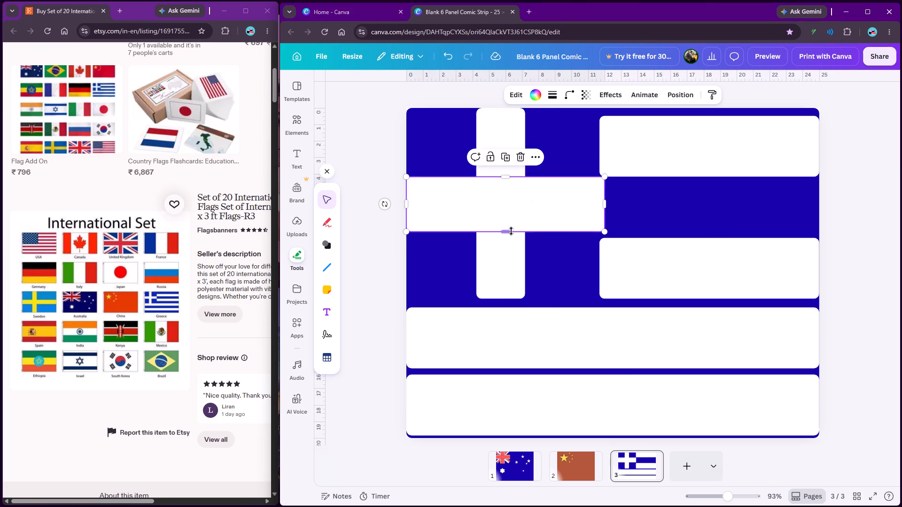
left_click_drag(509, 233, 508, 227)
left_click(553, 261)
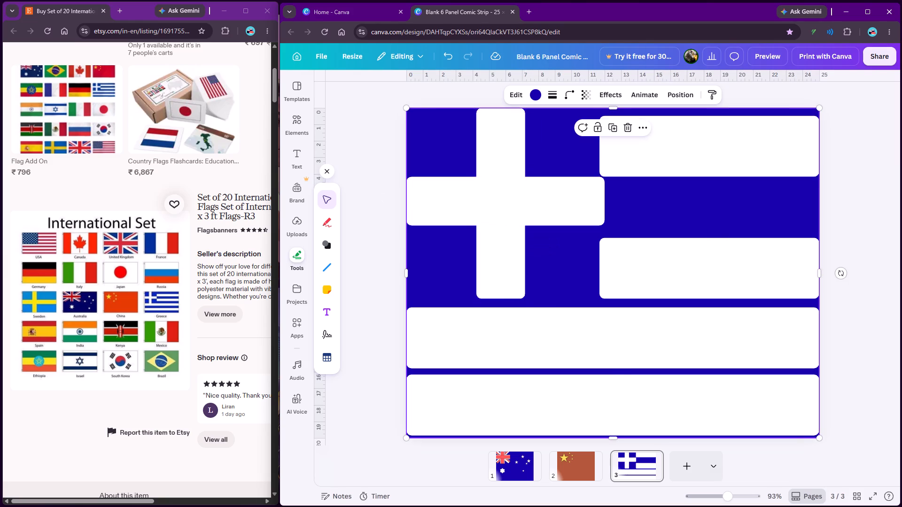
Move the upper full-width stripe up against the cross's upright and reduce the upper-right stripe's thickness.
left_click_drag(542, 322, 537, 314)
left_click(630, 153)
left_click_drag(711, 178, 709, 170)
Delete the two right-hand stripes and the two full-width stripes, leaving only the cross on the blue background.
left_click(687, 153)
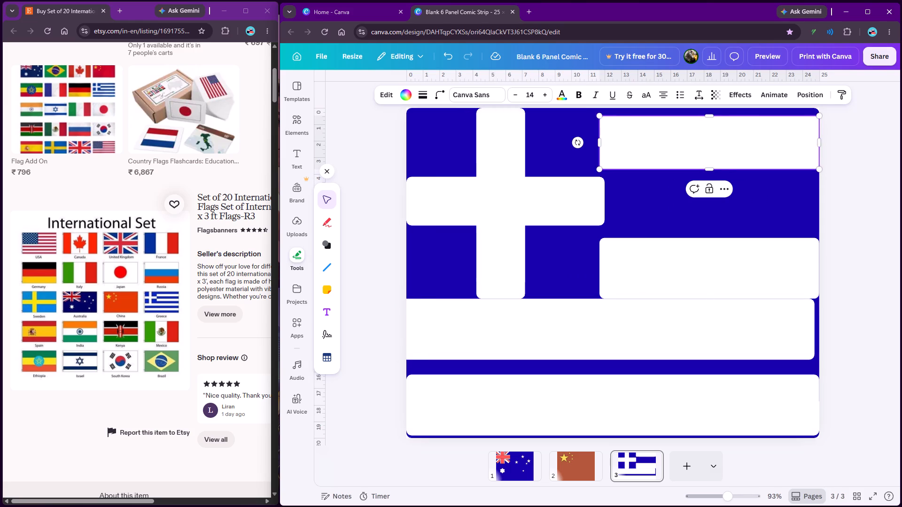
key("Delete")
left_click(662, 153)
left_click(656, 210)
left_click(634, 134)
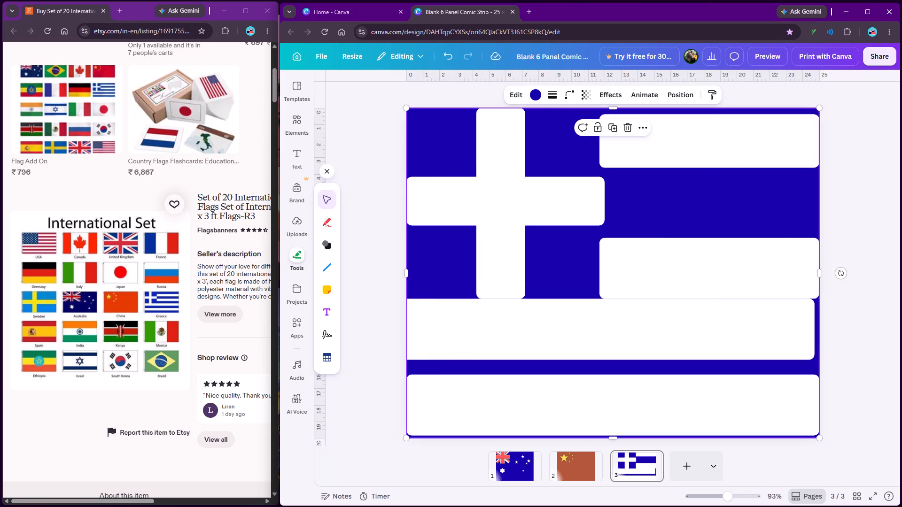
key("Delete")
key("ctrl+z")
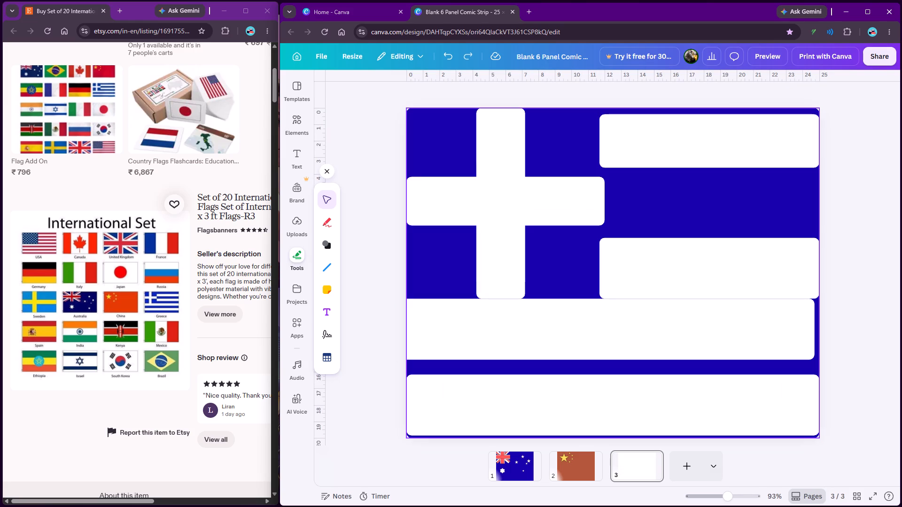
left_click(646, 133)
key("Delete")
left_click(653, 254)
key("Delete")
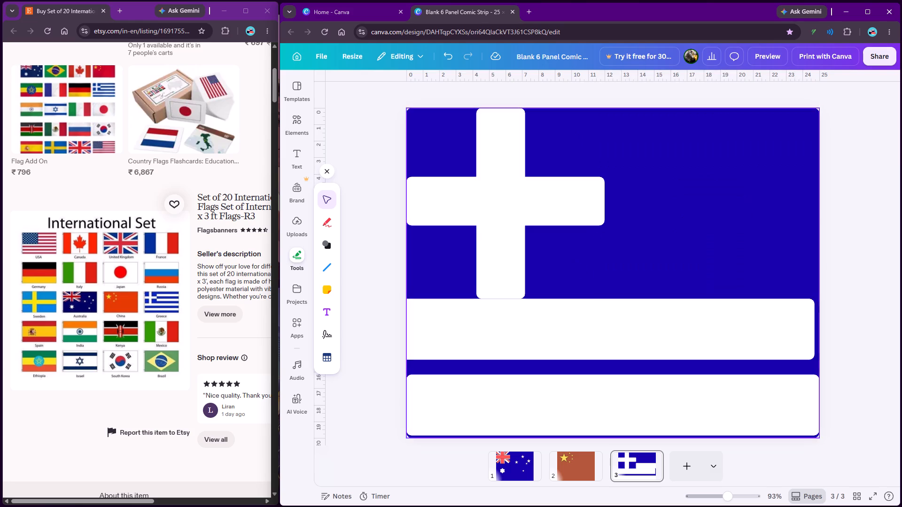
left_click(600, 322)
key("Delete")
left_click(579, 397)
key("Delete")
Duplicate the thinned horizontal bar, place it in the upper right just above the original's top edge, and extend it to the flag's right edge.
left_click(533, 211)
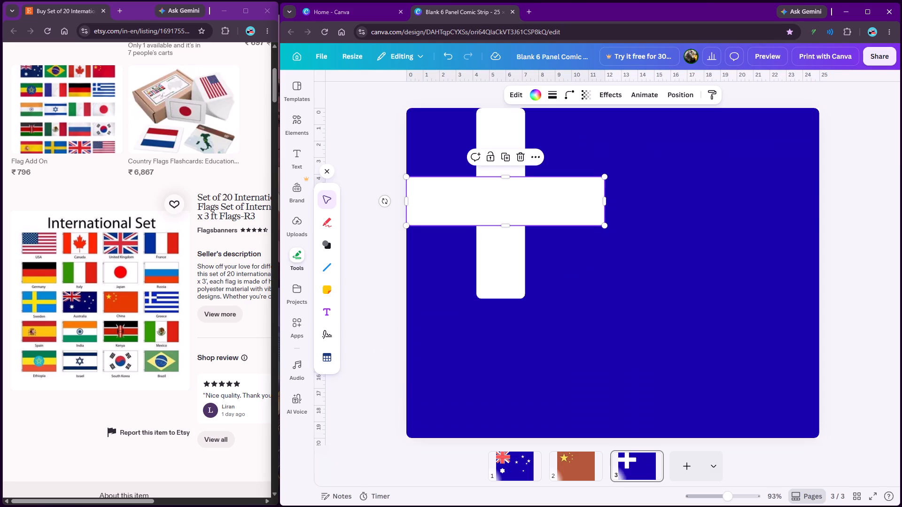
key("ctrl+d")
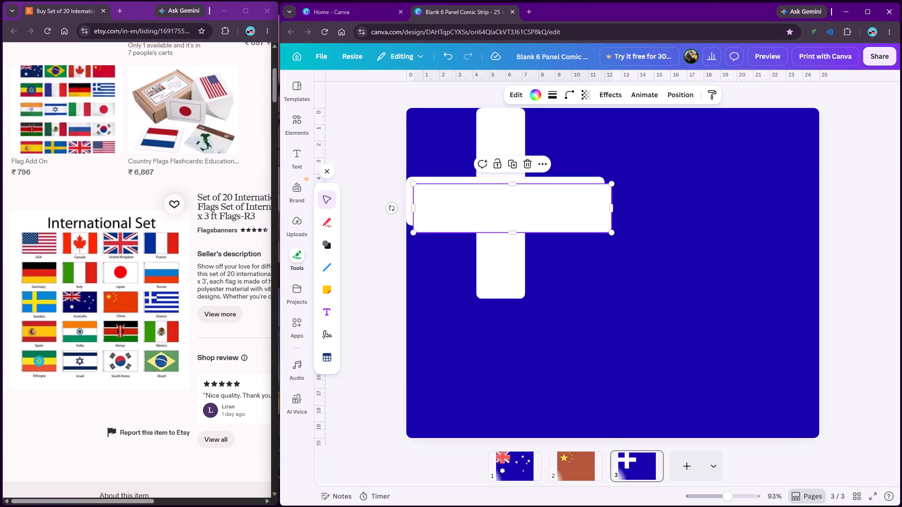
left_click_drag(513, 206, 699, 149)
left_click_drag(799, 152, 816, 152)
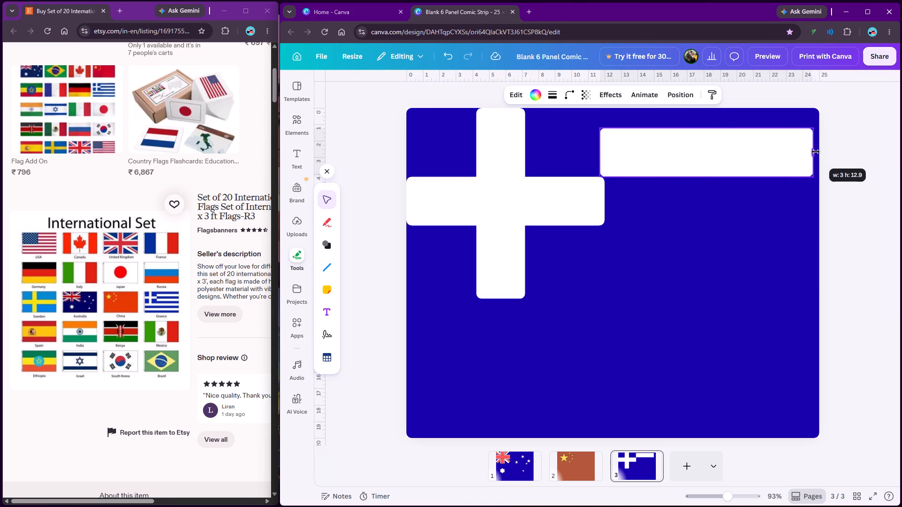
left_click_drag(816, 152, 818, 152)
Duplicate the upper-right stripe and align the copy below it, its top level with the bottom of the cross's horizontal bar.
key("ctrl+d")
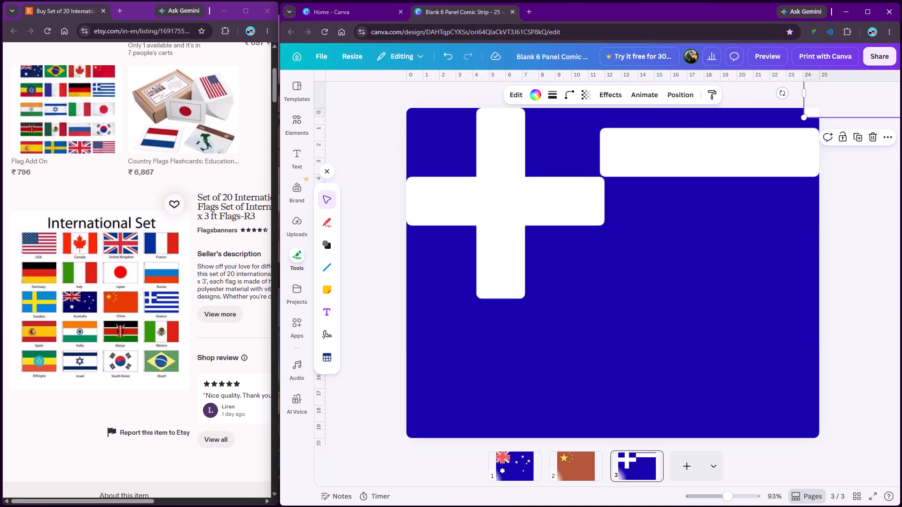
left_click_drag(843, 103, 641, 261)
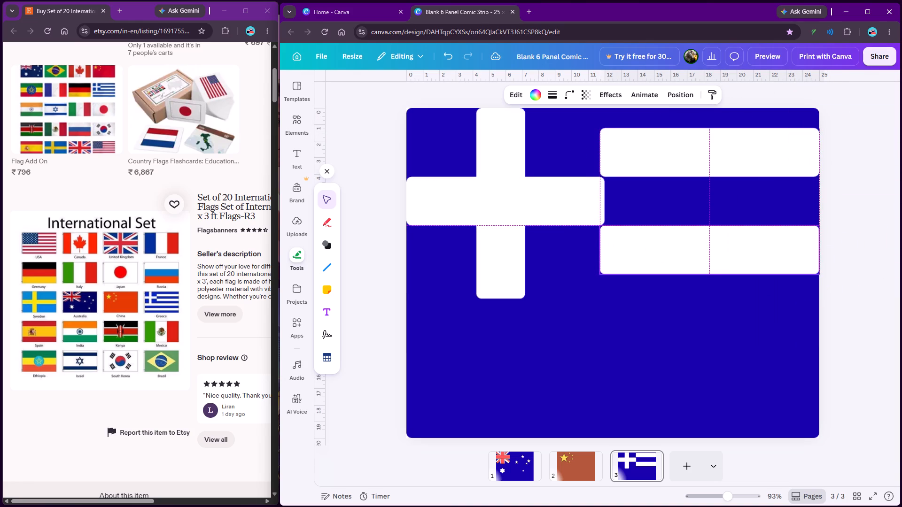
left_click_drag(641, 261, 640, 261)
left_click(848, 236)
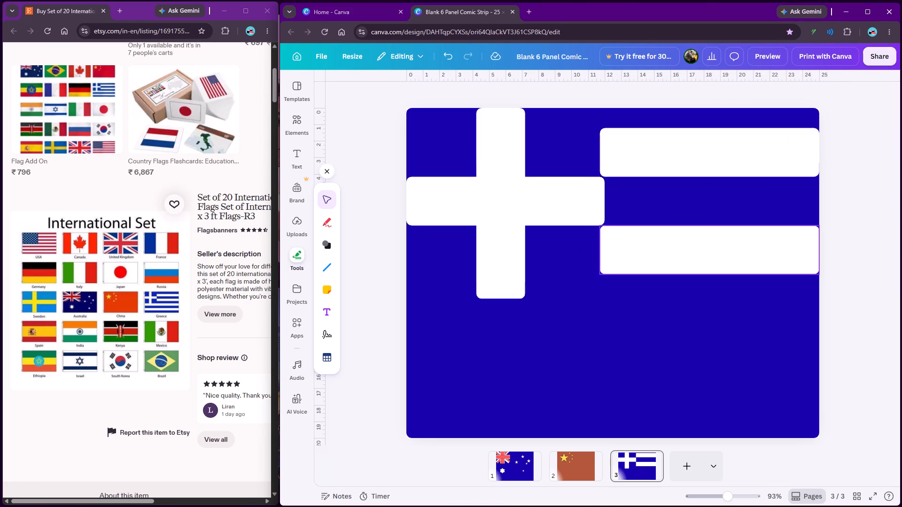
Duplicate the lower-right stripe, place the copy at the flag's left edge directly below the cross, and extend it to the right edge.
left_click(674, 246)
key("ctrl+d")
left_click_drag(671, 342, 524, 323)
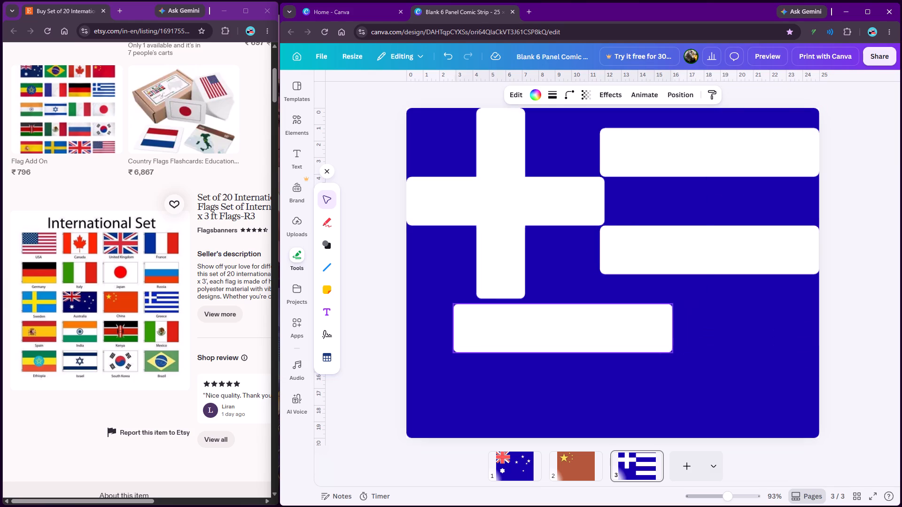
left_click_drag(524, 323, 480, 320)
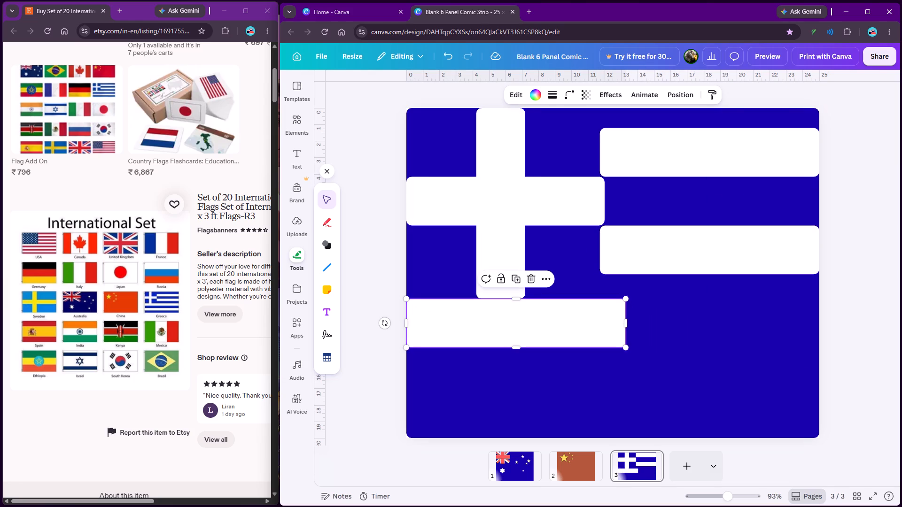
left_click_drag(626, 327, 819, 327)
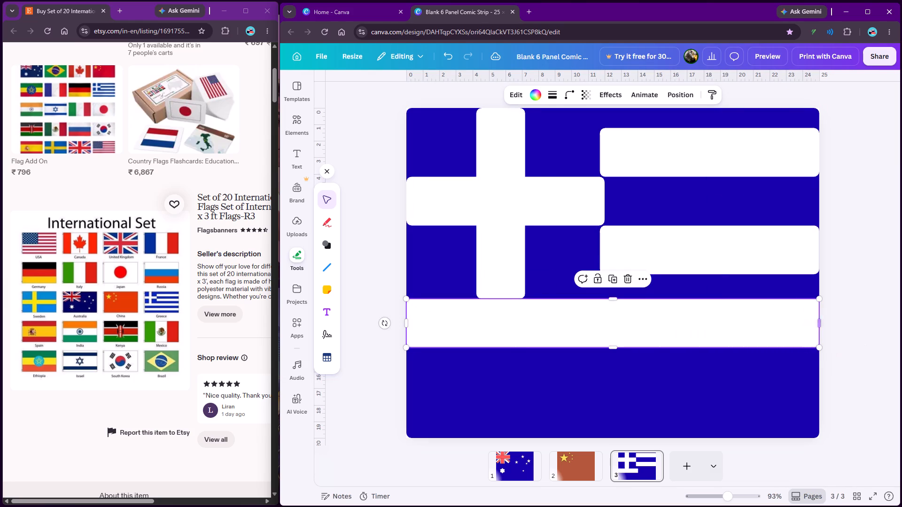
Duplicate the full-width stripe and align the copy below it, leaving a blue gap between the two and a narrow one beneath.
key("ctrl+d")
left_click_drag(602, 305, 699, 394)
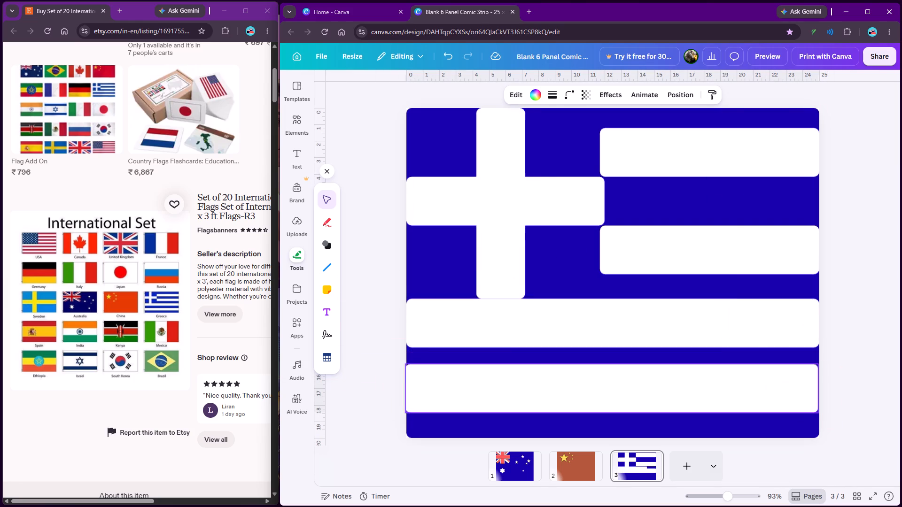
left_click_drag(699, 394, 701, 400)
left_click(862, 362)
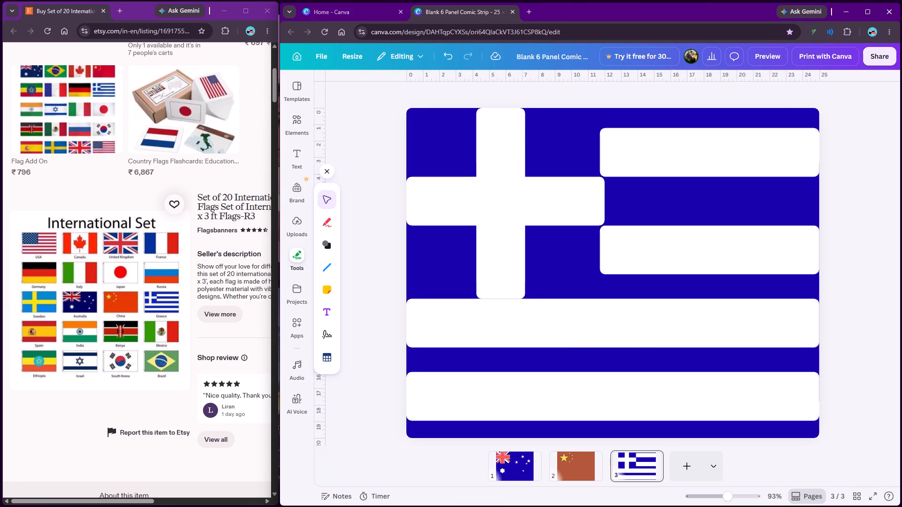
Apply a Drop shadow to the cross and all the stripes with direction 0, offset 11, blur 18 and transparency 100.
left_click_drag(365, 116, 629, 284)
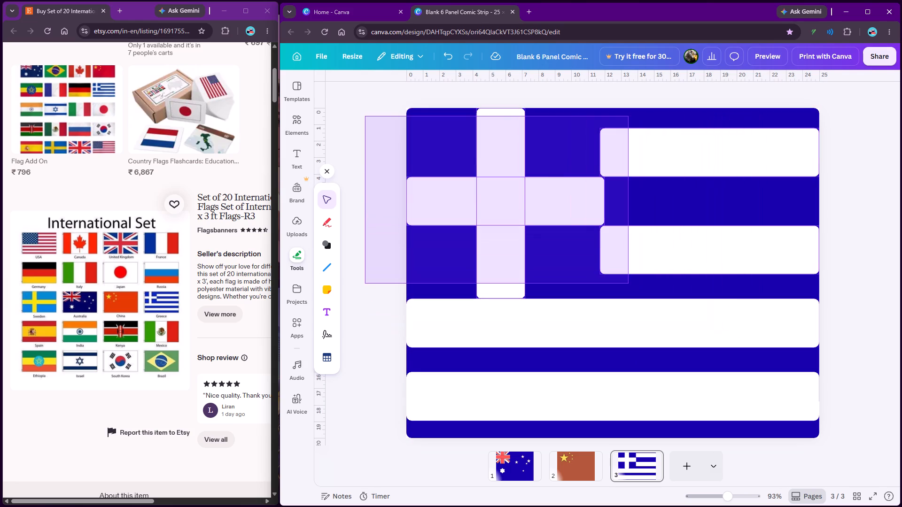
left_click_drag(629, 284, 816, 427)
left_click(612, 93)
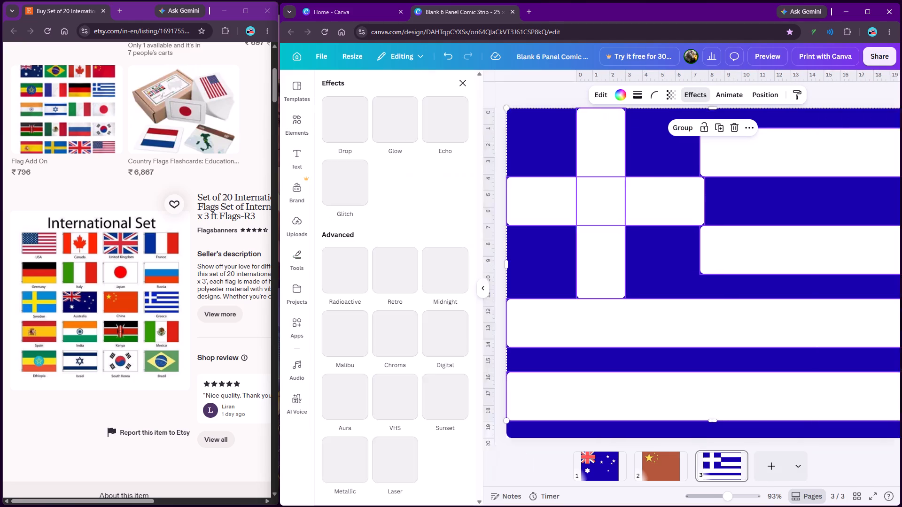
left_click(346, 116)
left_click_drag(356, 183, 361, 183)
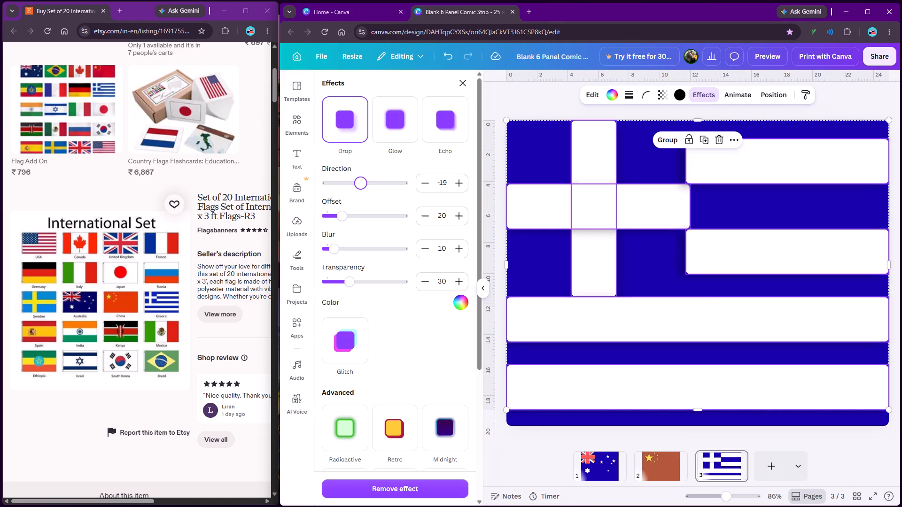
left_click_drag(361, 183, 365, 183)
left_click_drag(341, 214, 334, 215)
left_click_drag(334, 215, 329, 216)
left_click_drag(352, 286, 432, 288)
left_click_drag(333, 252, 337, 252)
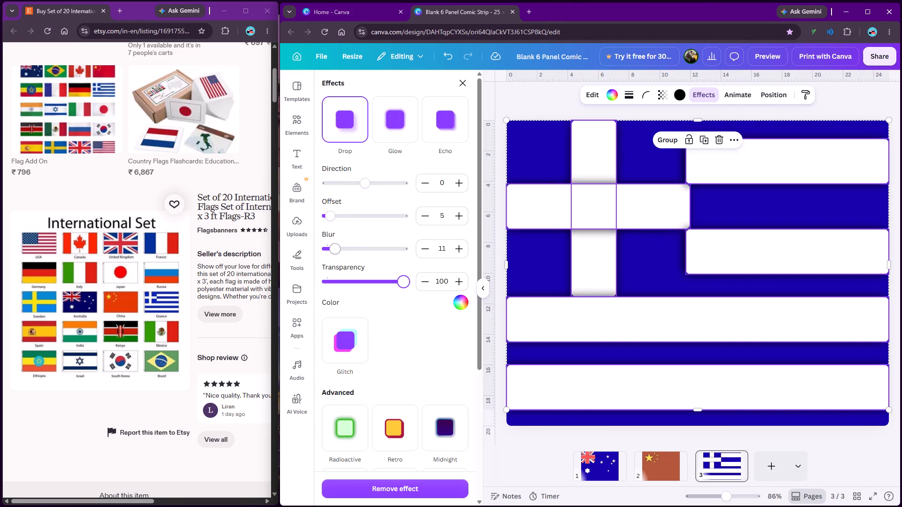
left_click_drag(337, 252, 340, 254)
left_click_drag(332, 218, 320, 219)
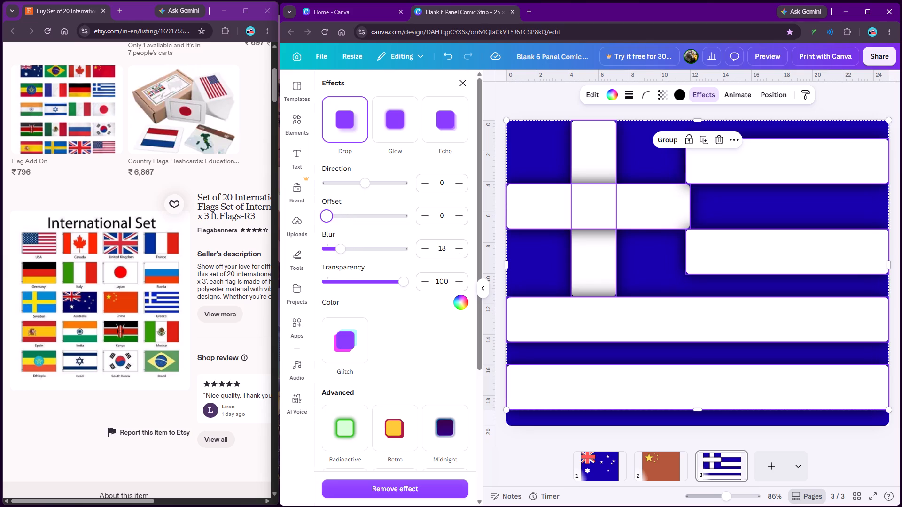
left_click_drag(320, 219, 334, 222)
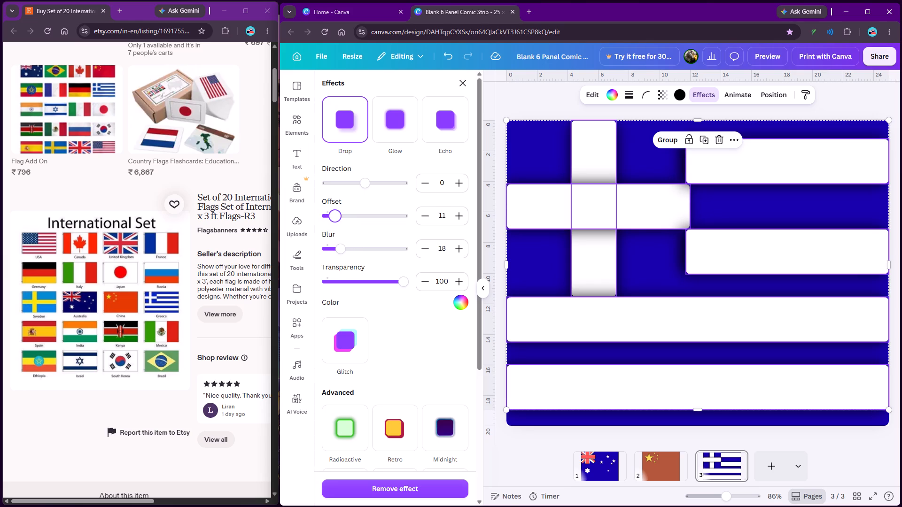
left_click_drag(334, 222, 334, 223)
left_click(462, 85)
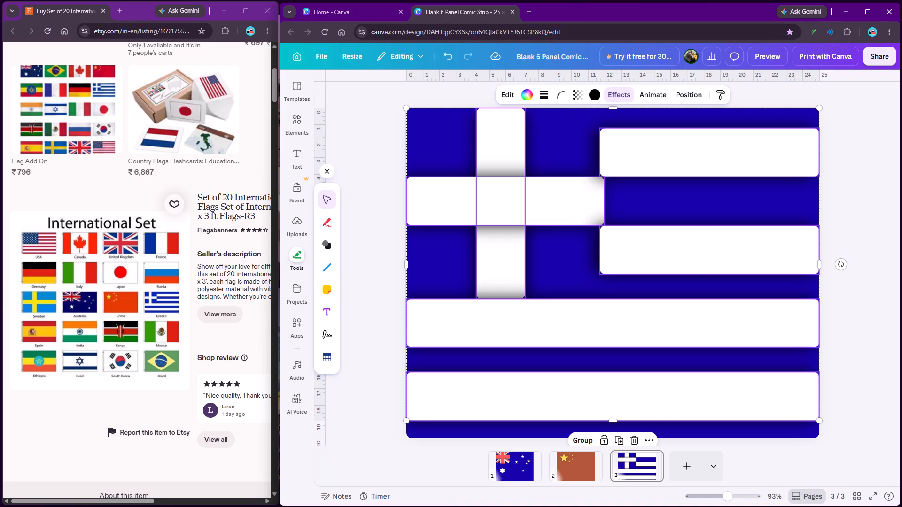
Animate the cross and stripes with Succession on both enter and exit.
left_click(656, 96)
scroll(432, 276, "down", 3)
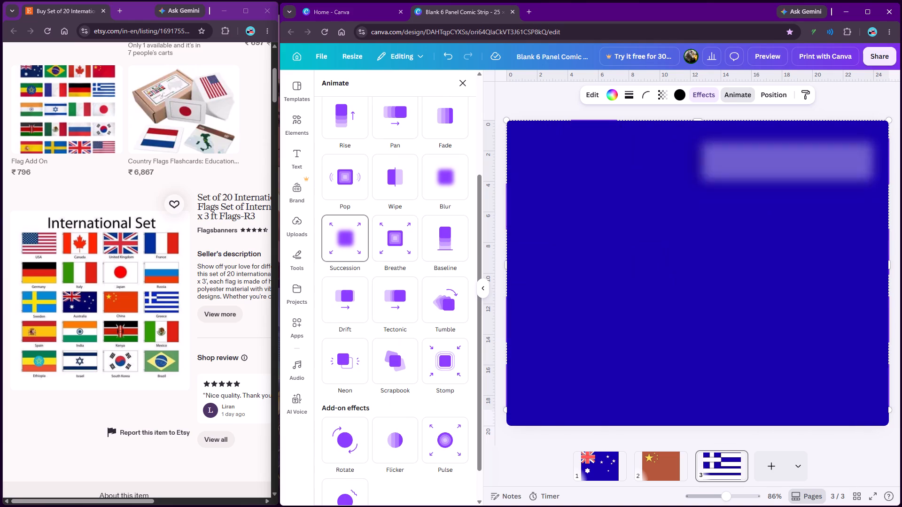
left_click(344, 238)
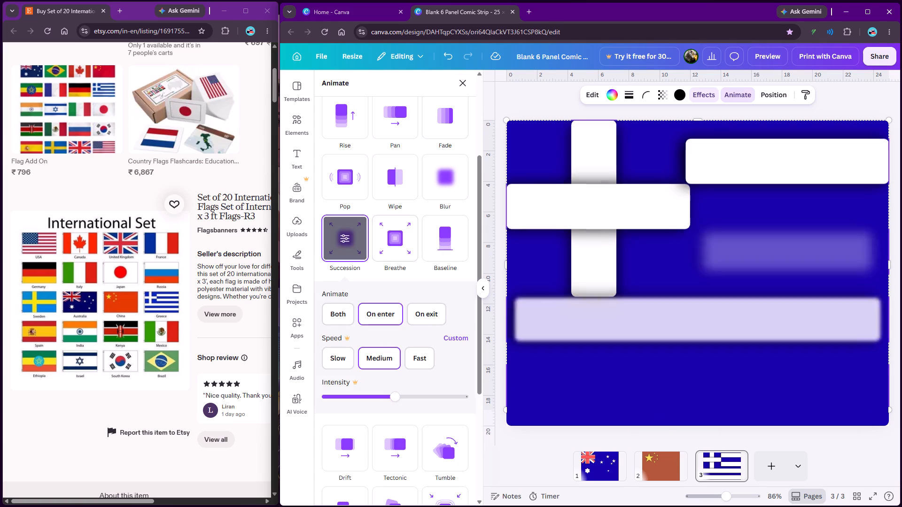
left_click(348, 311)
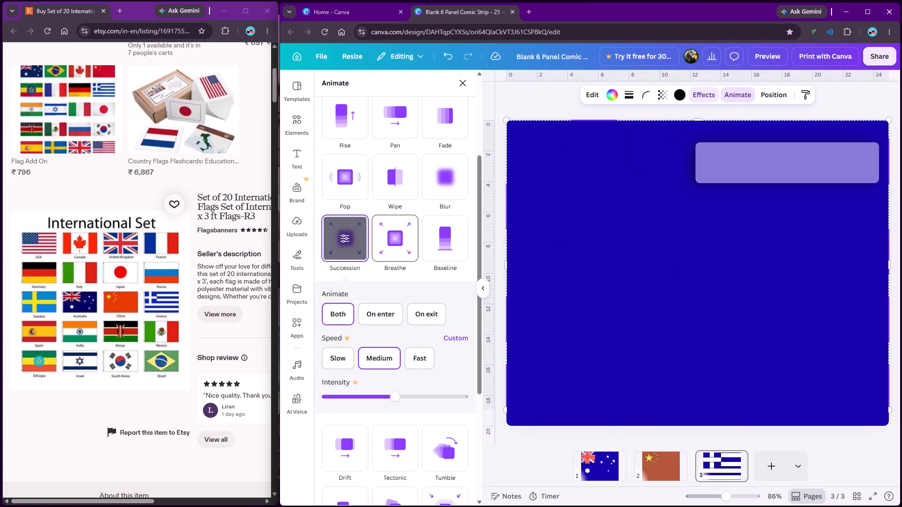
left_click(464, 81)
left_click(386, 192)
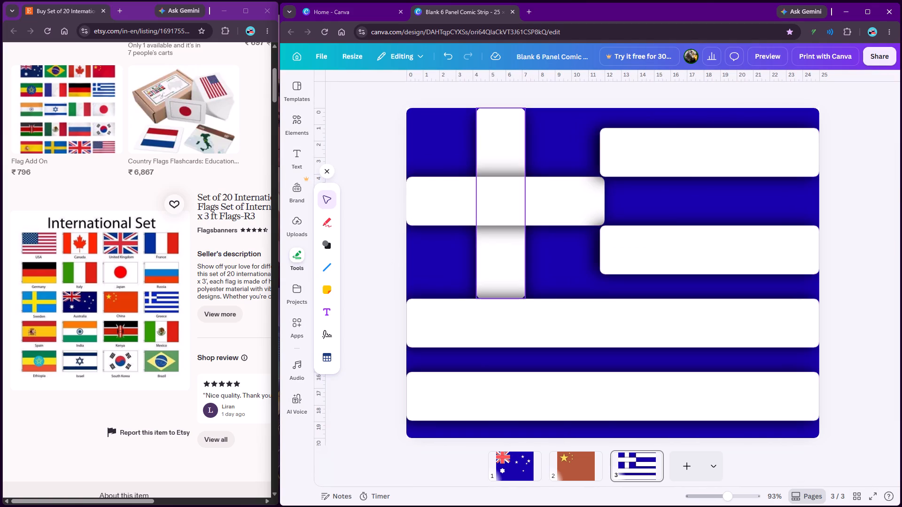
Add a fourth page and place a blue rounded square on it.
left_click(681, 475)
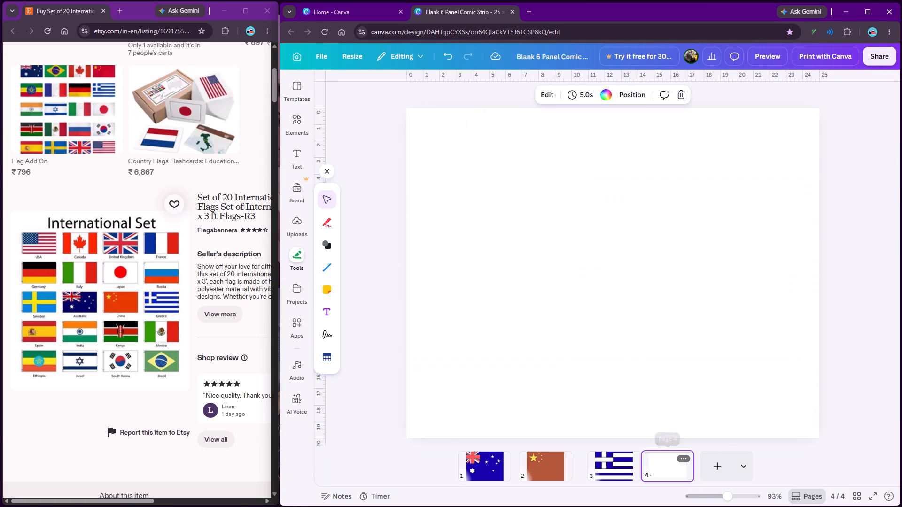
left_click(499, 274)
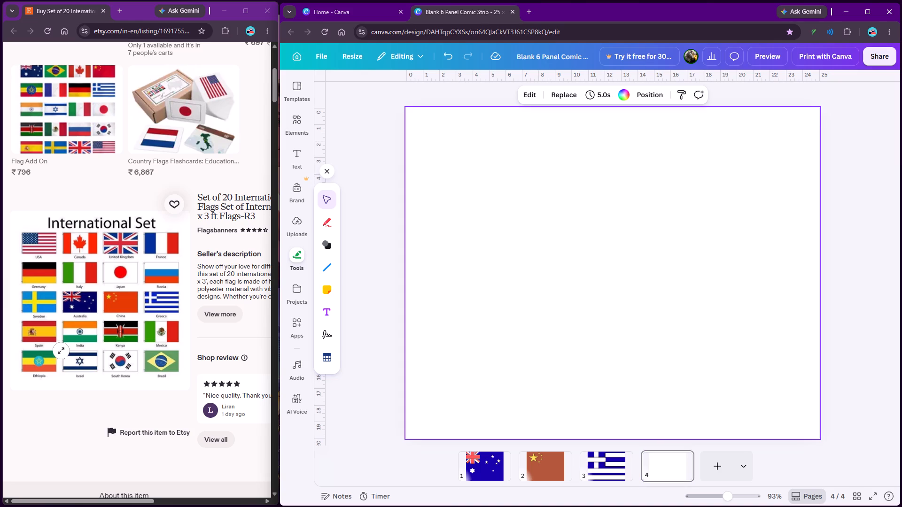
left_click(322, 239)
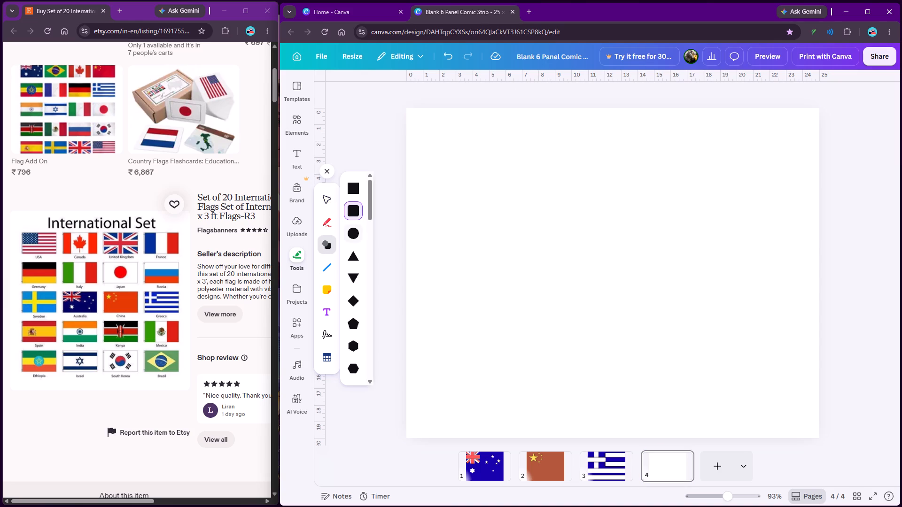
left_click(354, 216)
left_click(493, 170)
left_click(462, 203)
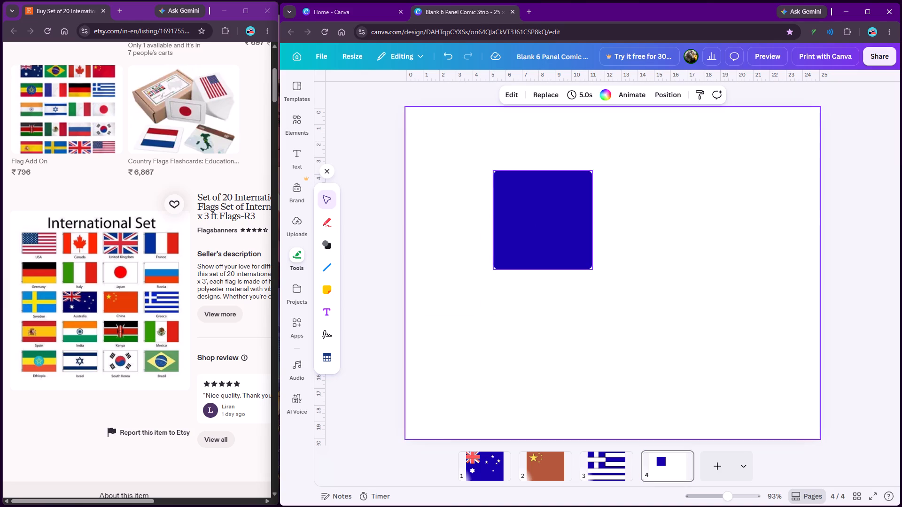
Move the blue shape to the page's top-left corner, stretch it to the full 25 width, and make it slightly taller.
left_click_drag(543, 214, 457, 154)
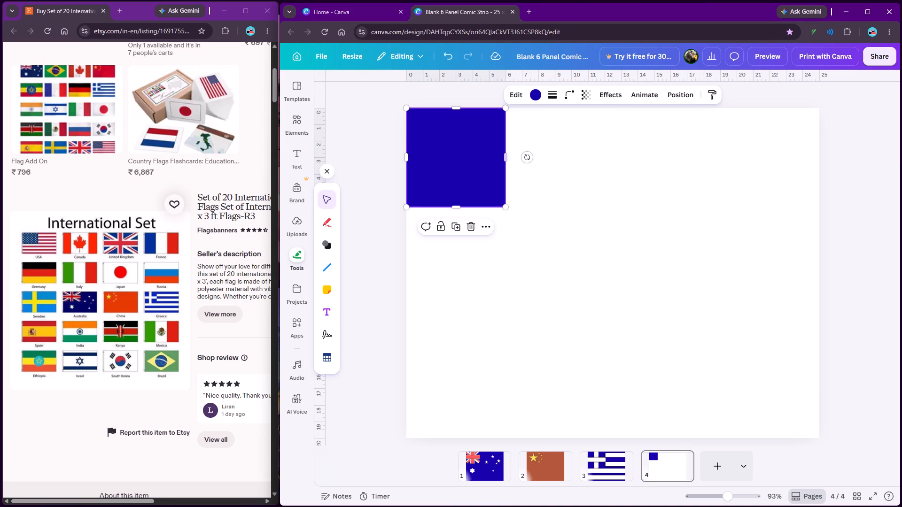
left_click_drag(505, 156, 817, 157)
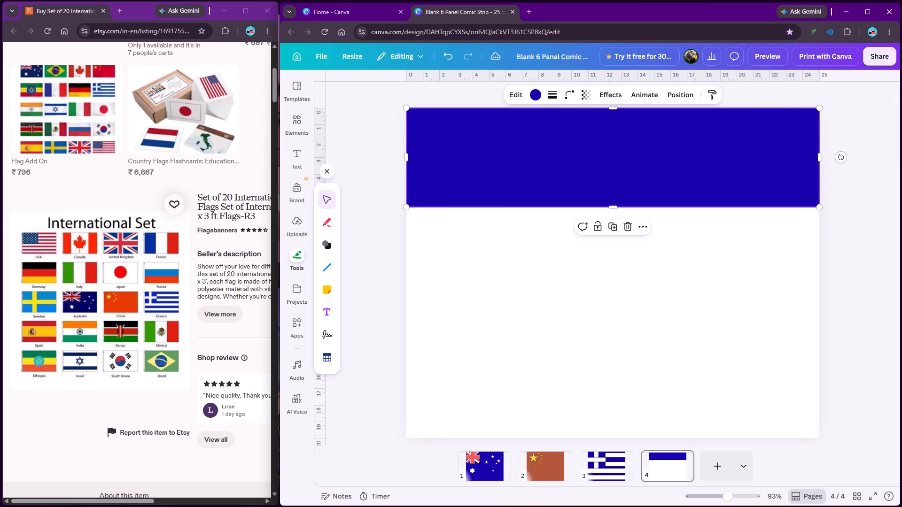
left_click_drag(614, 205, 614, 203)
left_click_drag(614, 203, 614, 207)
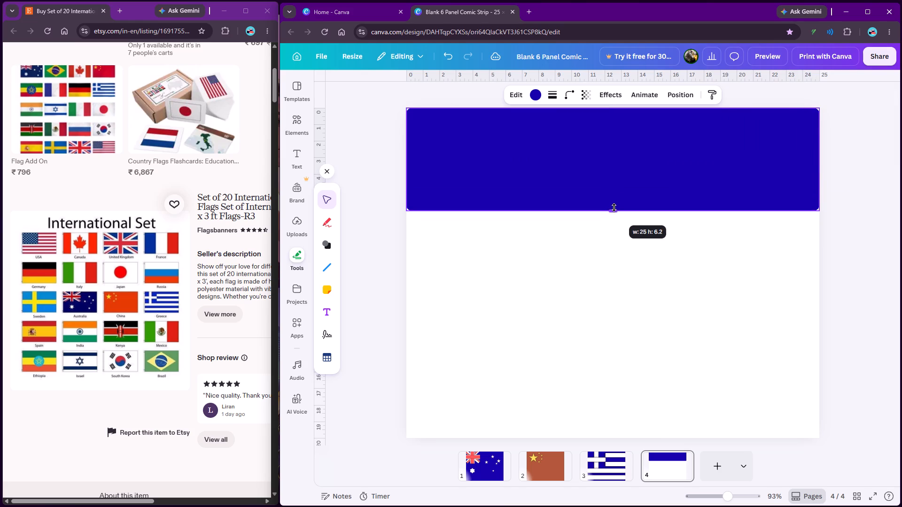
left_click_drag(614, 207, 614, 212)
Duplicate the blue band, align the copy with the page's bottom edge, and lower its top edge to a height of about 6.
key("ctrl+d")
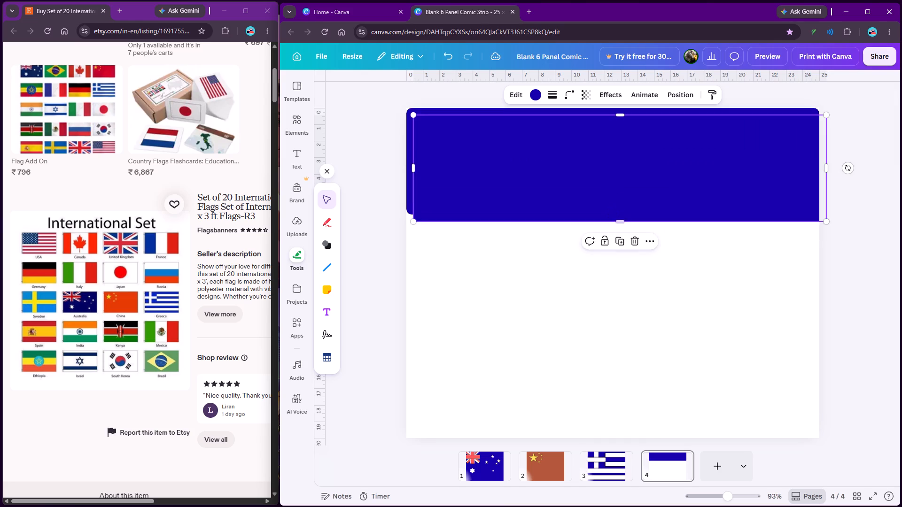
left_click_drag(605, 179, 598, 394)
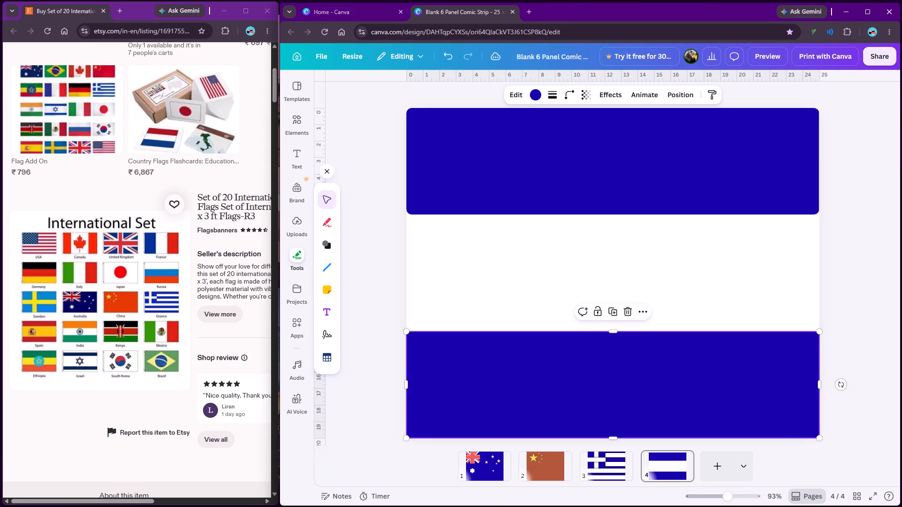
left_click_drag(618, 331, 616, 340)
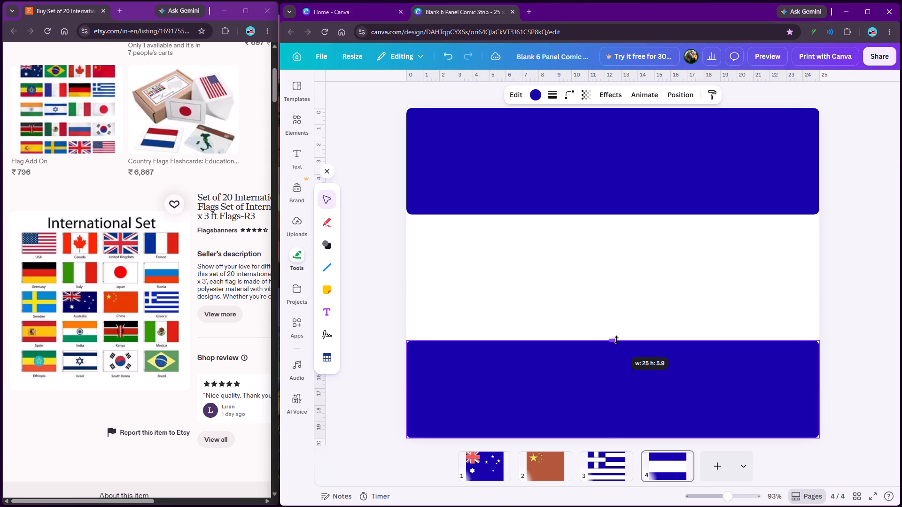
left_click_drag(616, 340, 616, 338)
Reduce the top band's height to about 6 by raising its lower edge.
left_click(607, 198)
left_click_drag(615, 217, 615, 207)
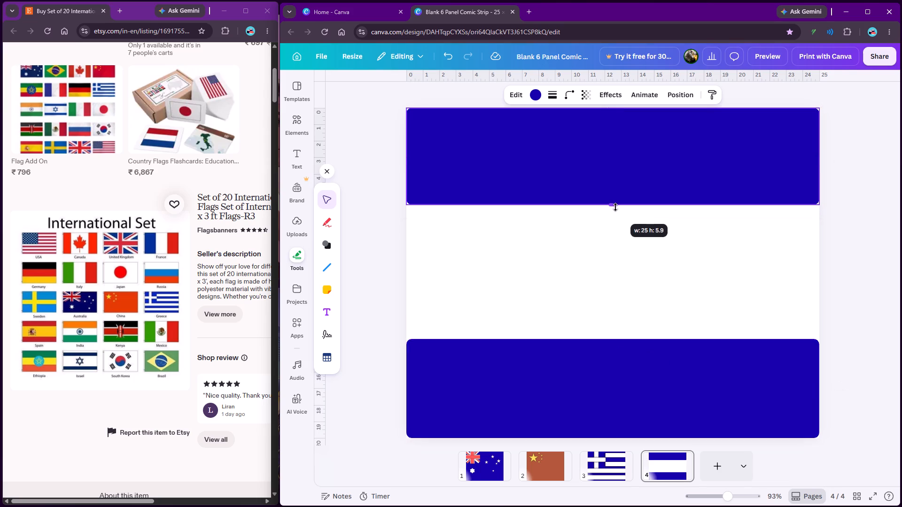
left_click_drag(615, 207, 616, 209)
left_click(591, 259)
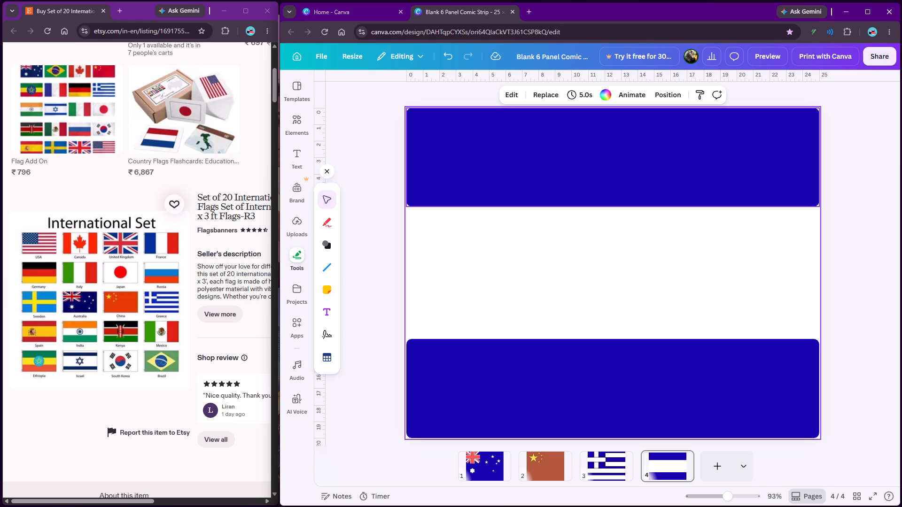
Recolour the top band, trying orange #b4583b before settling on the design's coral red.
left_click(495, 177)
left_click(540, 94)
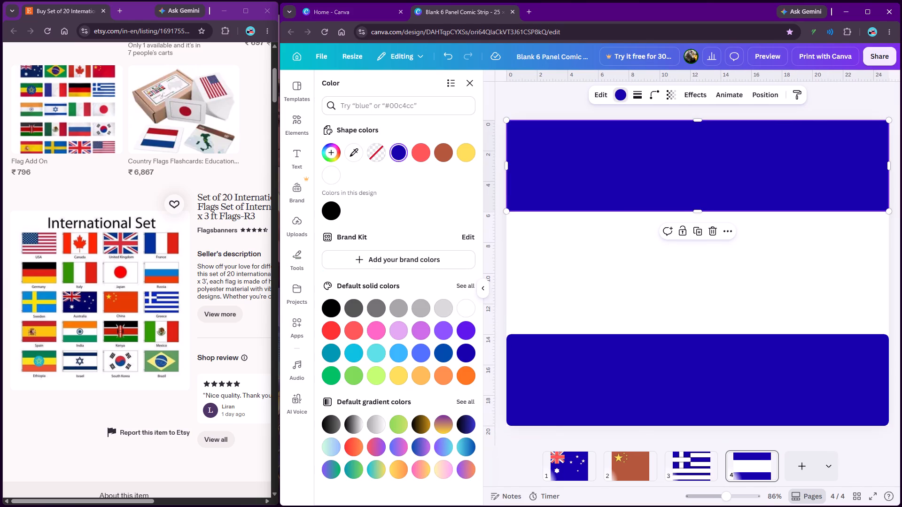
left_click(428, 153)
left_click(442, 153)
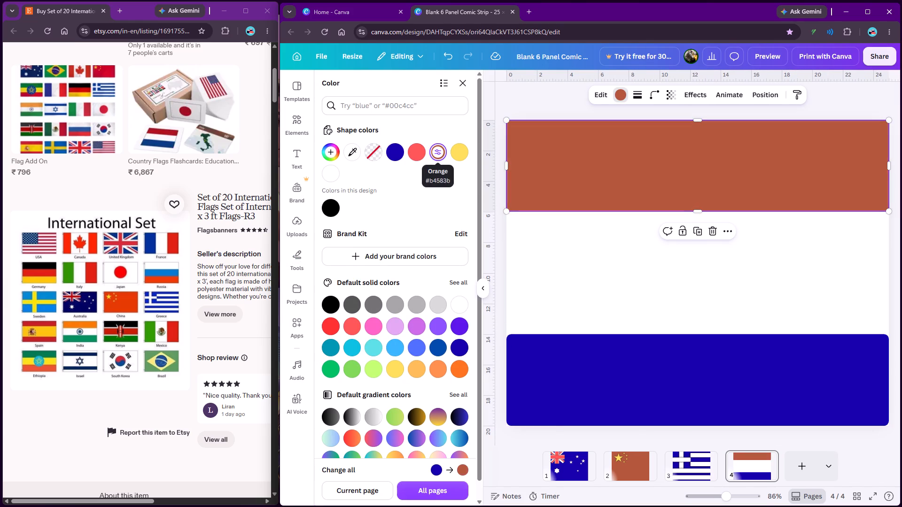
left_click(425, 155)
Recolour the bottom band with the design's brownish orange #b4583b.
left_click(617, 396)
left_click(416, 152)
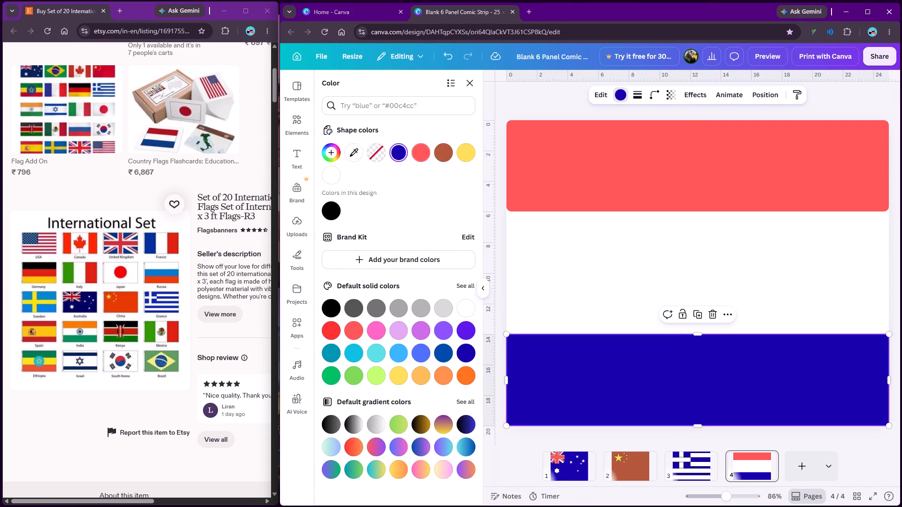
left_click(430, 151)
Recolour the top band on page four with the design's brownish orange #b4583b.
left_click(615, 184)
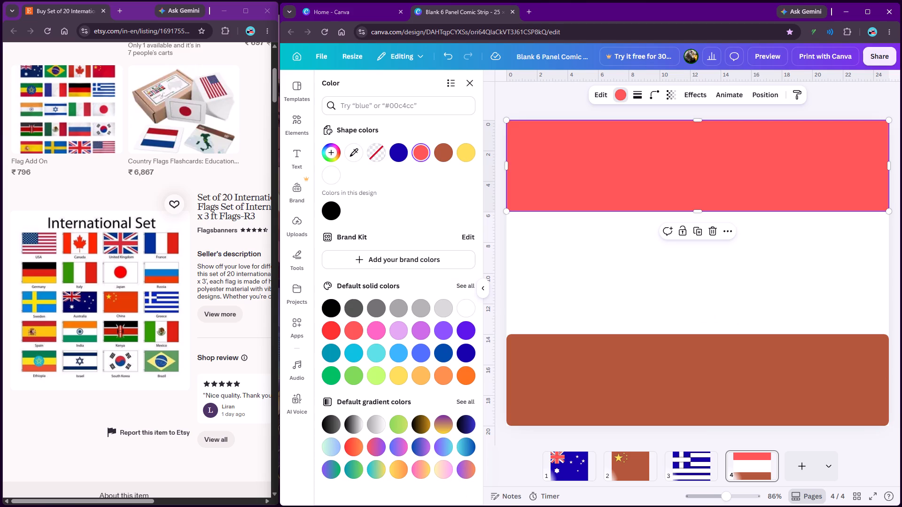
left_click(443, 153)
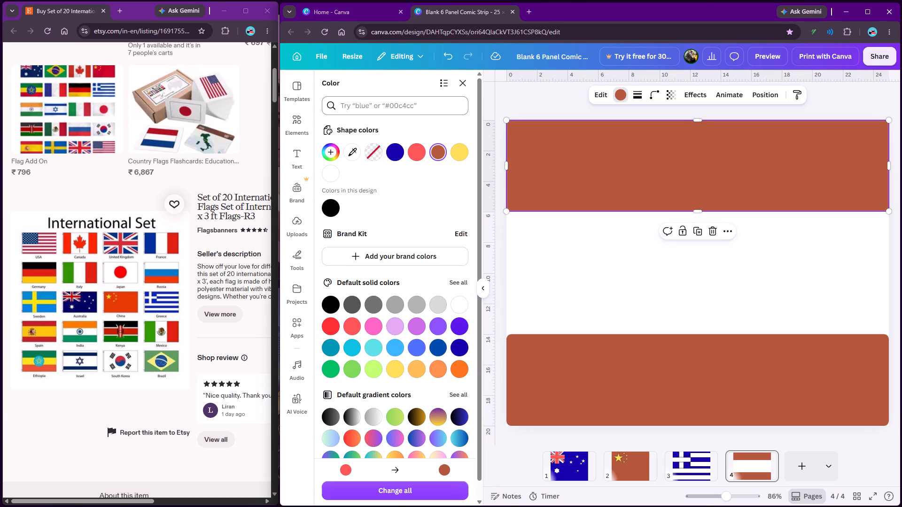
left_click(462, 77)
left_click(377, 130)
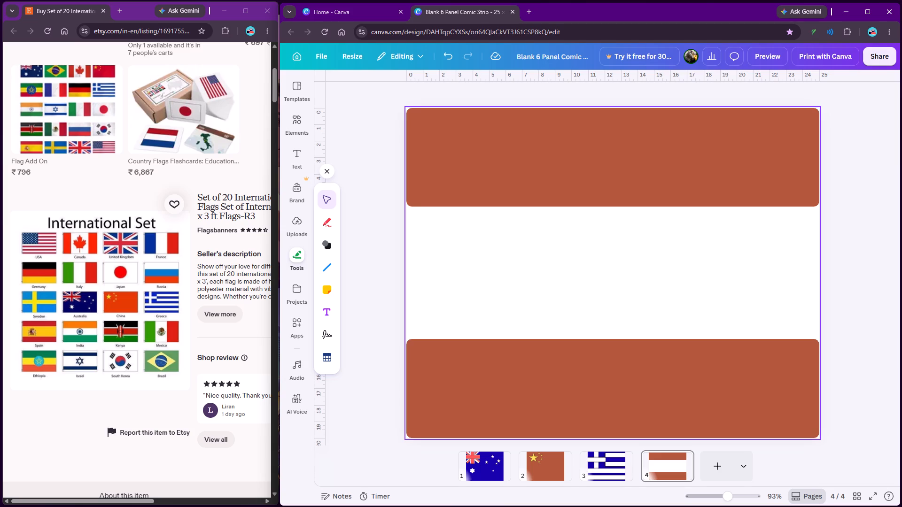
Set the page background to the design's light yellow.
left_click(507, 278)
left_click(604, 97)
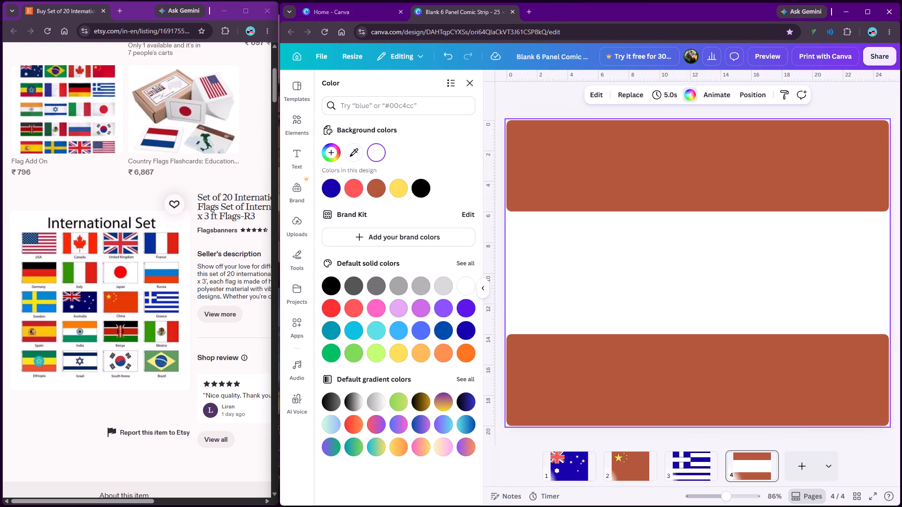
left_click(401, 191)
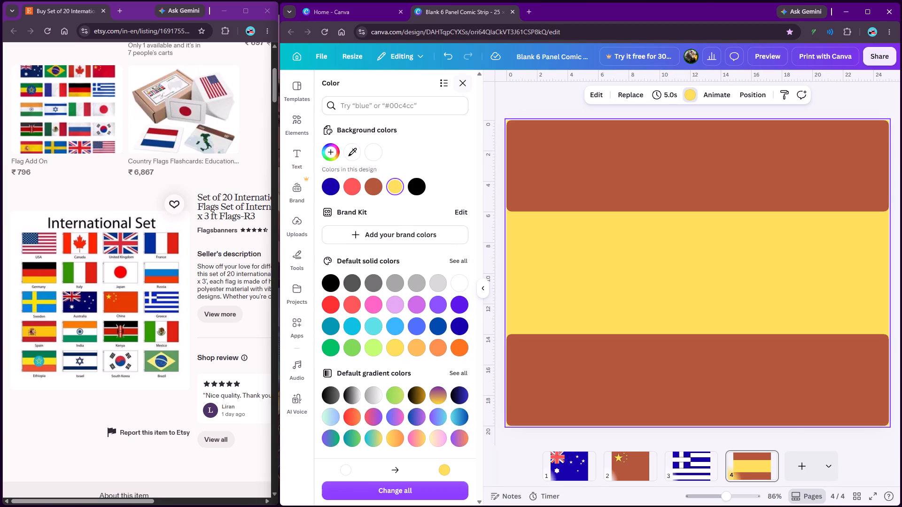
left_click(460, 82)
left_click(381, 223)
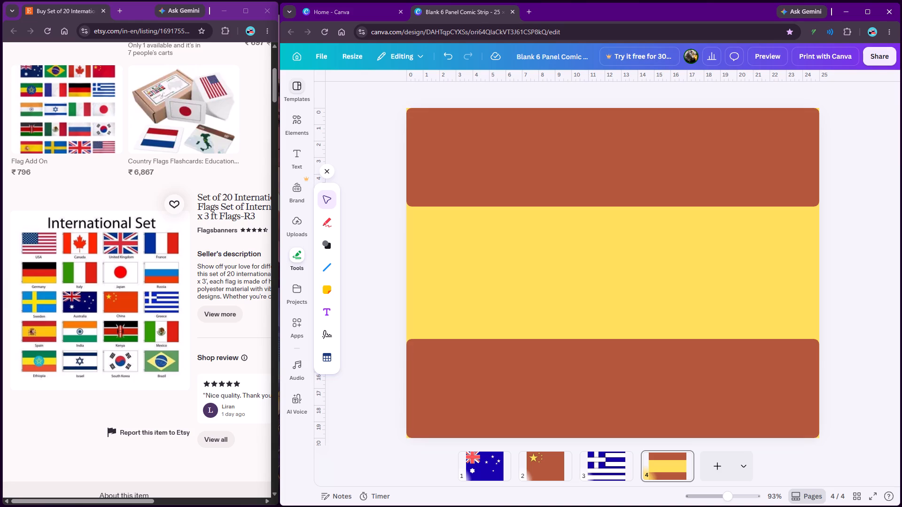
Search the elements for "spain" and add the rectangular Spanish flag graphic with the coat of arms to the page.
left_click(302, 120)
left_click(375, 95)
type("spain")
key("Return")
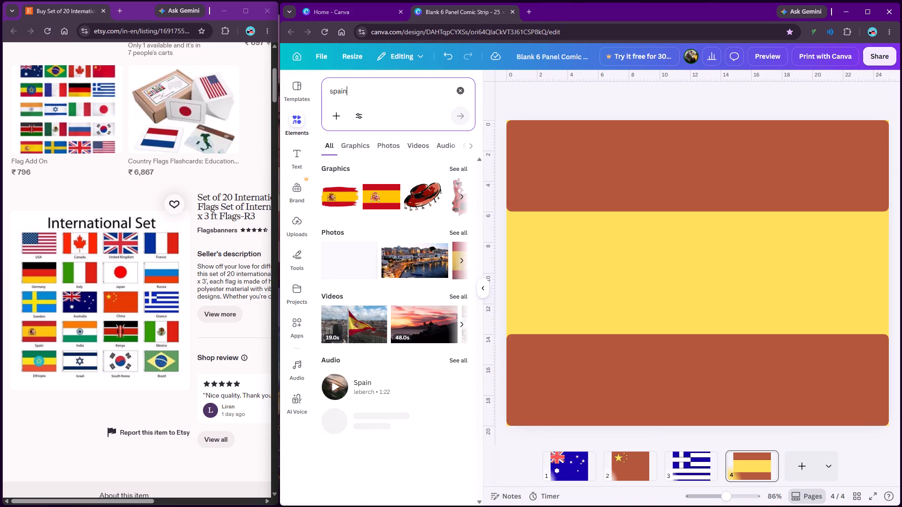
left_click(381, 198)
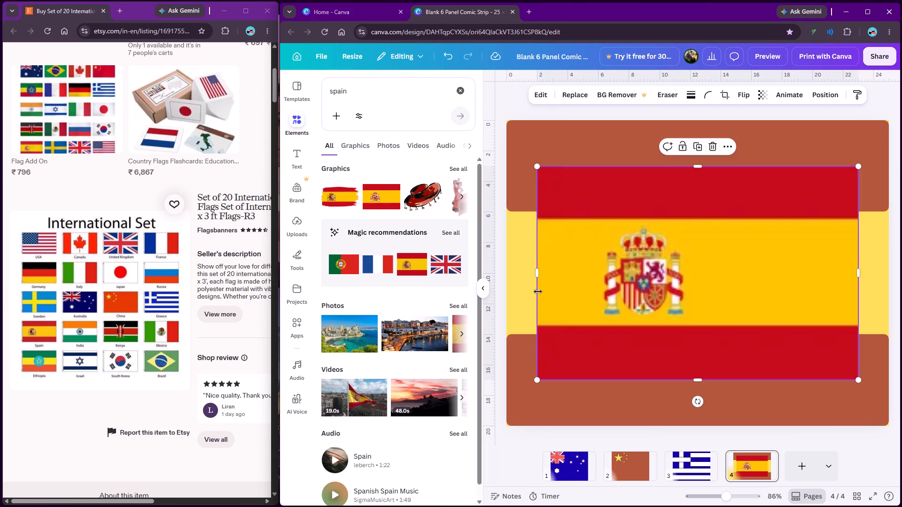
left_click(484, 290)
Crop the Spanish flag graphic tightly around its coat of arms, removing the red stripes and surplus yellow area.
double_click(590, 259)
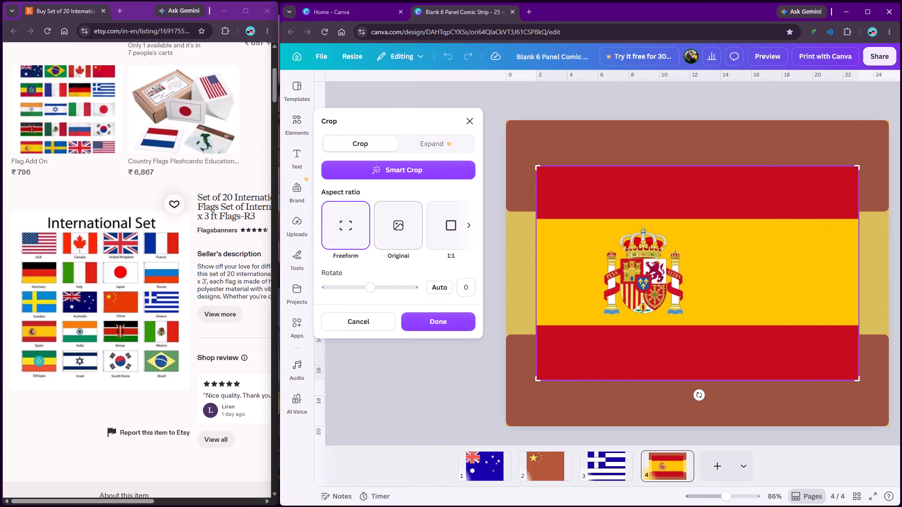
left_click_drag(861, 167, 834, 220)
left_click_drag(836, 381, 752, 323)
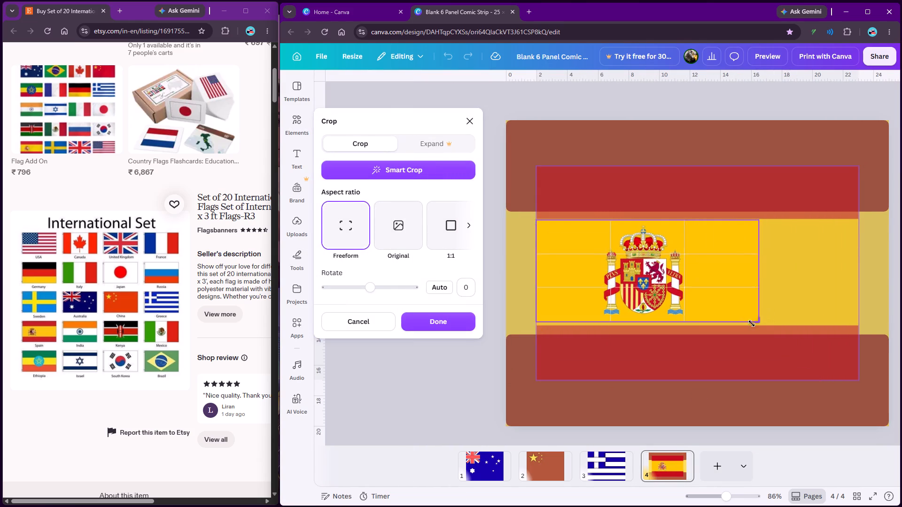
left_click_drag(752, 323, 687, 323)
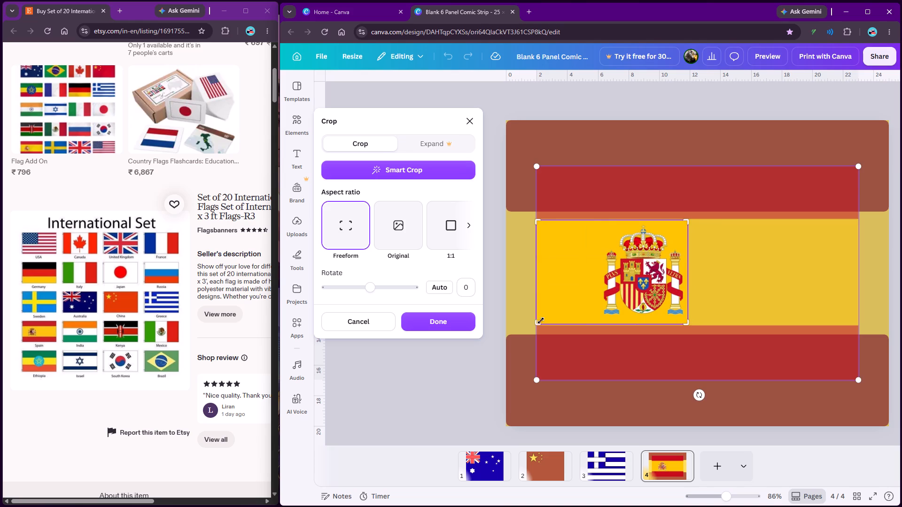
left_click_drag(537, 322, 600, 321)
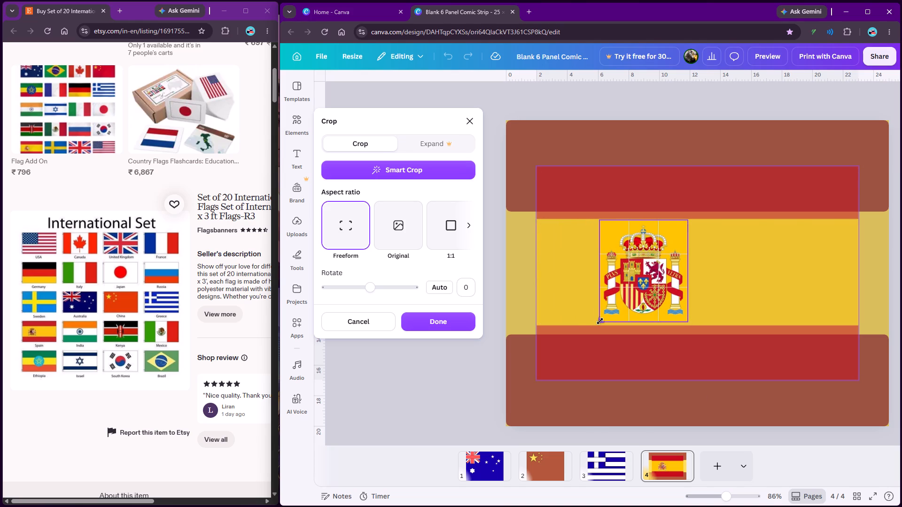
left_click_drag(600, 321, 598, 321)
left_click_drag(689, 323, 689, 320)
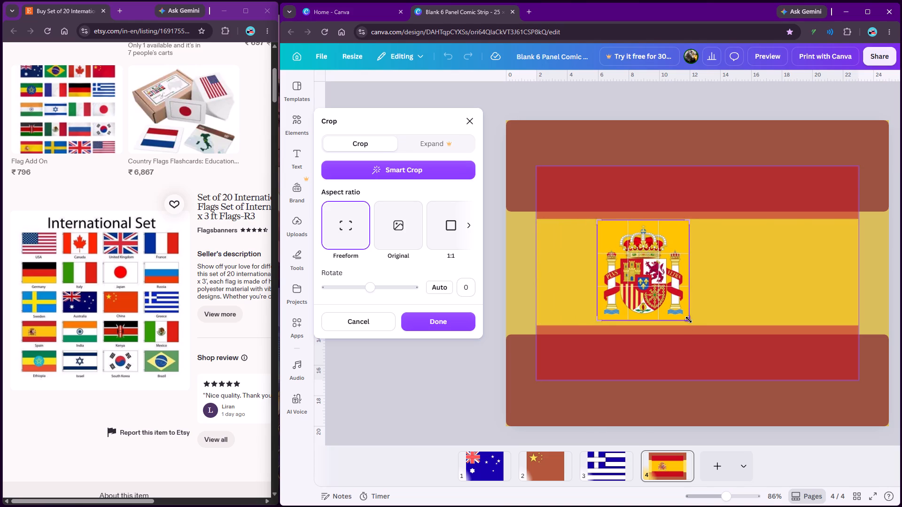
left_click_drag(689, 320, 689, 318)
left_click(691, 223)
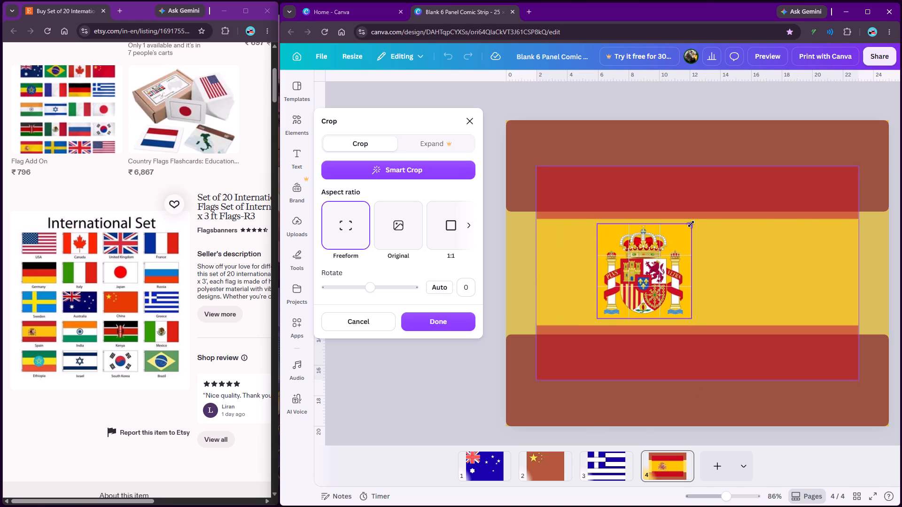
left_click(716, 250)
left_click(719, 266)
left_click(488, 384)
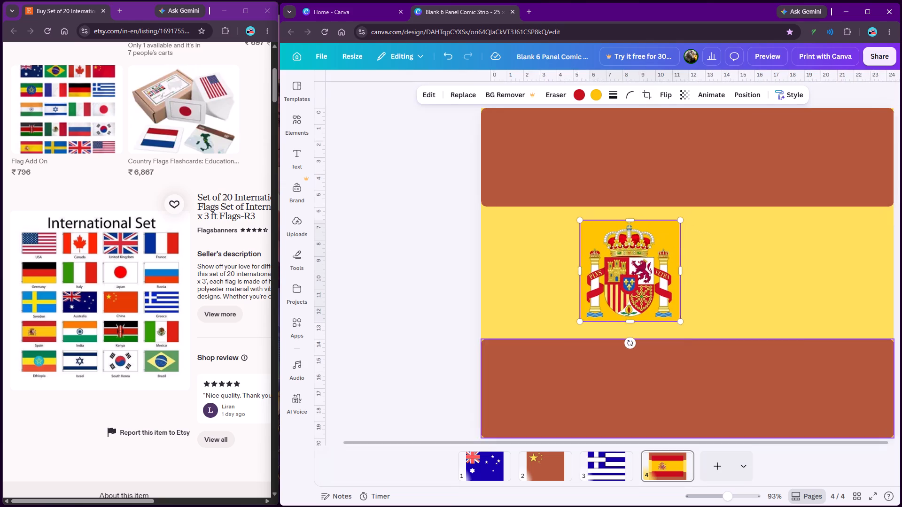
left_click(364, 307)
Set the page background to the golden yellow from the flag graphic's photo colours so it matches the coat of arms.
left_click(474, 258)
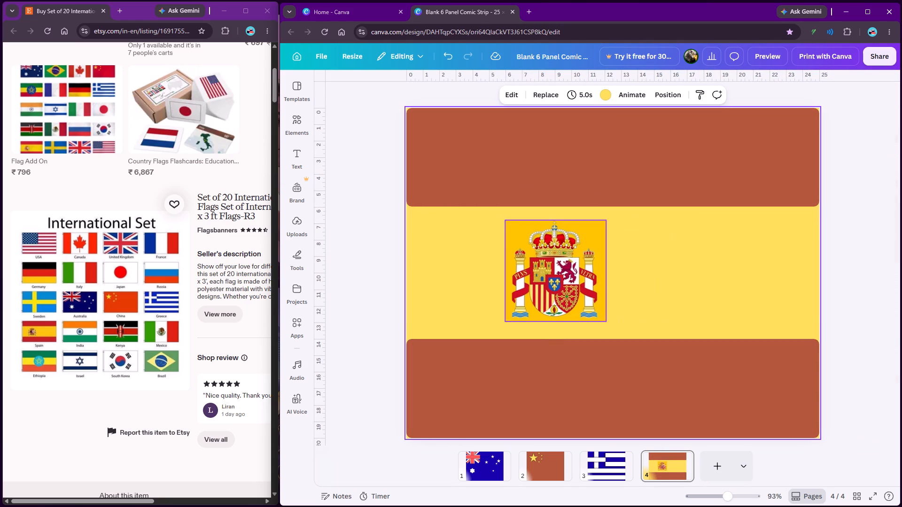
left_click(602, 89)
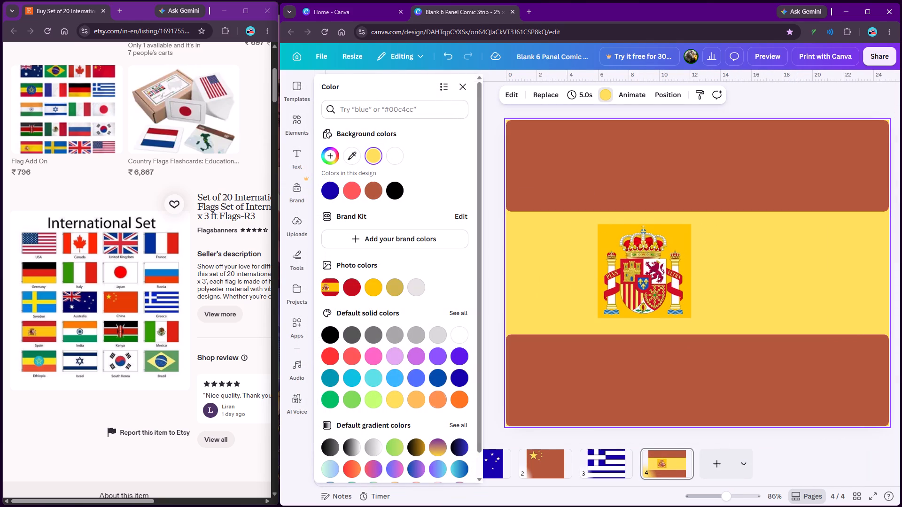
left_click(436, 401)
left_click(416, 401)
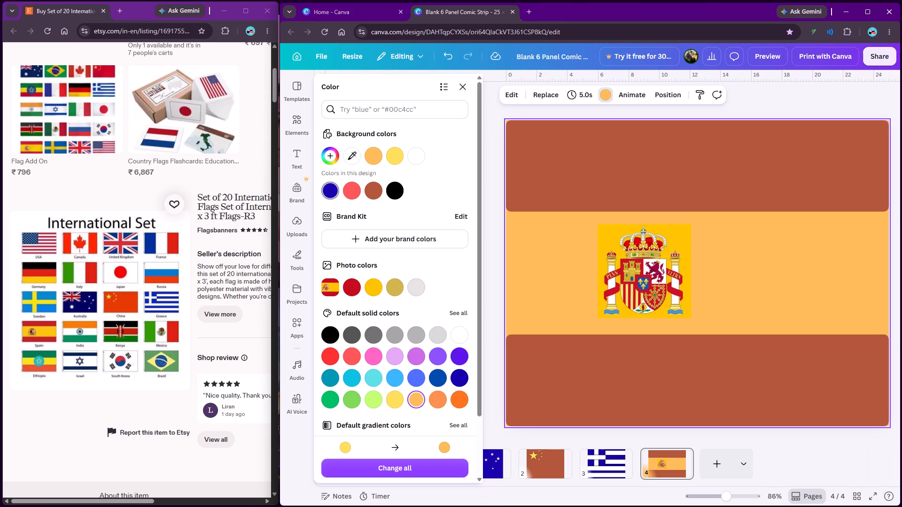
left_click(373, 292)
left_click(392, 288)
left_click(370, 290)
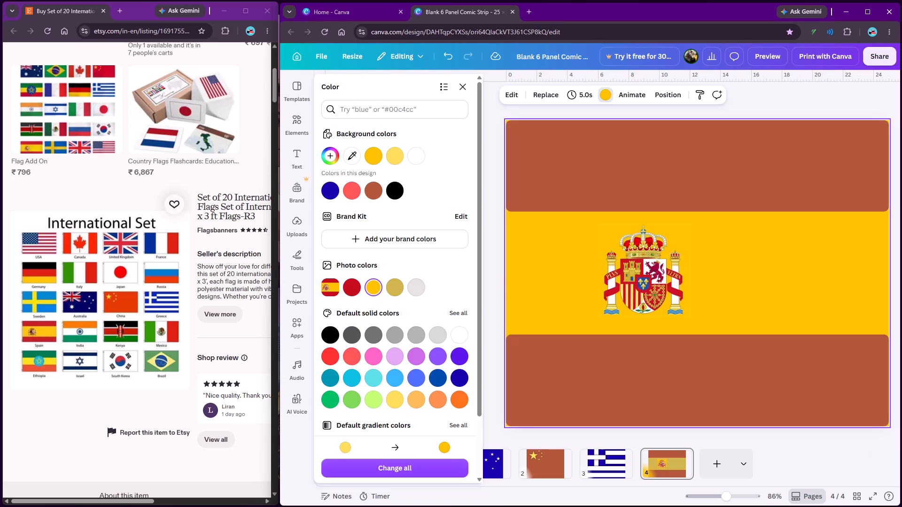
left_click(462, 91)
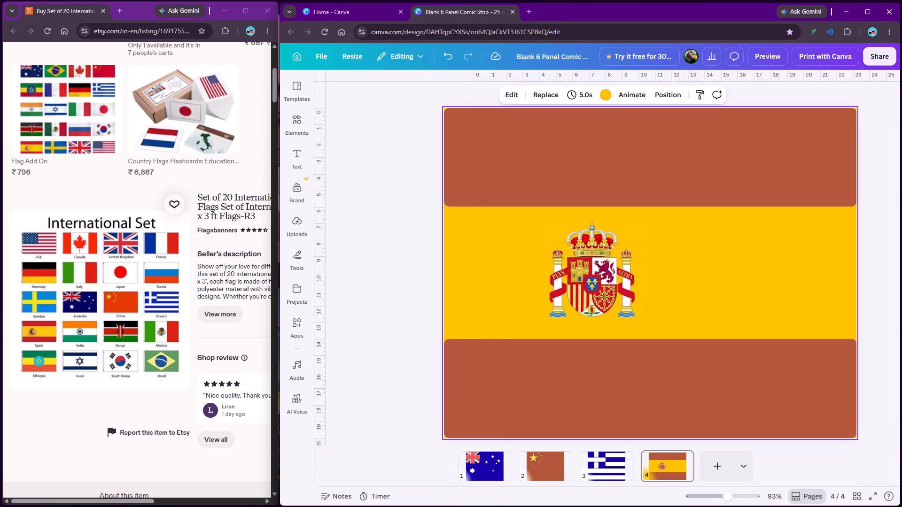
Move the coat of arms left of centre within the yellow band, with its left edge at about 4 on the ruler.
left_click(378, 189)
left_click_drag(559, 283, 516, 282)
left_click_drag(524, 274, 537, 273)
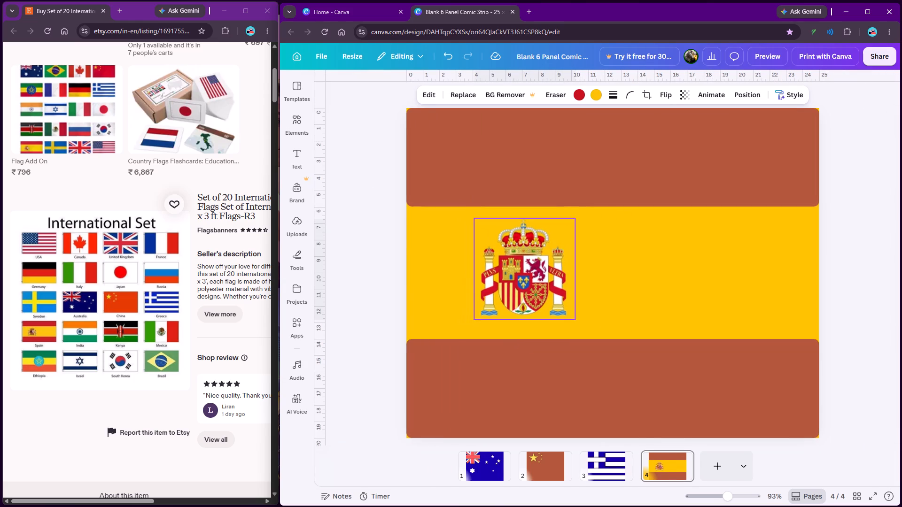
left_click_drag(537, 273, 537, 275)
left_click(358, 255)
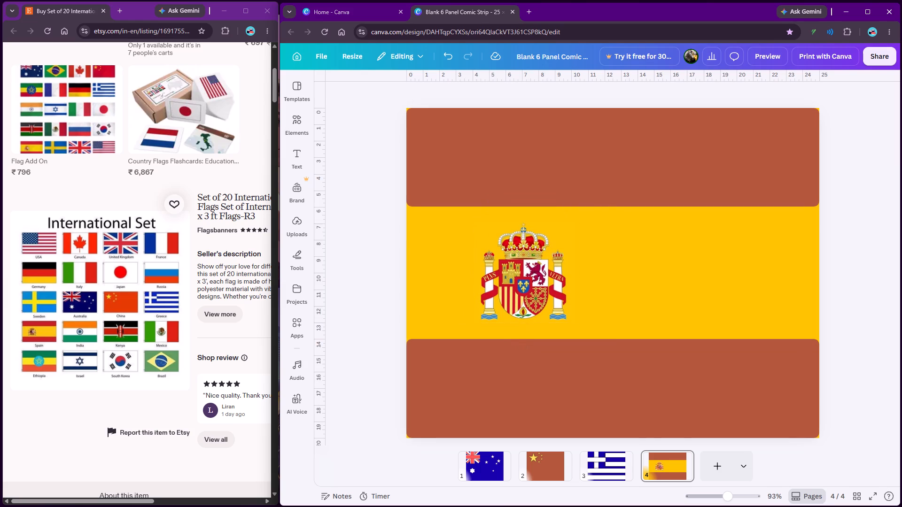
Apply a Drop shadow to both brownish-orange bands with direction 0, offset 0, blur 15 and transparency 100.
left_click_drag(357, 152, 464, 390)
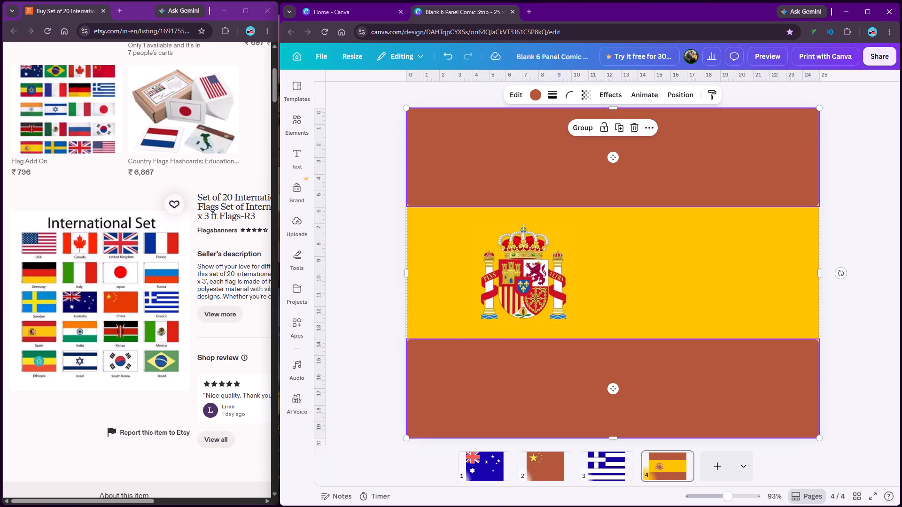
left_click(607, 92)
left_click(343, 131)
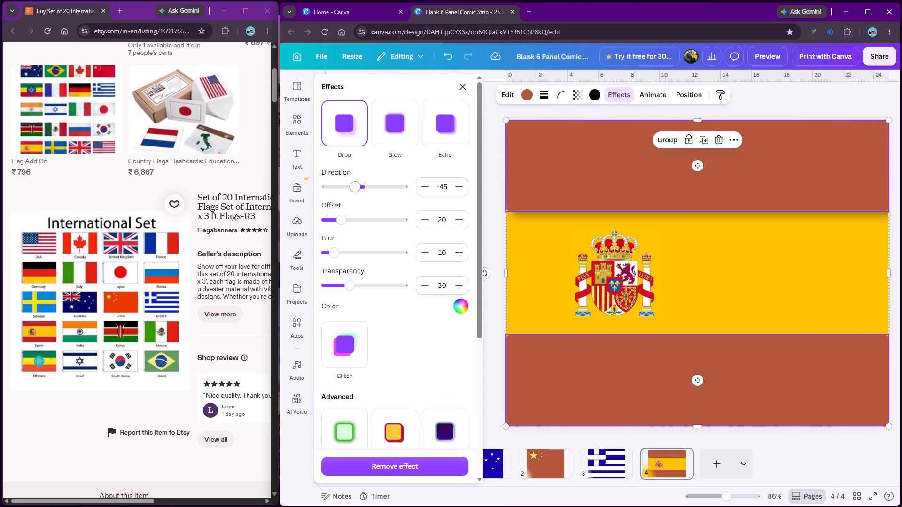
left_click_drag(361, 187, 365, 187)
left_click_drag(342, 223, 332, 223)
left_click_drag(332, 223, 327, 226)
left_click_drag(333, 259, 328, 259)
left_click_drag(356, 294, 465, 297)
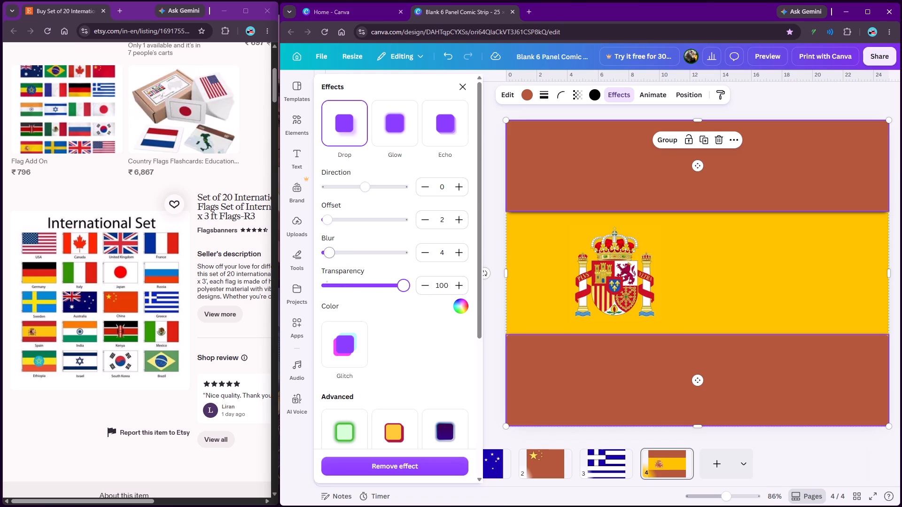
left_click_drag(332, 251, 337, 253)
left_click_drag(330, 222, 331, 223)
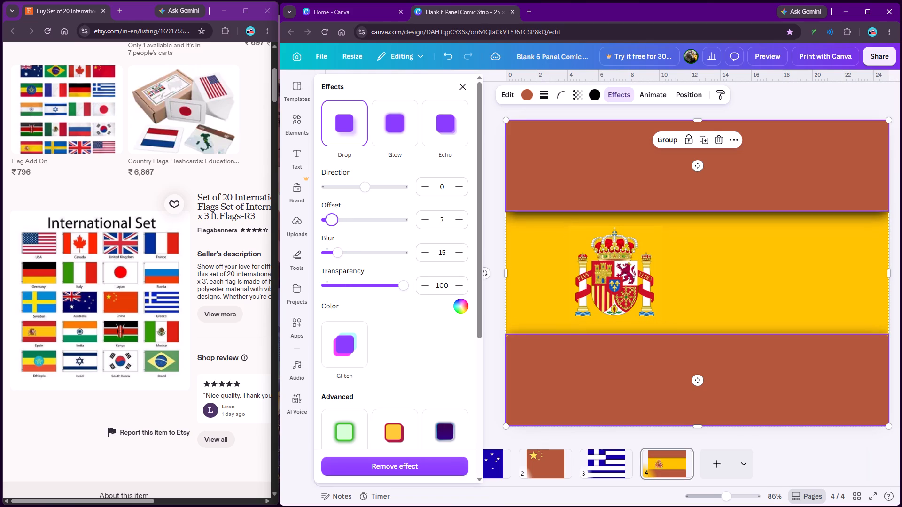
left_click_drag(331, 223, 320, 223)
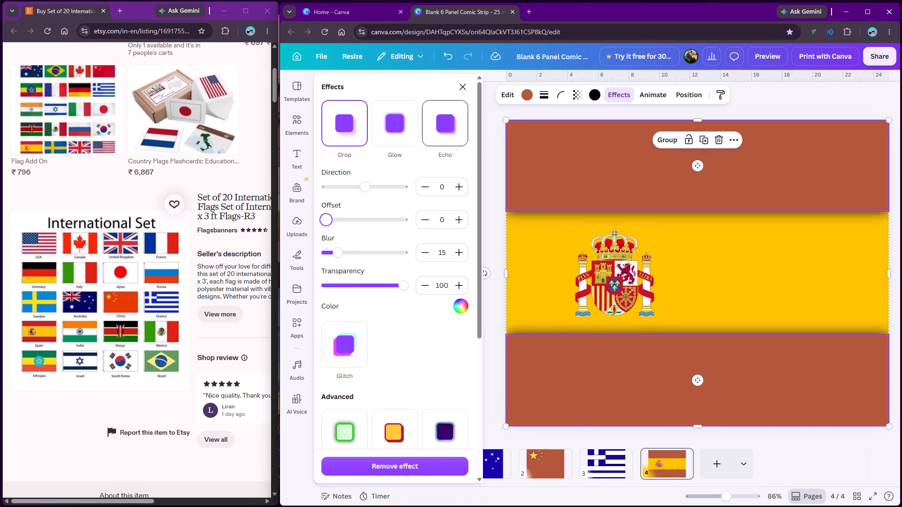
left_click(456, 89)
left_click(371, 151)
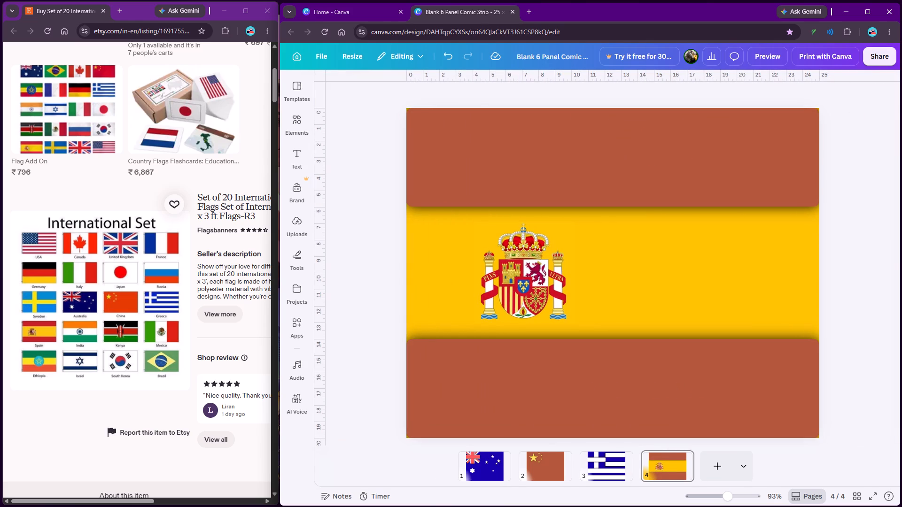
Apply the Succession animation to both bands and the coat of arms.
left_click_drag(337, 160, 539, 340)
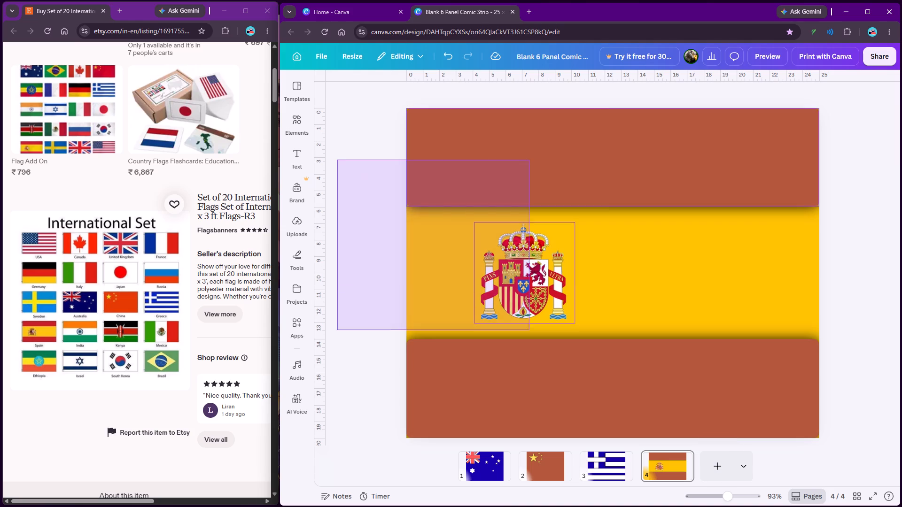
left_click_drag(539, 340, 609, 398)
left_click(751, 100)
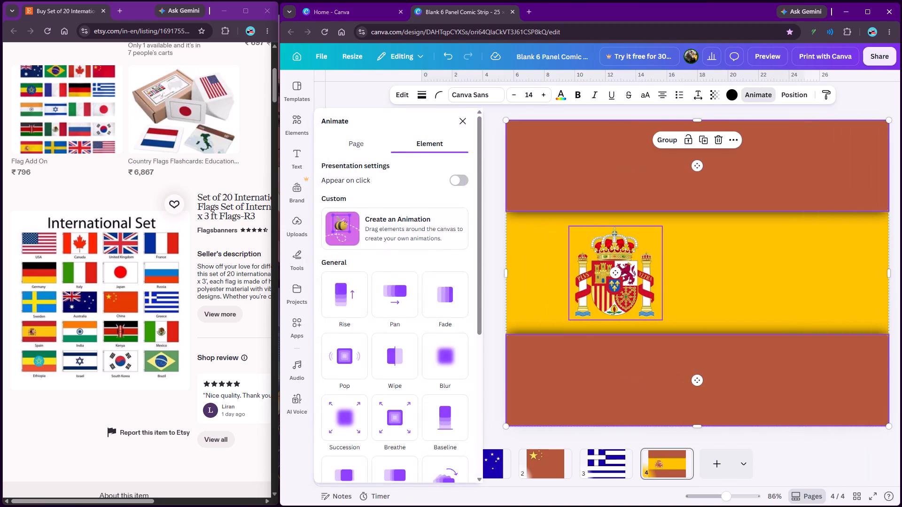
scroll(389, 295, "down", 2)
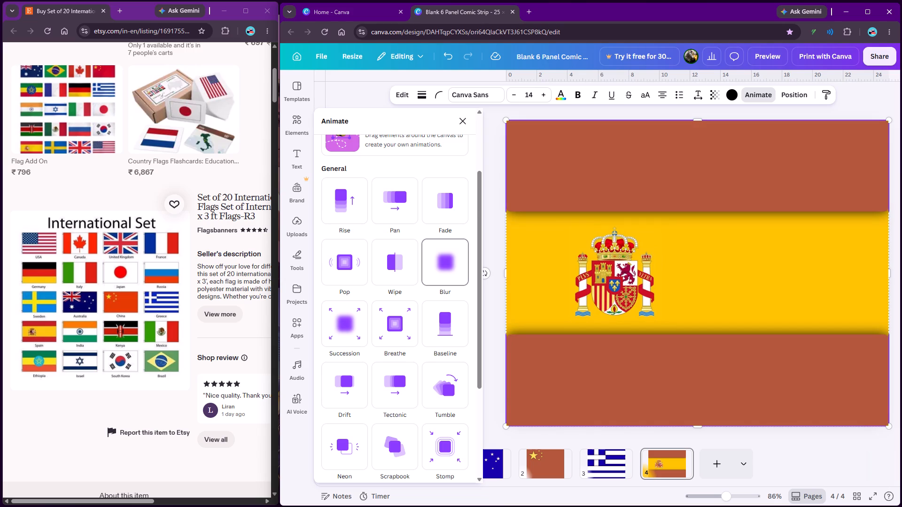
scroll(457, 229, "down", 2)
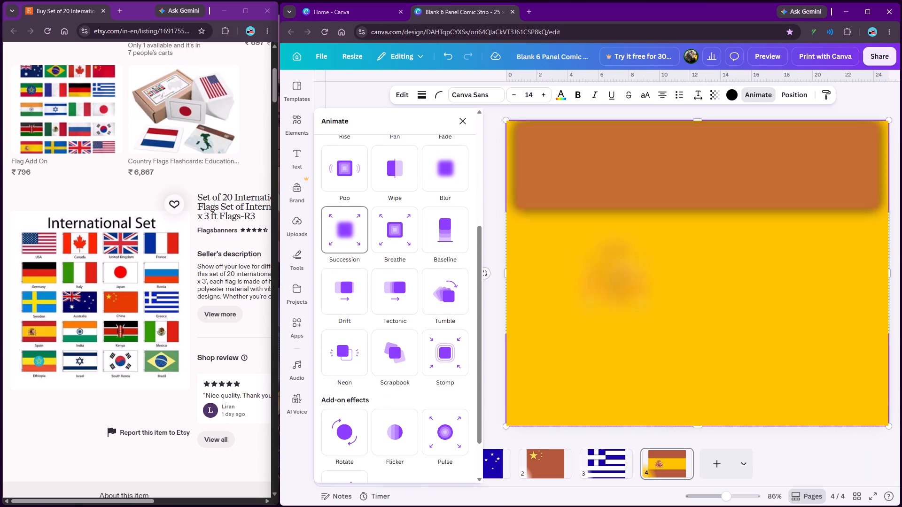
left_click(357, 230)
left_click(468, 120)
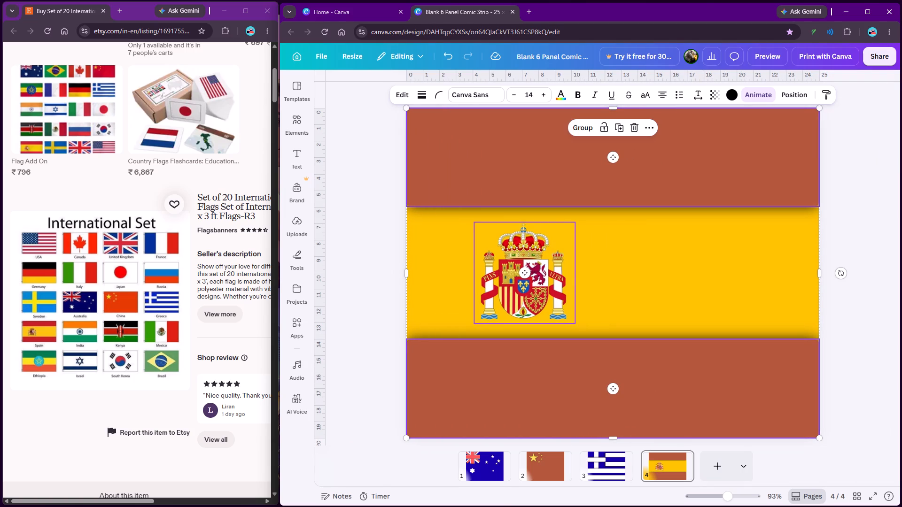
Add a new blank page five after the Spanish flag.
left_click(717, 457)
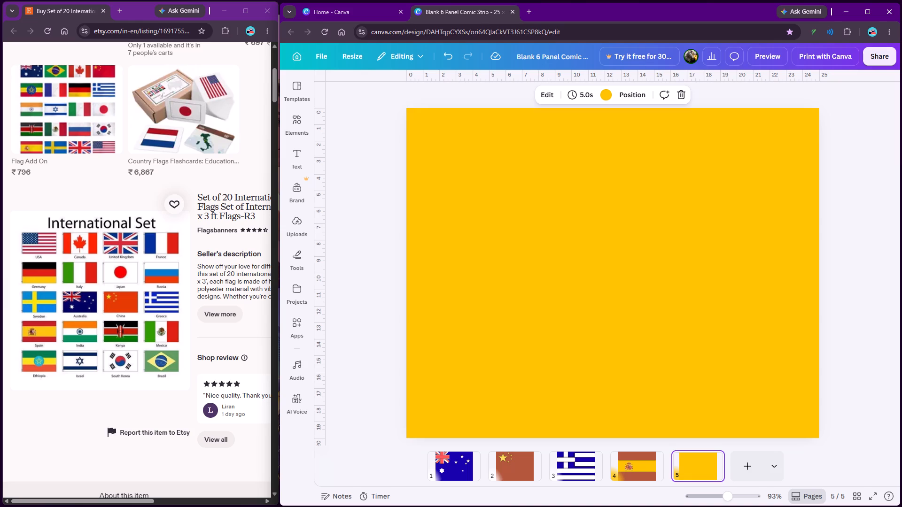
Change the page five background colour to white.
left_click(478, 225)
left_click(622, 98)
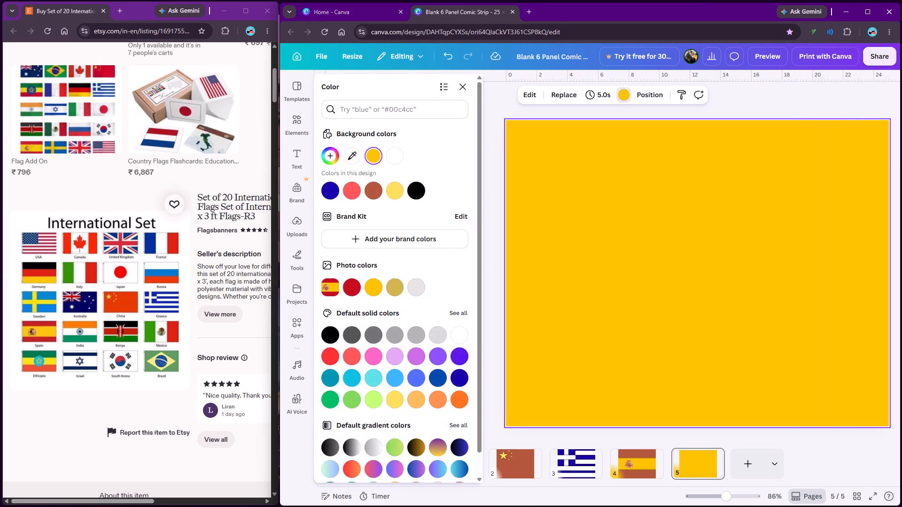
left_click(394, 155)
left_click(465, 87)
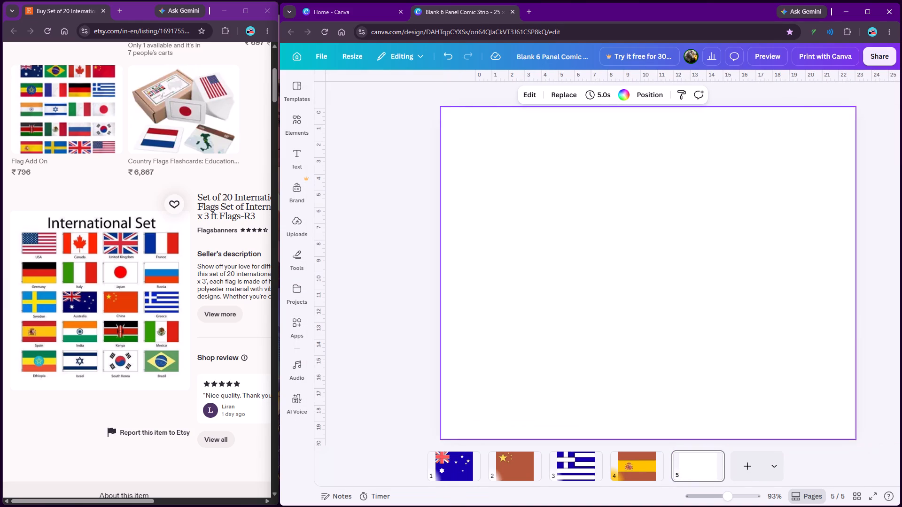
left_click(377, 145)
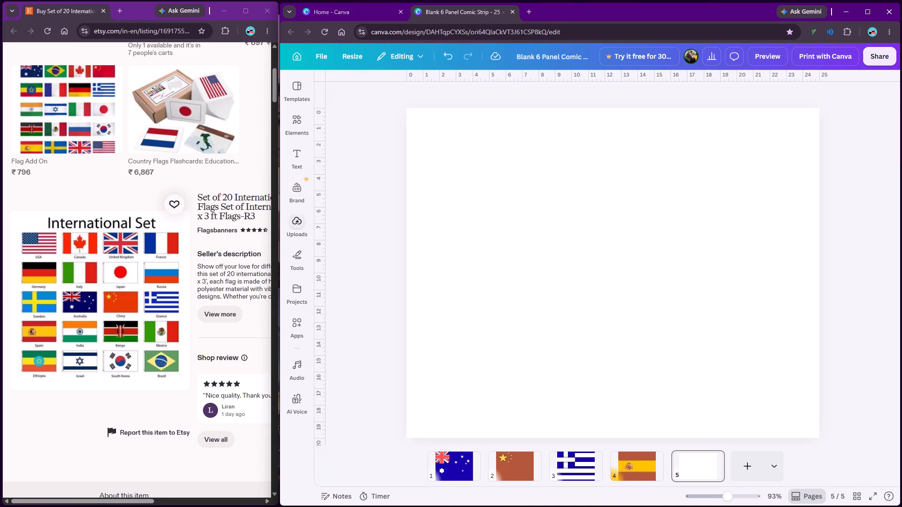
Draw a rounded rectangle band across the full page width at the top edge, 25 wide and about 6.5 high.
left_click(296, 262)
left_click(327, 239)
left_click(439, 149)
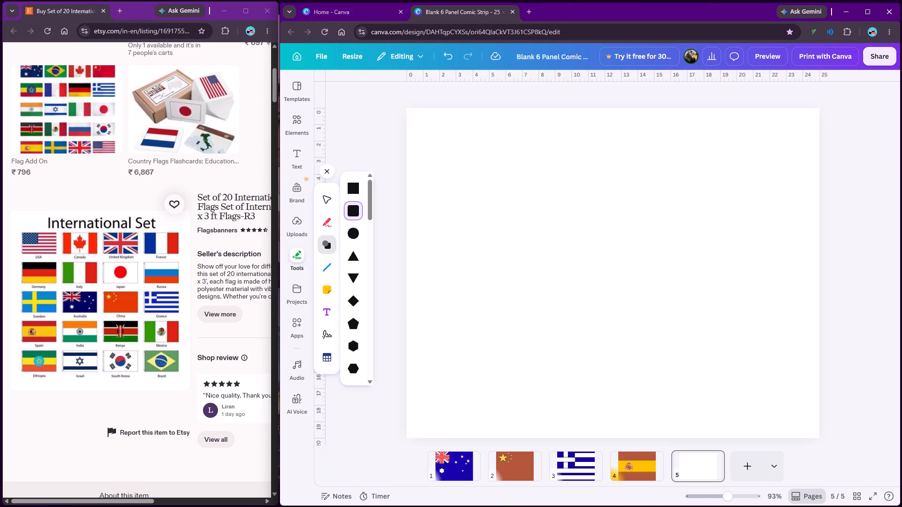
left_click(429, 154)
left_click_drag(468, 190, 436, 150)
left_click_drag(505, 155, 787, 161)
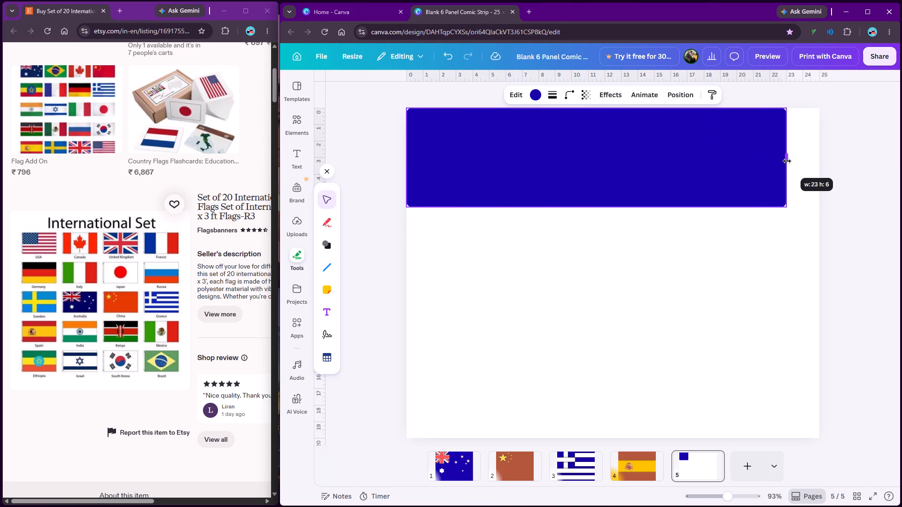
left_click_drag(787, 161, 816, 159)
left_click_drag(612, 207, 612, 208)
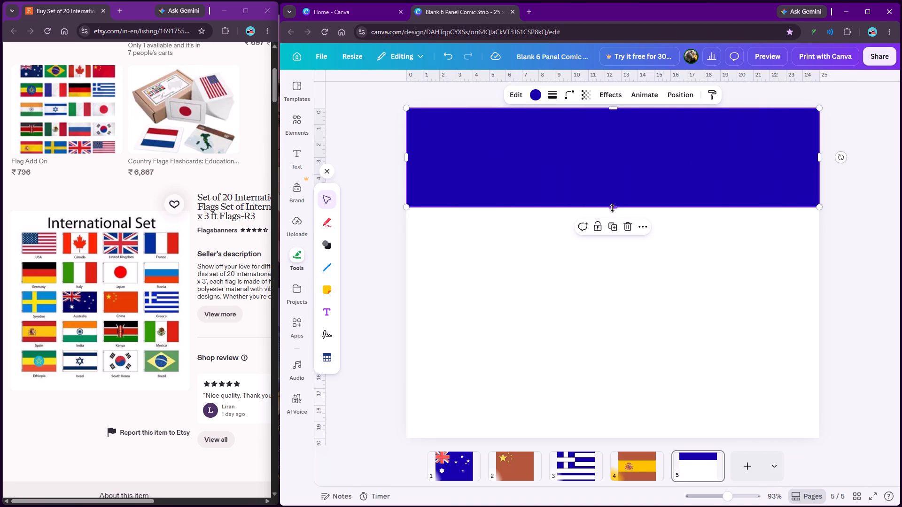
left_click_drag(612, 208, 614, 216)
Duplicate the blue band and align the copy with the bottom edge of the page.
right_click(593, 182)
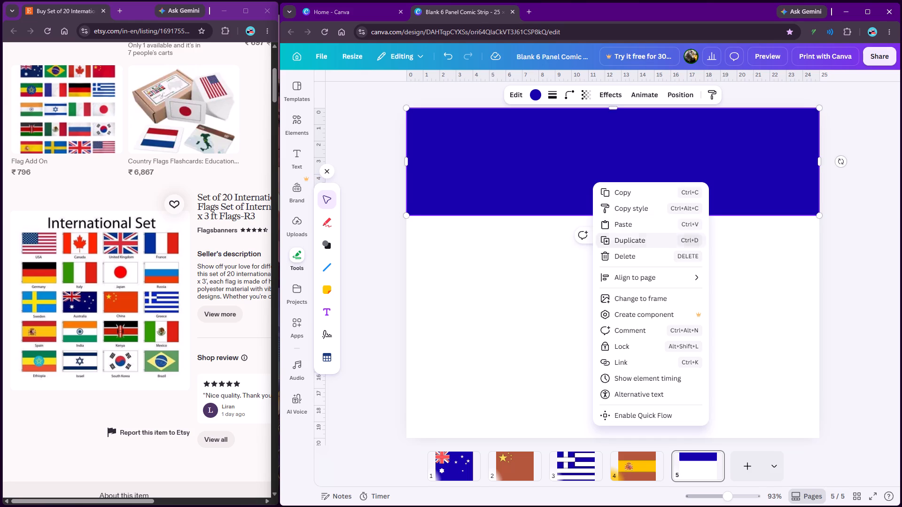
left_click(625, 244)
left_click_drag(594, 198, 588, 413)
left_click(587, 253)
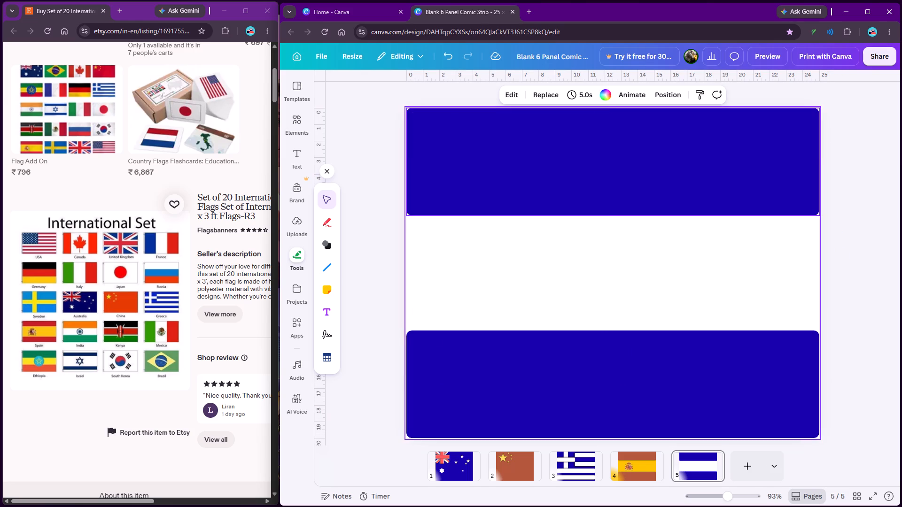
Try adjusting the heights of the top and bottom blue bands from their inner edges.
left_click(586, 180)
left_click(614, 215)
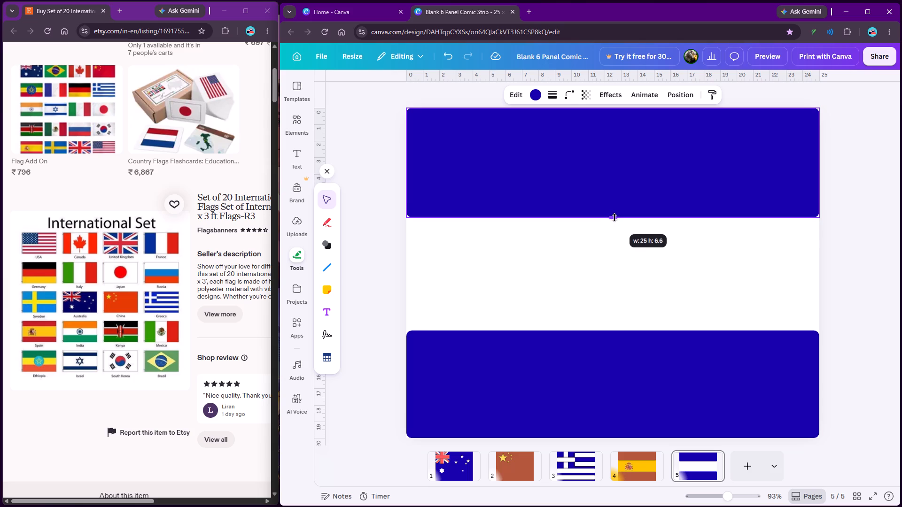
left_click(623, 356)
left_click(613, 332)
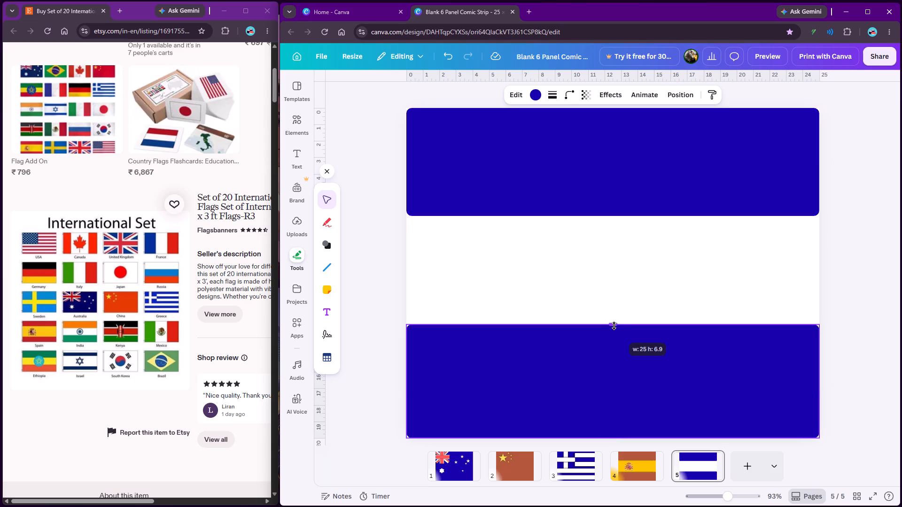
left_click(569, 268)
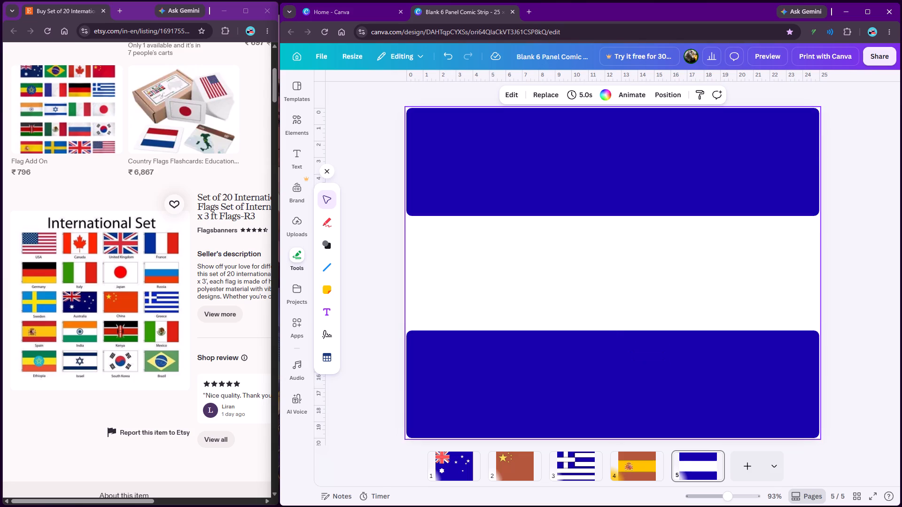
Recolour the top band light orange from the default solid colours.
left_click(484, 165)
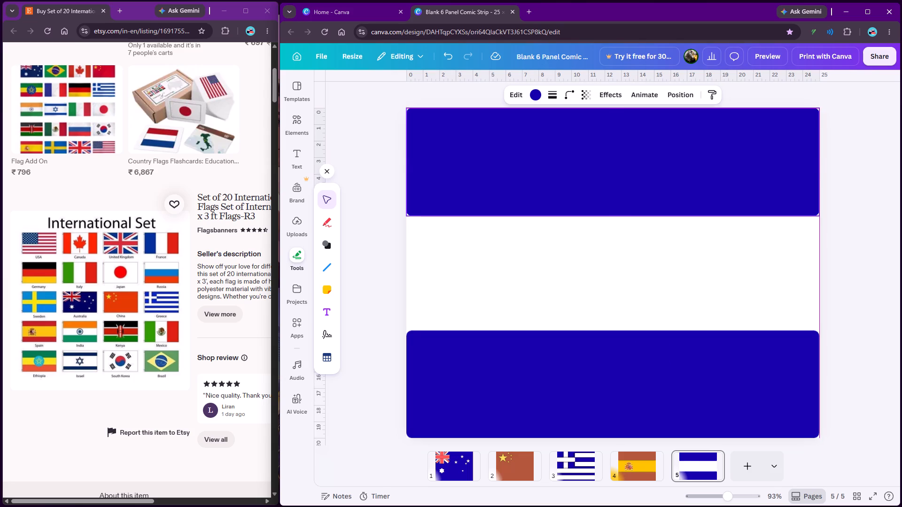
left_click(533, 95)
left_click(412, 154)
left_click(430, 152)
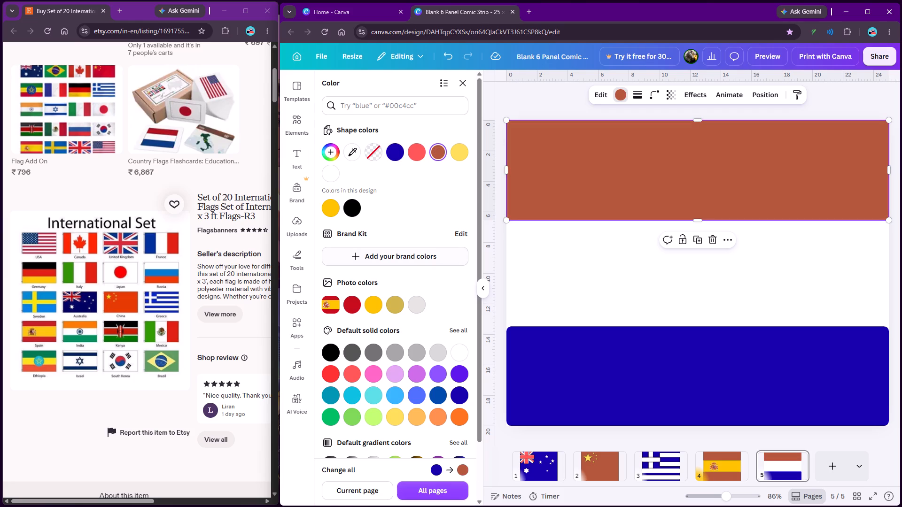
scroll(348, 370, "down", 2)
left_click(437, 352)
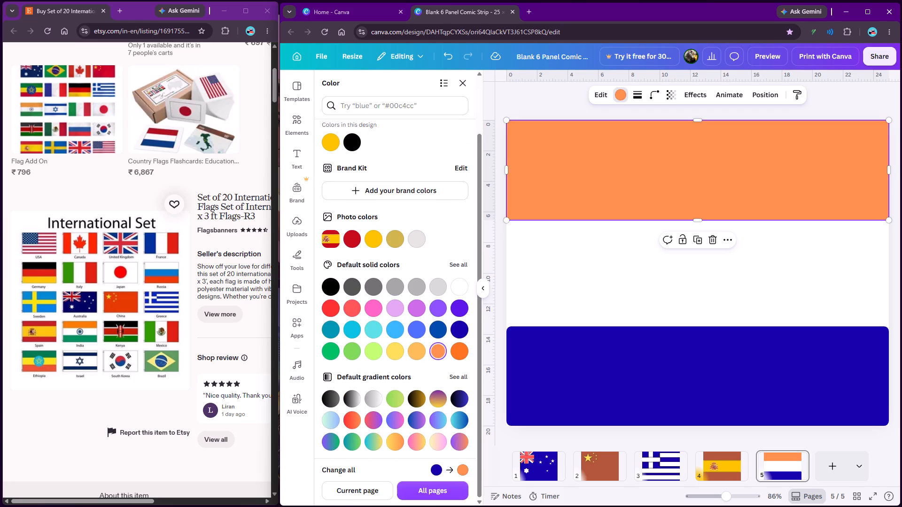
Recolour the bottom band green from the default solid colours.
left_click(616, 389)
scroll(392, 335, "down", 1)
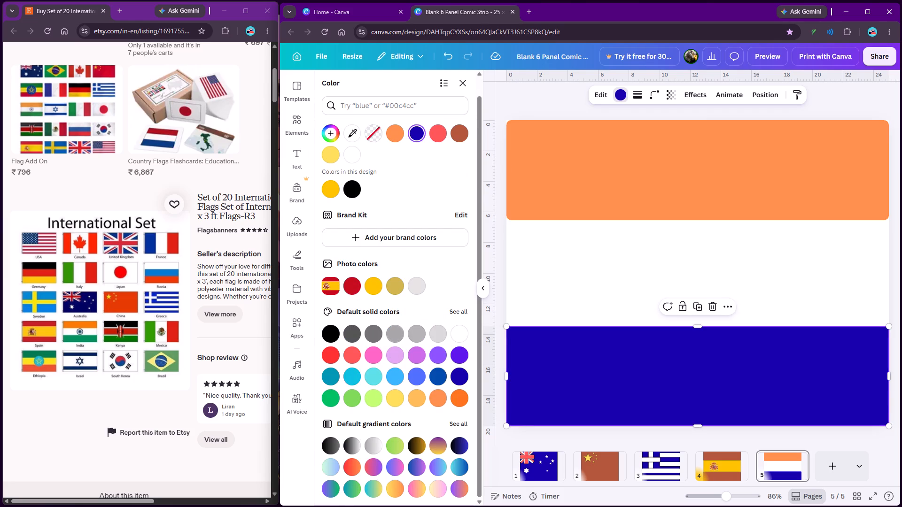
left_click(326, 401)
left_click(460, 83)
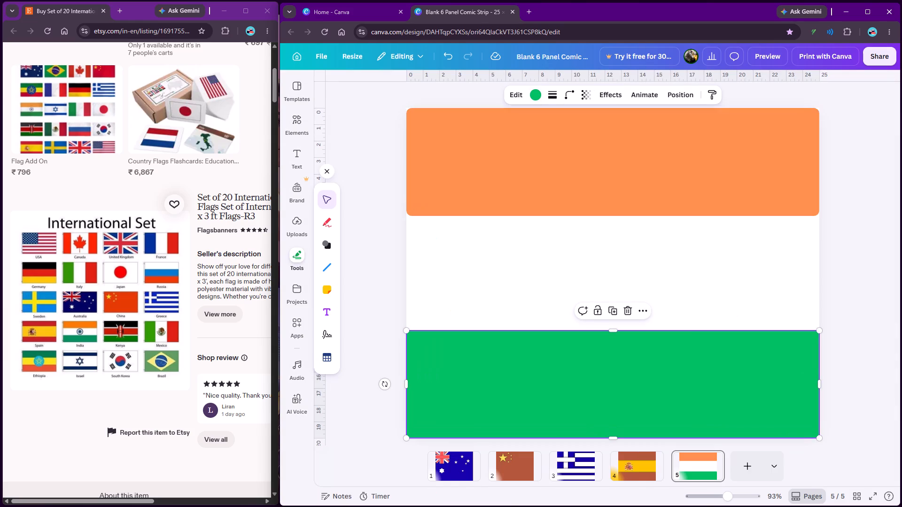
left_click(477, 281)
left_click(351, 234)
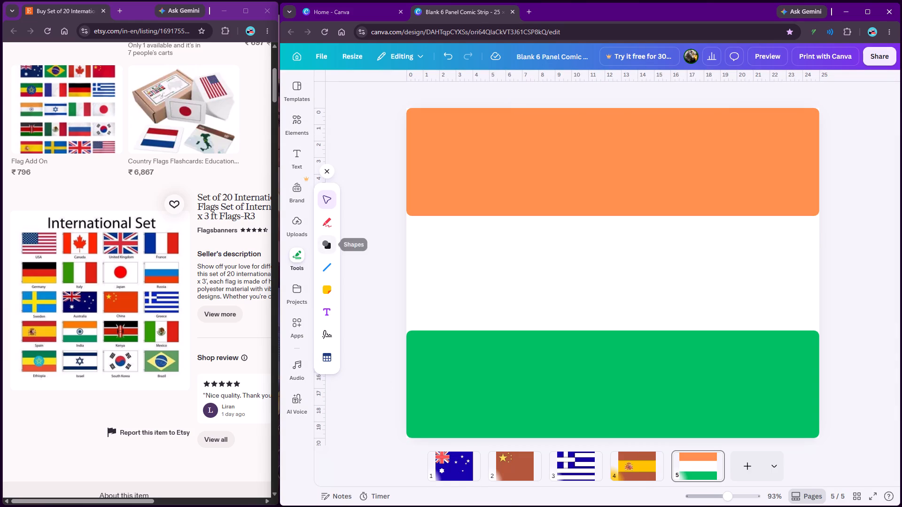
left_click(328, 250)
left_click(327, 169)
Search the elements library for "india" and browse the graphics for a wheel emblem to use on the white band.
left_click(294, 128)
left_click_drag(351, 94, 337, 93)
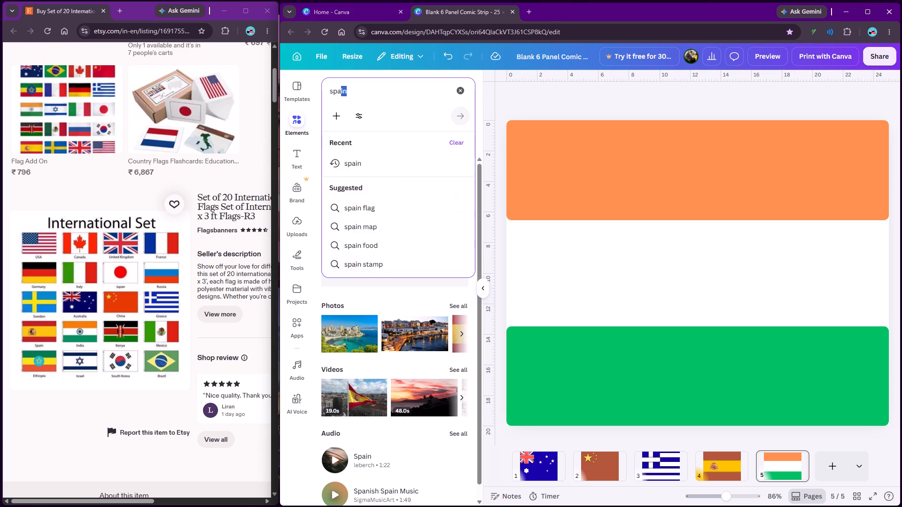
left_click_drag(337, 93, 330, 93)
type("india")
key("Return")
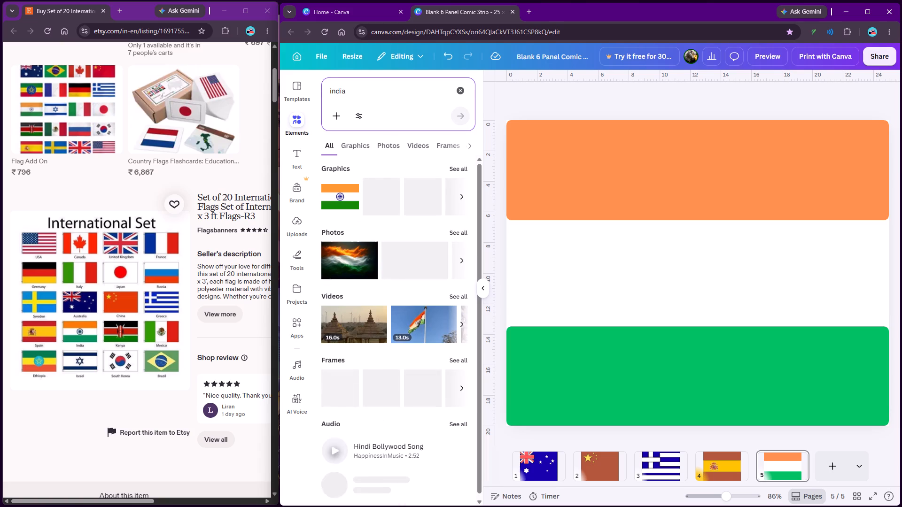
left_click(461, 198)
left_click(464, 200)
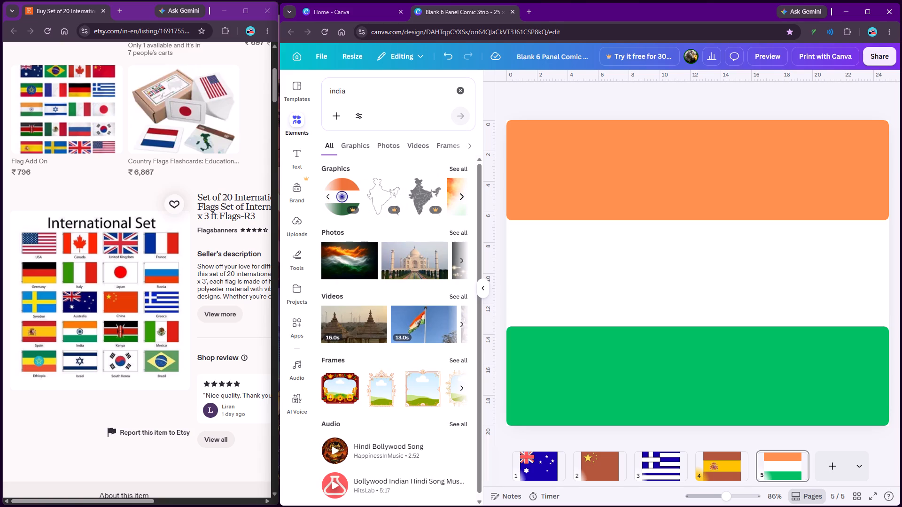
left_click(463, 200)
left_click(463, 198)
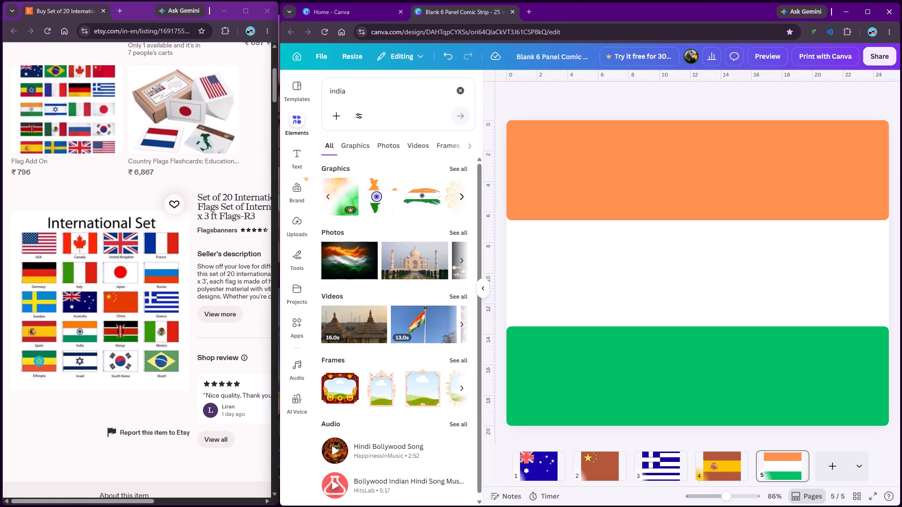
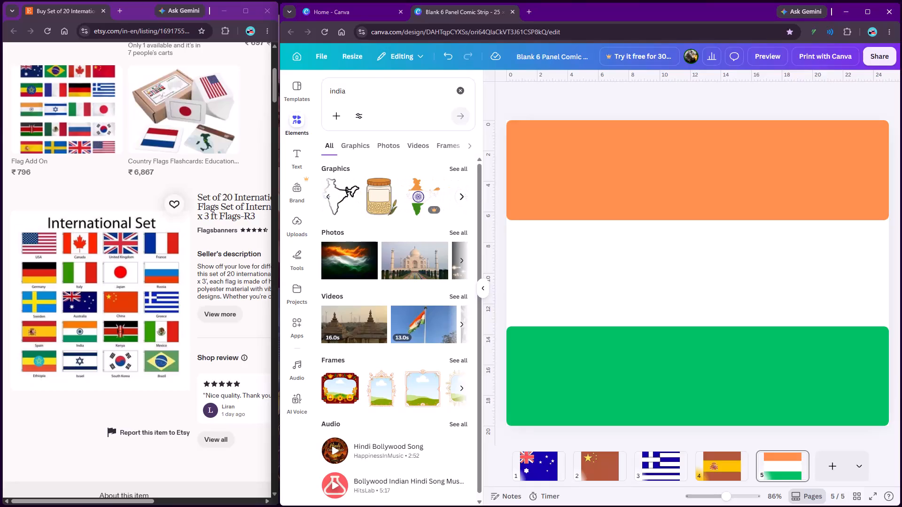
Insert the round Indian flag graphic from the "india" search results onto page five.
left_click(326, 196)
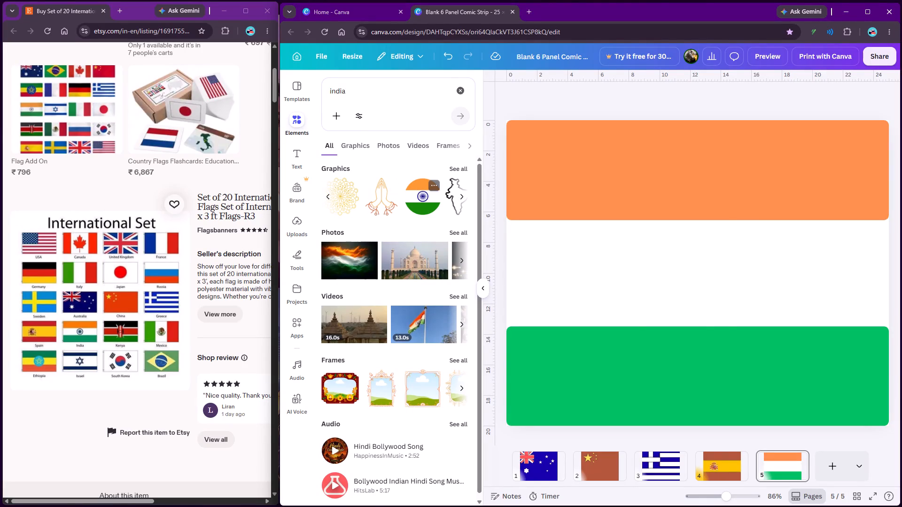
left_click(423, 193)
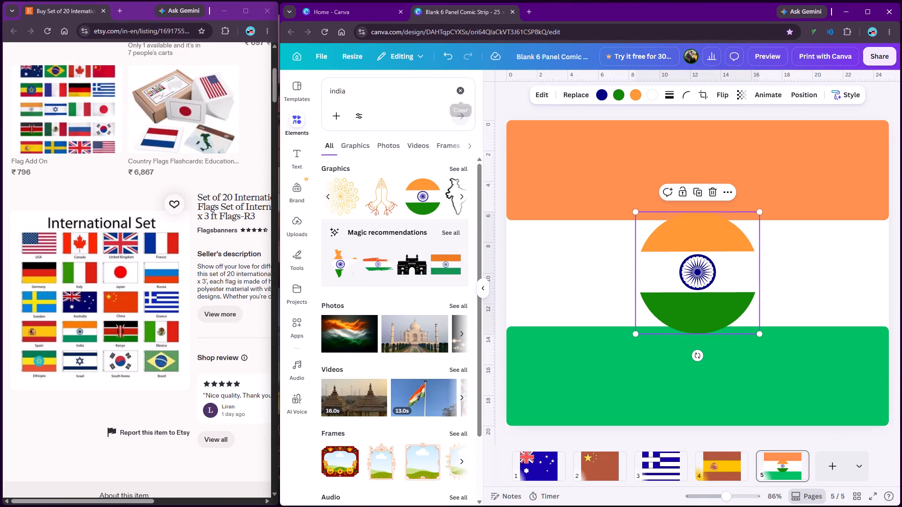
left_click(479, 283)
Crop the round flag graphic with a freeform crop so that only the navy wheel remains.
double_click(617, 280)
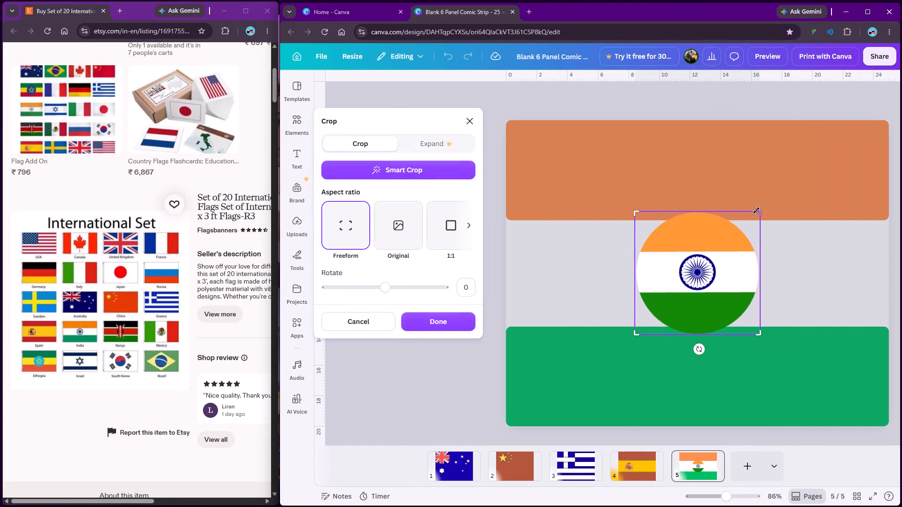
left_click_drag(759, 210, 765, 253)
left_click_drag(761, 335, 759, 326)
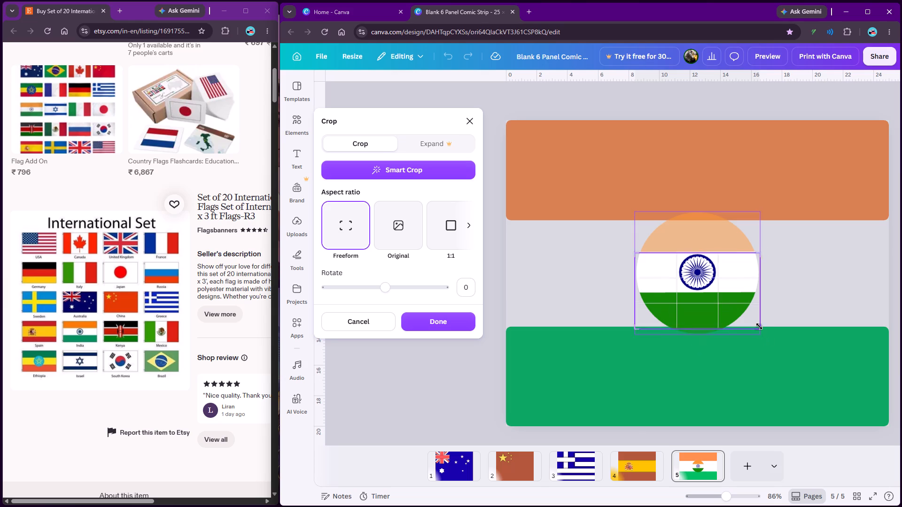
left_click_drag(759, 326, 757, 292)
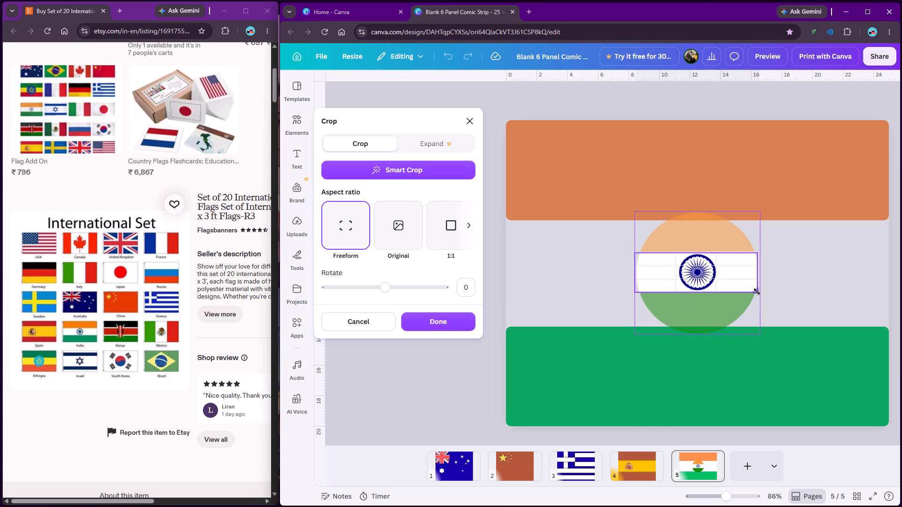
left_click_drag(757, 292, 757, 291)
left_click_drag(637, 291, 658, 288)
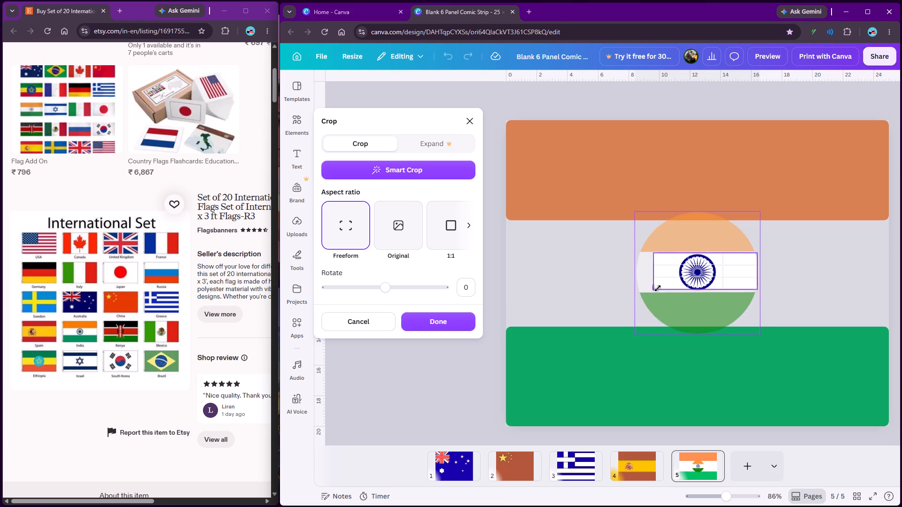
left_click_drag(658, 288, 678, 291)
left_click_drag(755, 290, 722, 291)
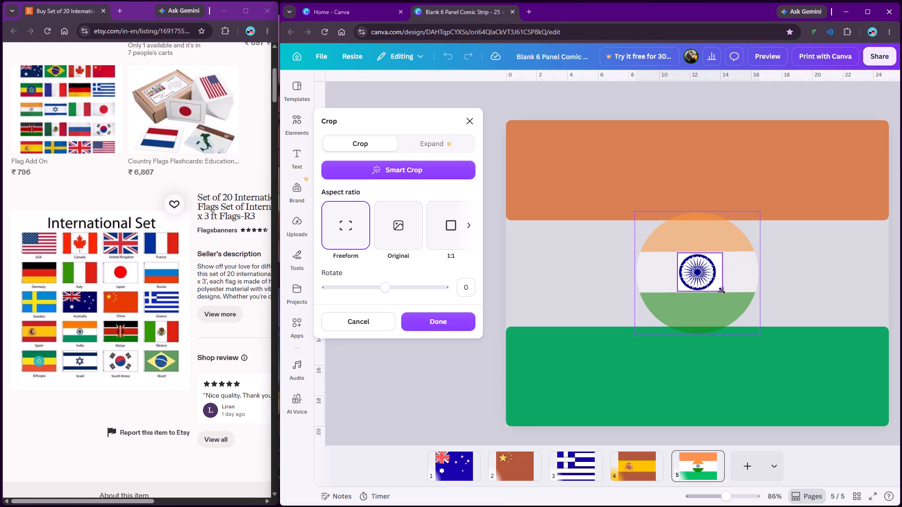
left_click_drag(722, 291, 718, 291)
left_click(779, 285)
left_click(709, 280)
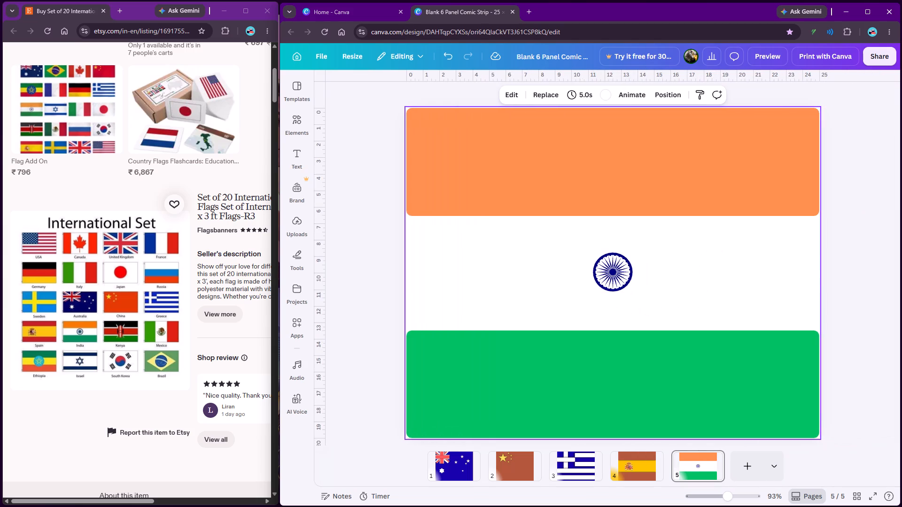
Enlarge the wheel to the height of the white band and centre it on the flag.
left_click(608, 271)
left_click_drag(590, 249, 483, 208)
left_click(470, 260)
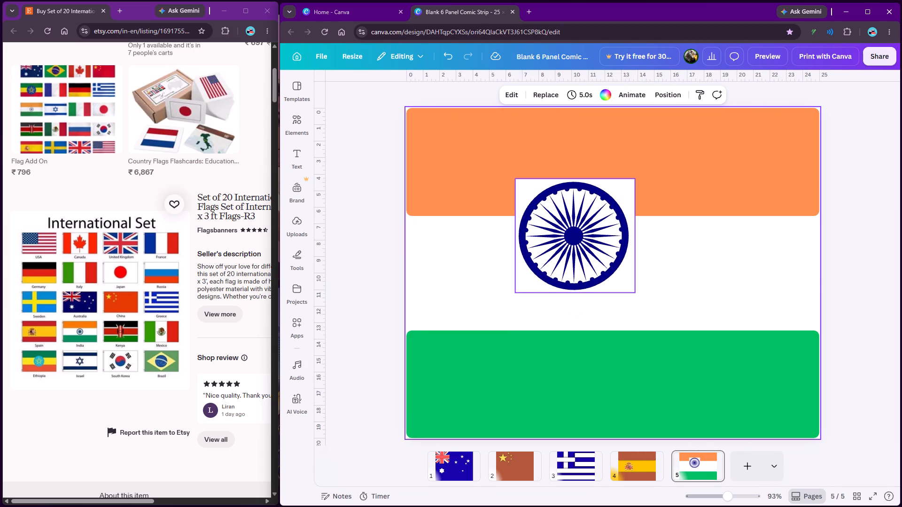
left_click_drag(548, 236, 578, 274)
left_click(737, 285)
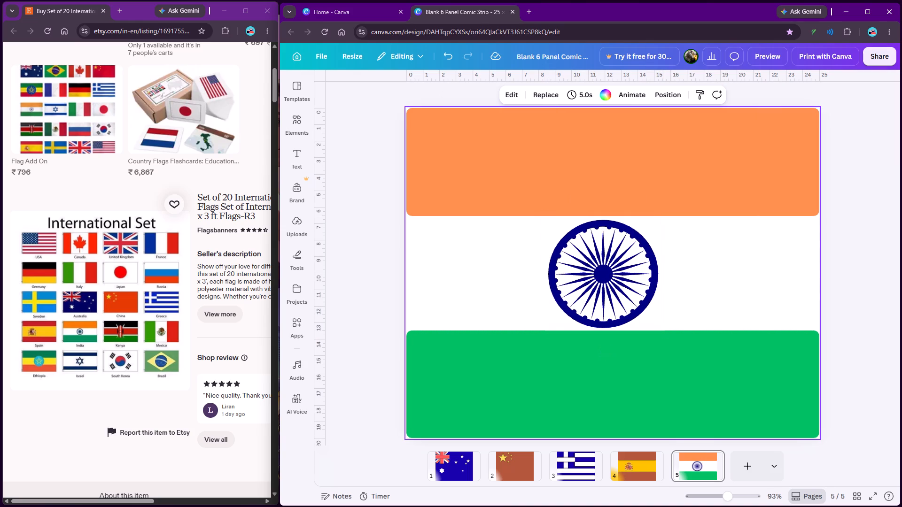
left_click_drag(591, 267, 600, 267)
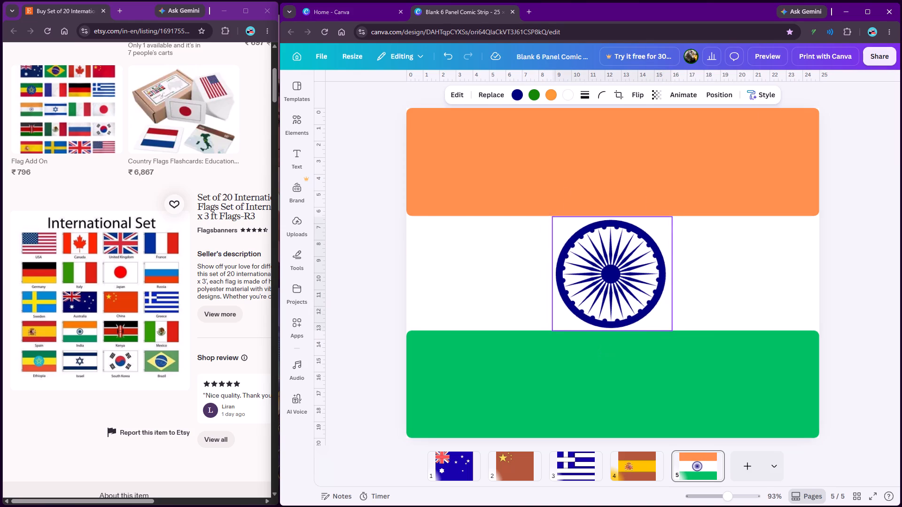
left_click_drag(600, 267, 599, 267)
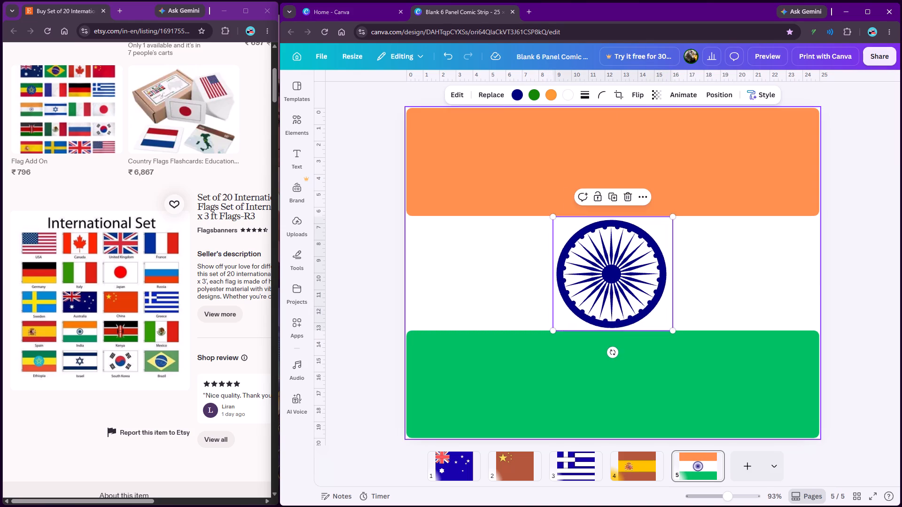
left_click(686, 269)
Apply a Drop shadow to the orange and green bands with direction 0, minimal offset, blur 10 and transparency 100.
left_click_drag(383, 149, 489, 262)
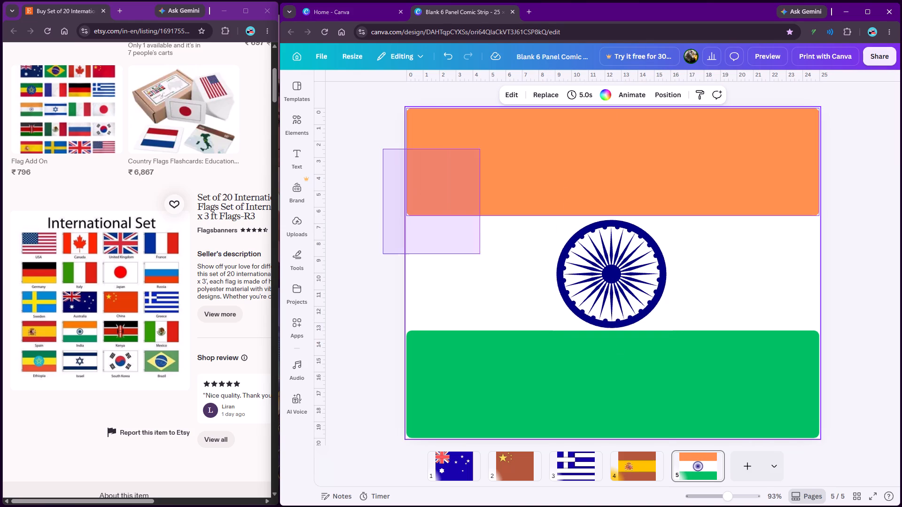
left_click_drag(489, 262, 526, 403)
left_click(620, 96)
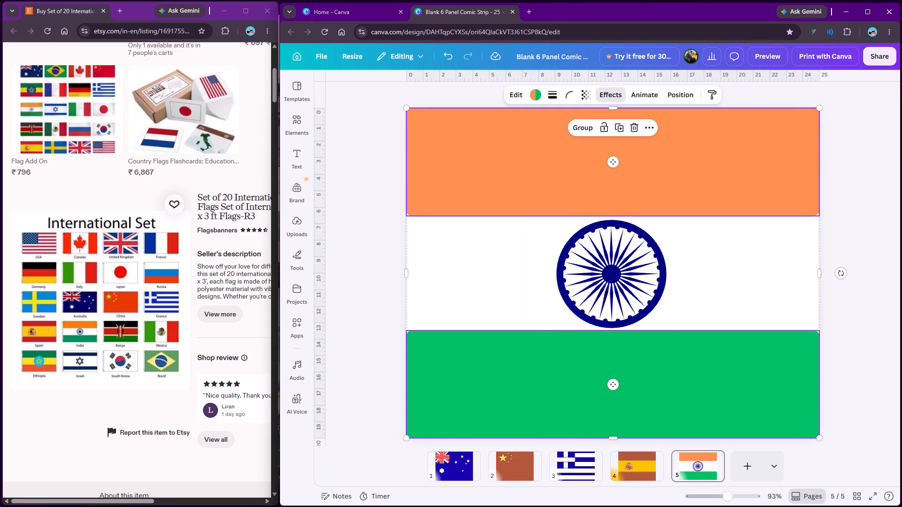
left_click(336, 123)
left_click_drag(355, 191, 363, 191)
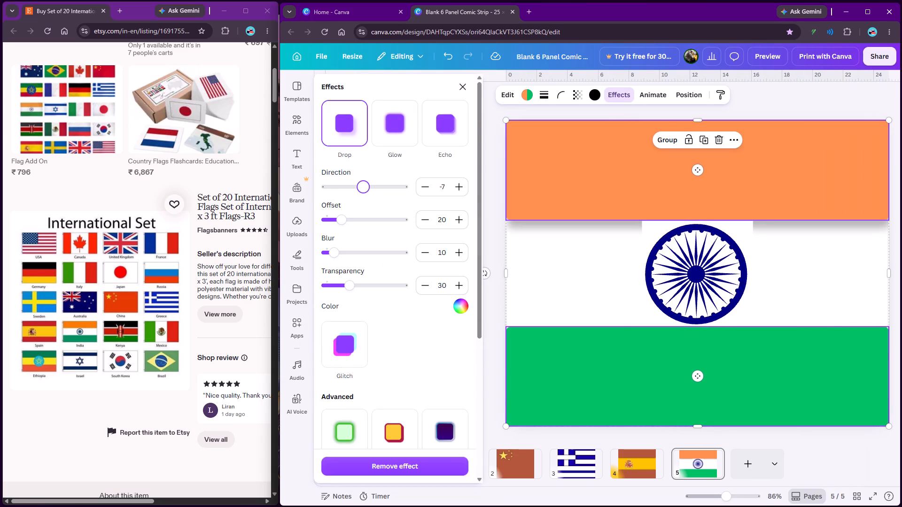
left_click_drag(363, 191, 365, 191)
left_click_drag(339, 222, 327, 223)
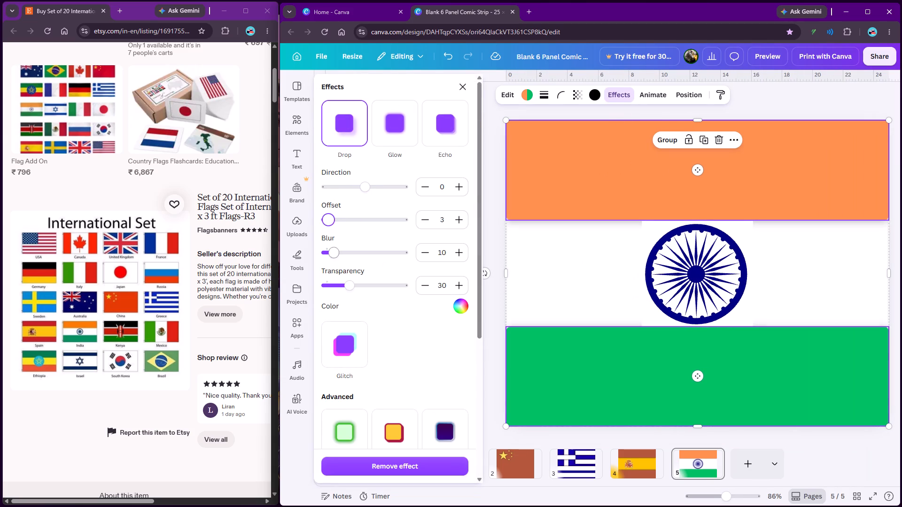
left_click(331, 257)
left_click_drag(352, 290, 450, 294)
left_click(332, 251)
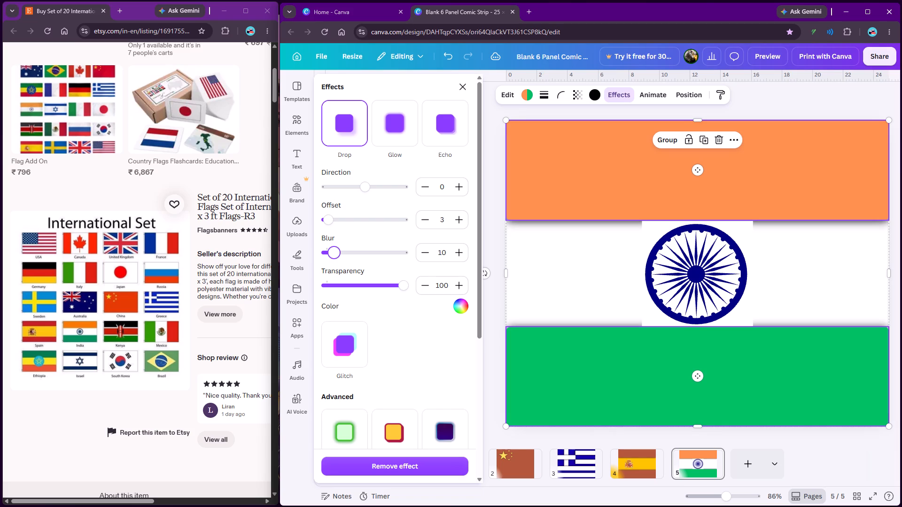
left_click_drag(331, 219, 325, 222)
left_click_drag(325, 222, 323, 223)
left_click(465, 84)
left_click(368, 228)
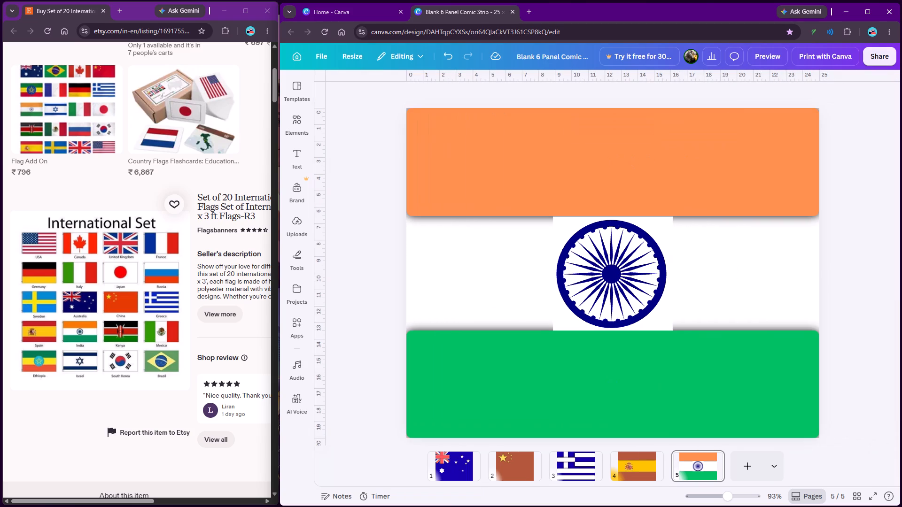
Shrink the wheel slightly so it clears the band shadows and recentre it in the white band.
left_click(597, 265)
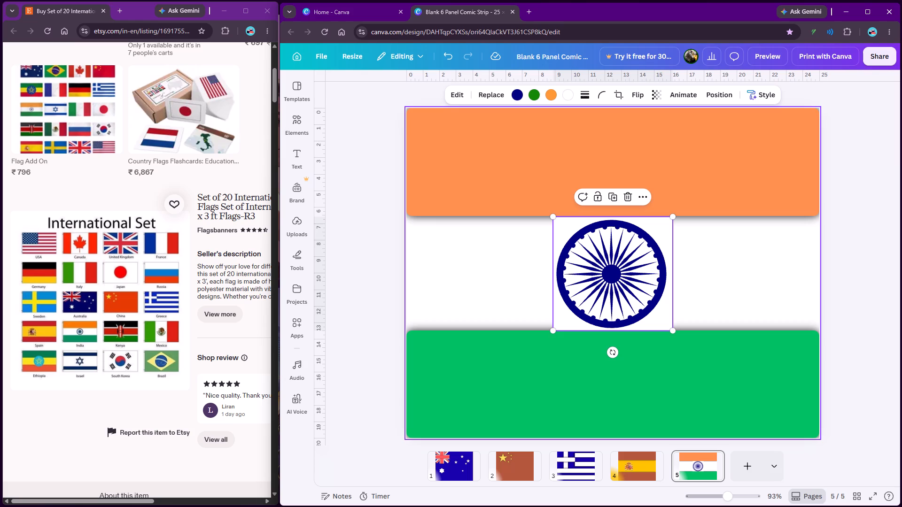
left_click(365, 232)
left_click(595, 272)
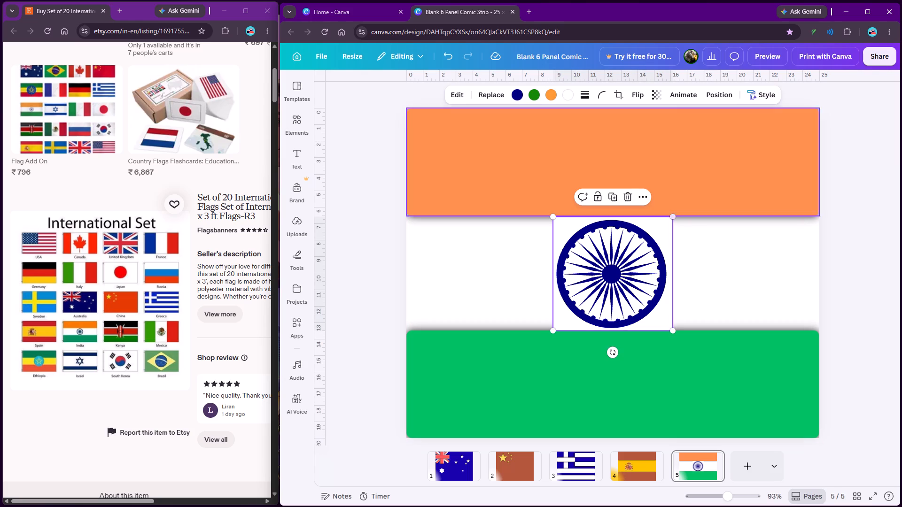
left_click_drag(670, 215, 653, 235)
left_click_drag(623, 257, 629, 244)
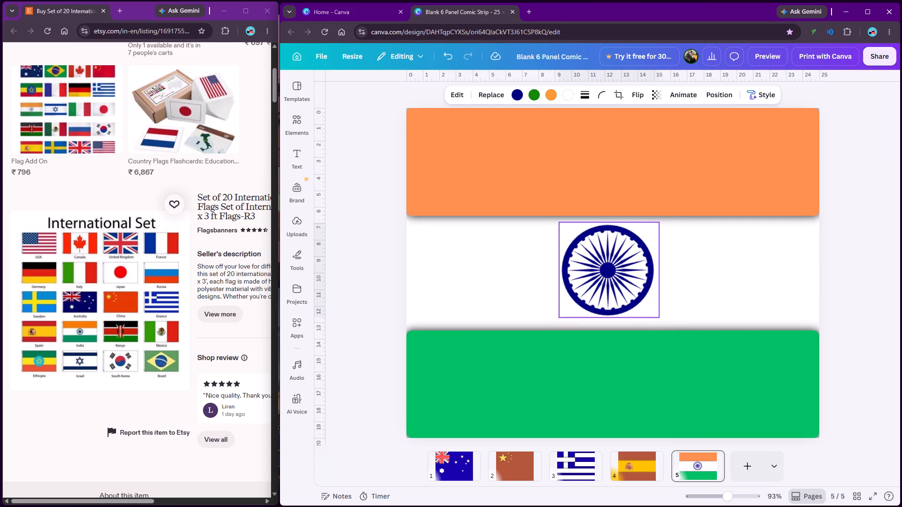
left_click_drag(629, 244, 630, 246)
left_click(734, 258)
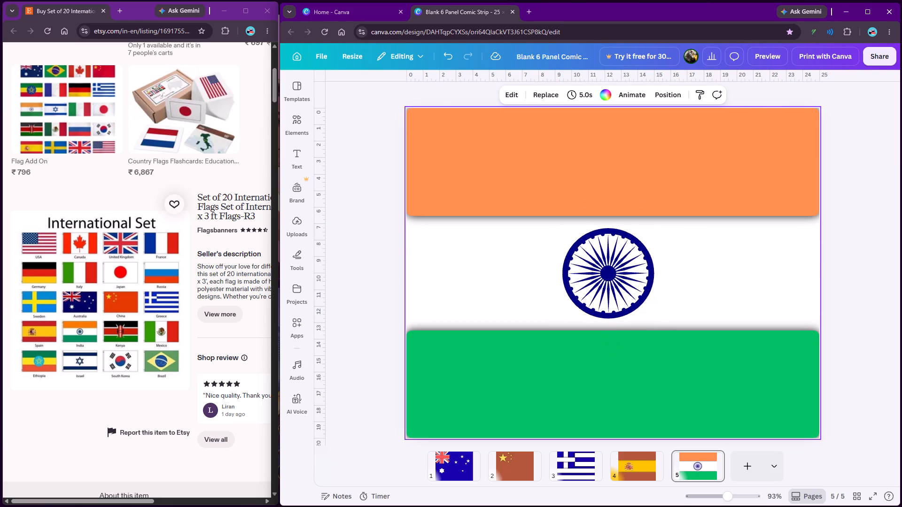
Animate both bands and the wheel together with the Wipe effect, applied on both enter and exit.
left_click_drag(361, 138, 691, 377)
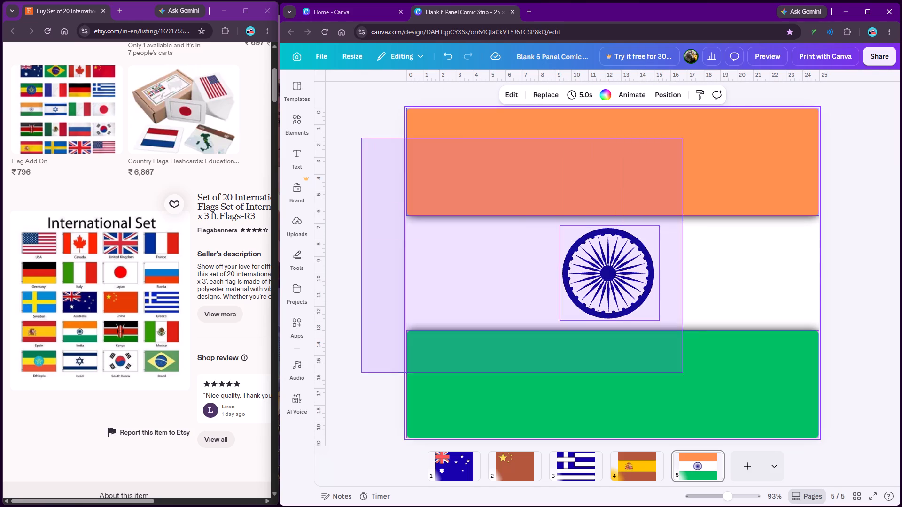
left_click_drag(691, 377, 709, 392)
left_click(758, 94)
scroll(401, 228, "down", 3)
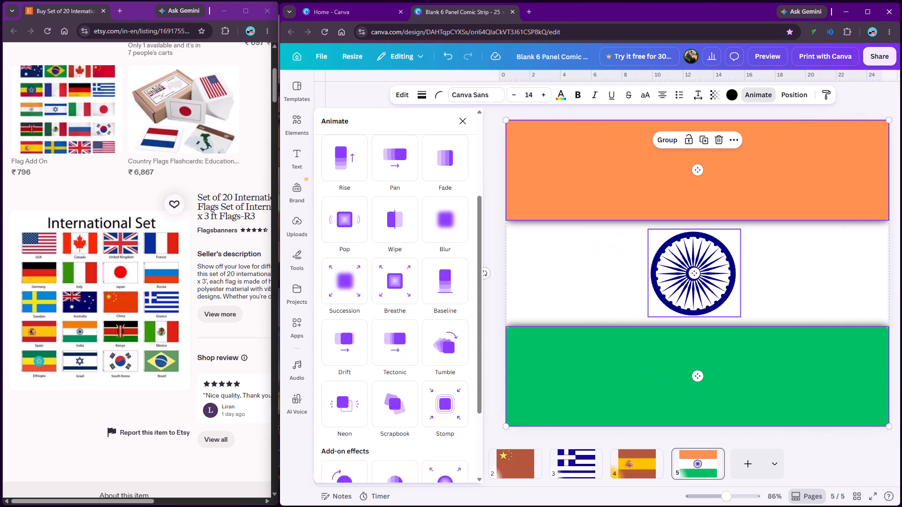
scroll(373, 300, "down", 1)
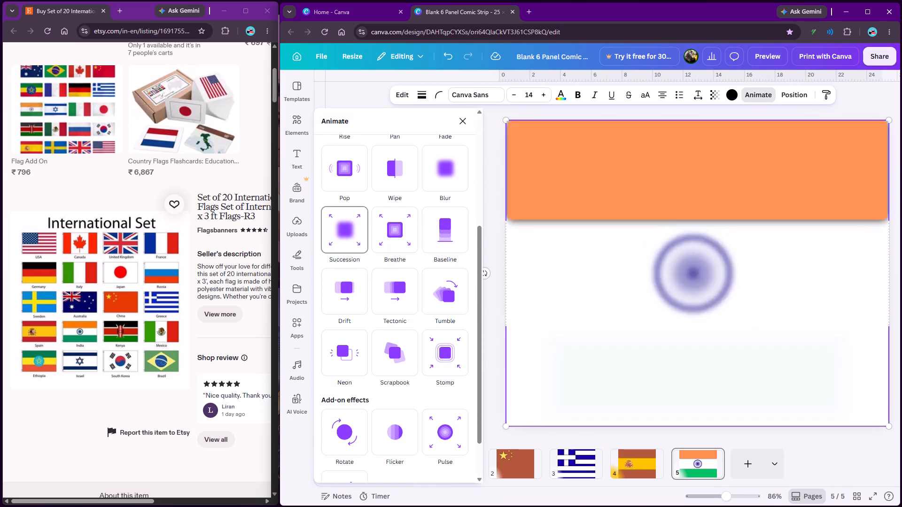
left_click(406, 172)
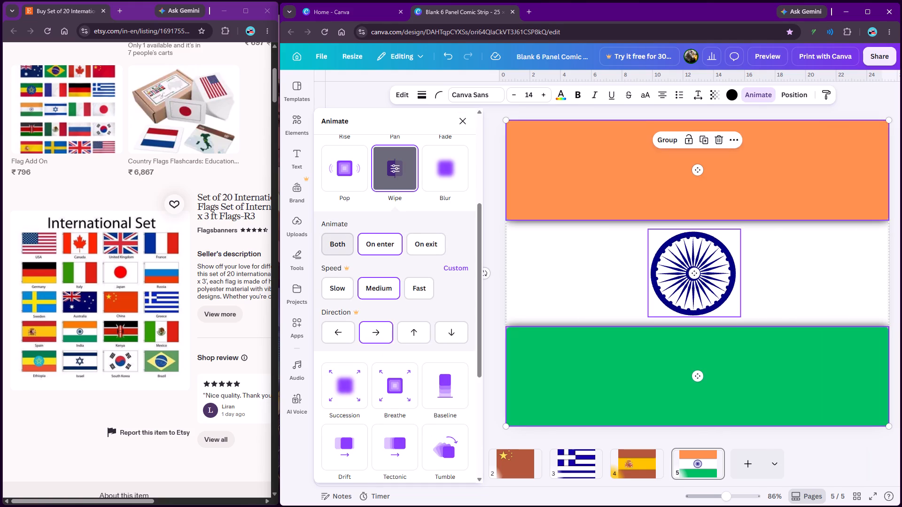
left_click(351, 234)
left_click(462, 120)
left_click(389, 170)
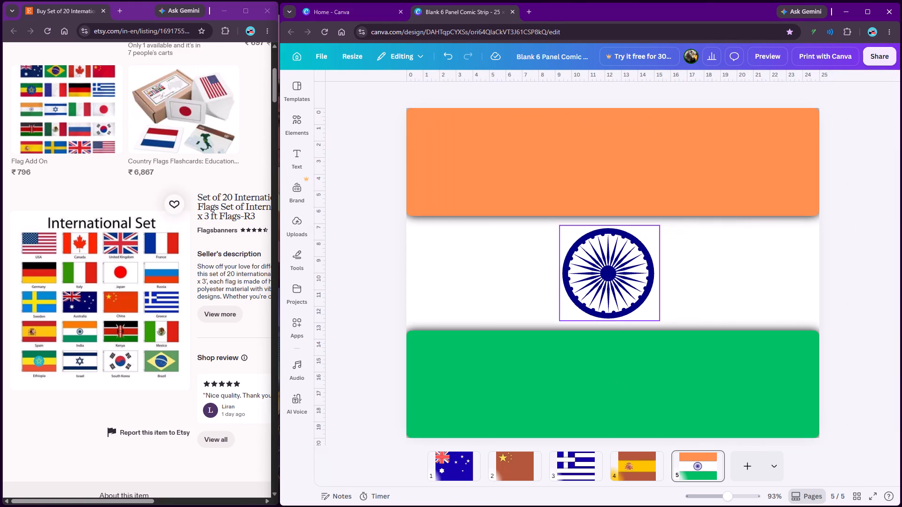
Add a blank page six after the India flag.
left_click(738, 461)
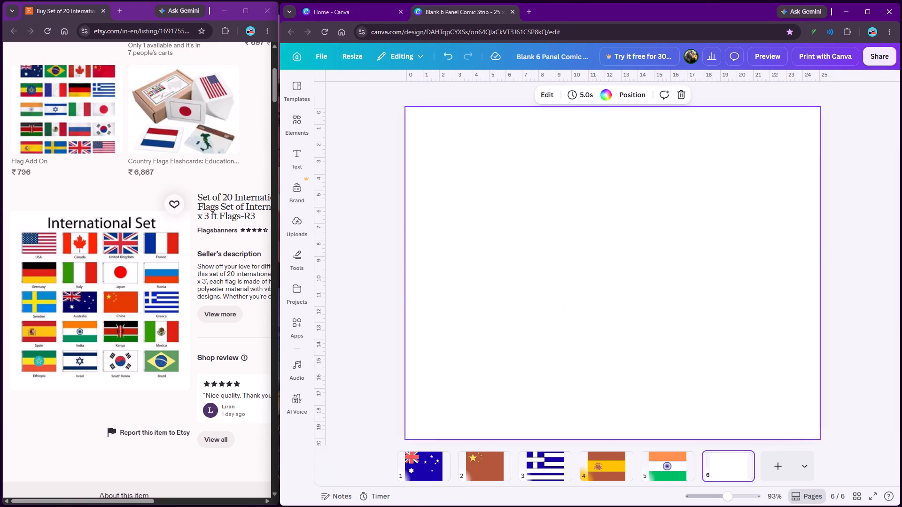
Add a text box to the Australia flag on page one and enlarge its text to about size 32.7.
left_click(422, 462)
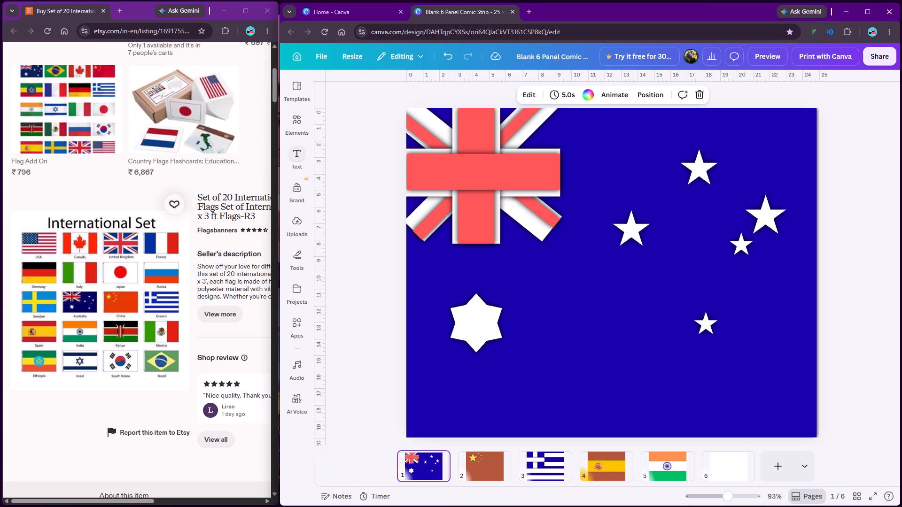
left_click(296, 148)
left_click(387, 118)
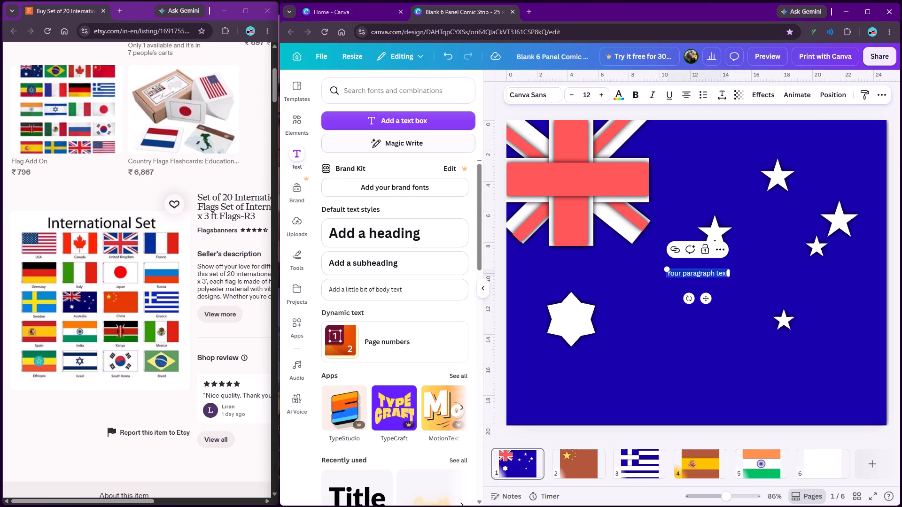
left_click(483, 292)
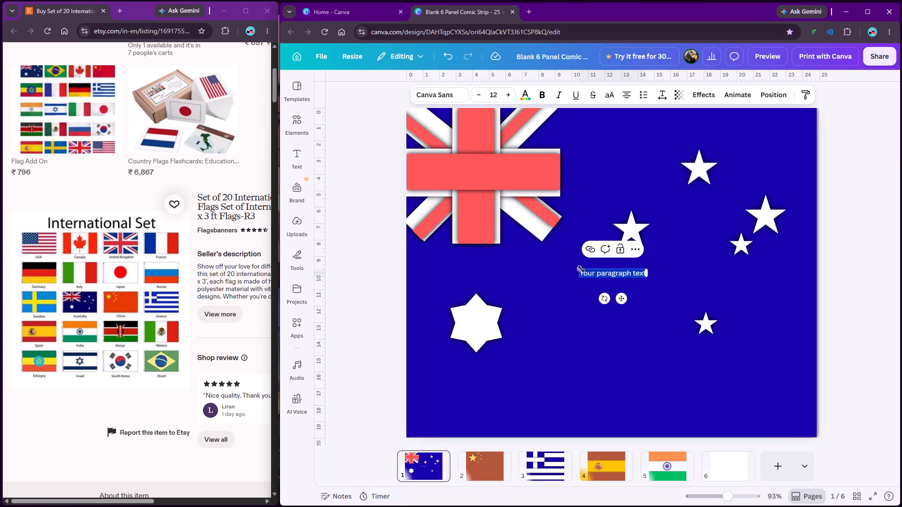
left_click_drag(580, 269, 468, 227)
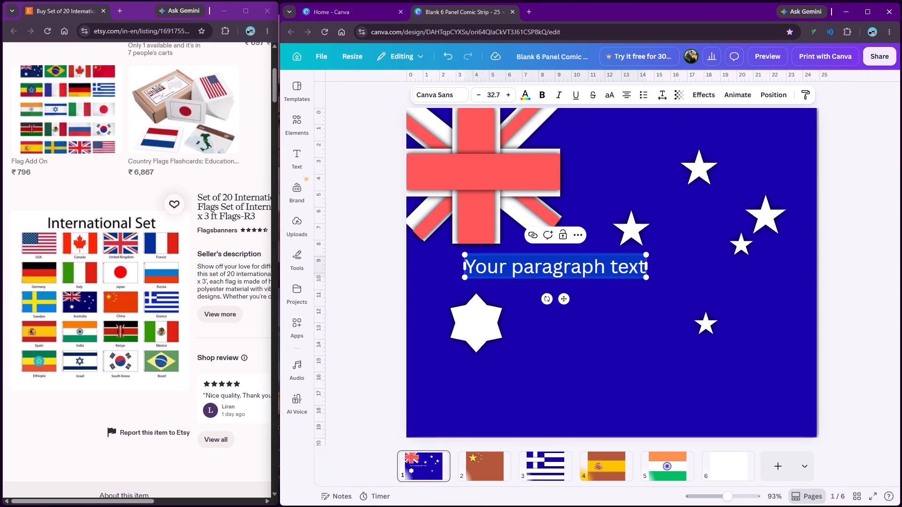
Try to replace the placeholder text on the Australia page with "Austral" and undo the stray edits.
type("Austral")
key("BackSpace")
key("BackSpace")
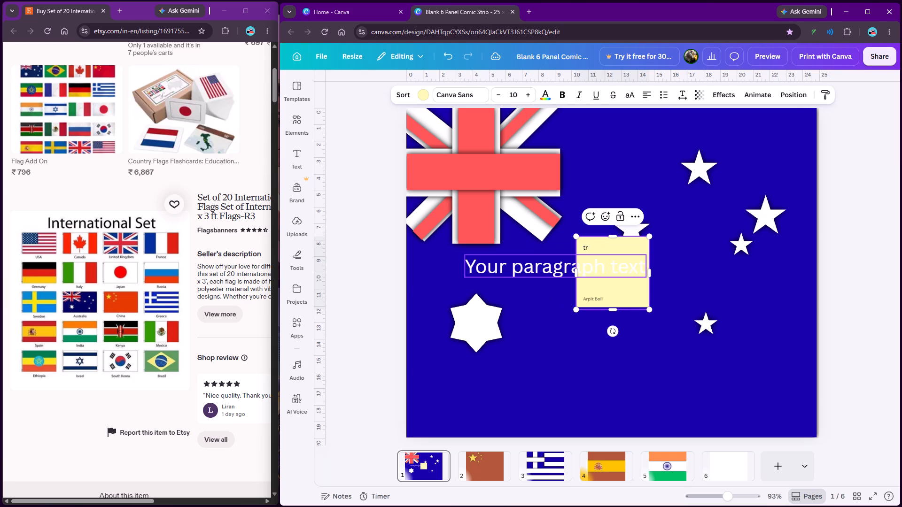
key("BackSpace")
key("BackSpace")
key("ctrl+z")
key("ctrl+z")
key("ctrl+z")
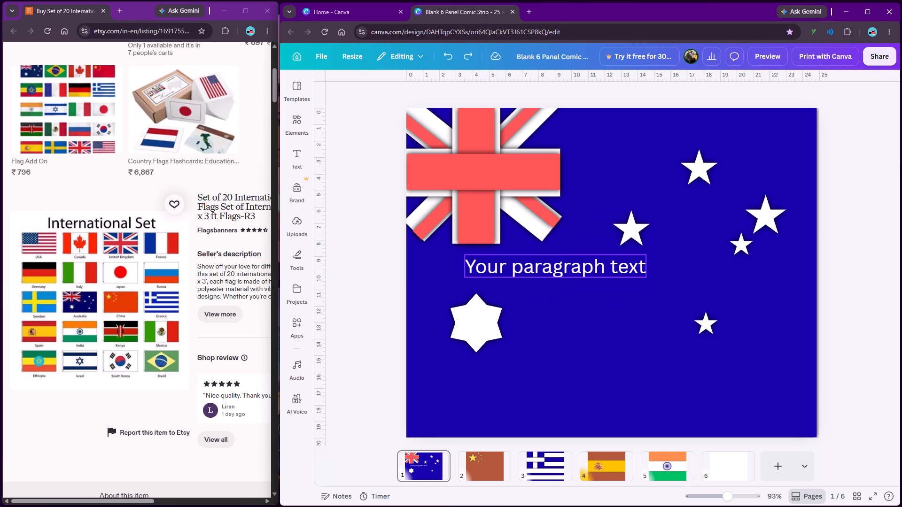
Replace the placeholder text with "Australia" and place it in the flag's lower-right corner, enlarged to about size 51.6.
triple_click(560, 268)
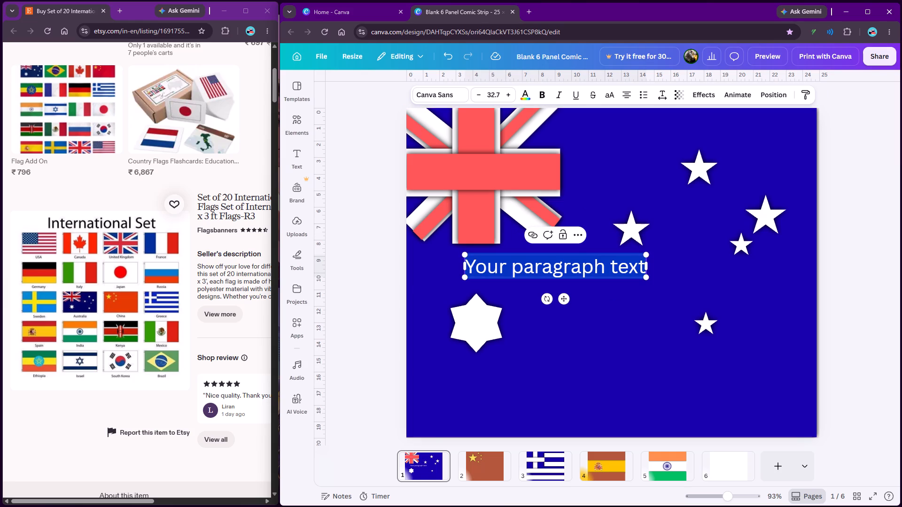
type("Australia")
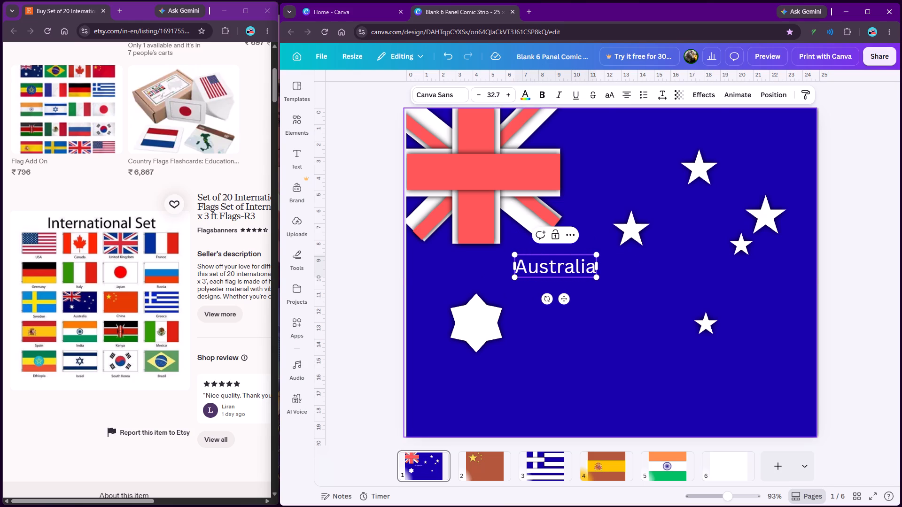
left_click(607, 312)
left_click_drag(563, 269, 756, 412)
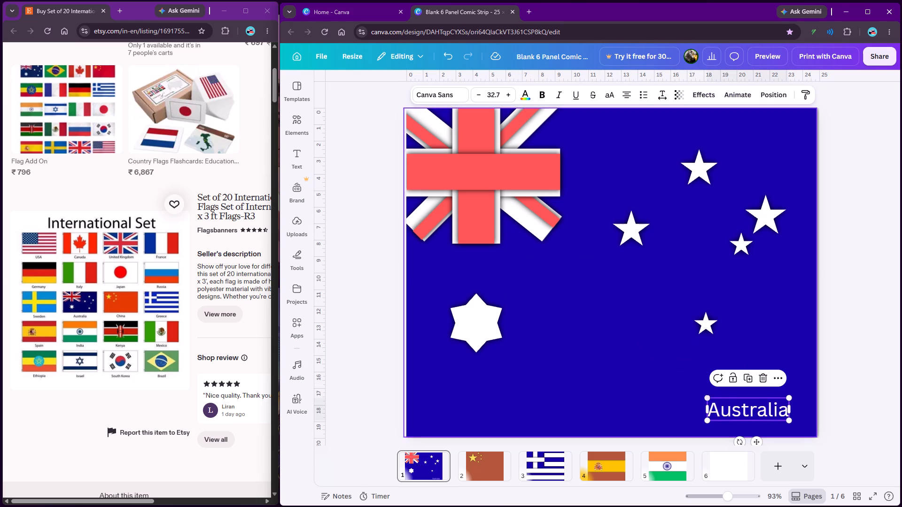
left_click_drag(704, 398, 660, 373)
Recolour the Australia label with a gradient running from blue #143ADD to red #D62424.
double_click(734, 400)
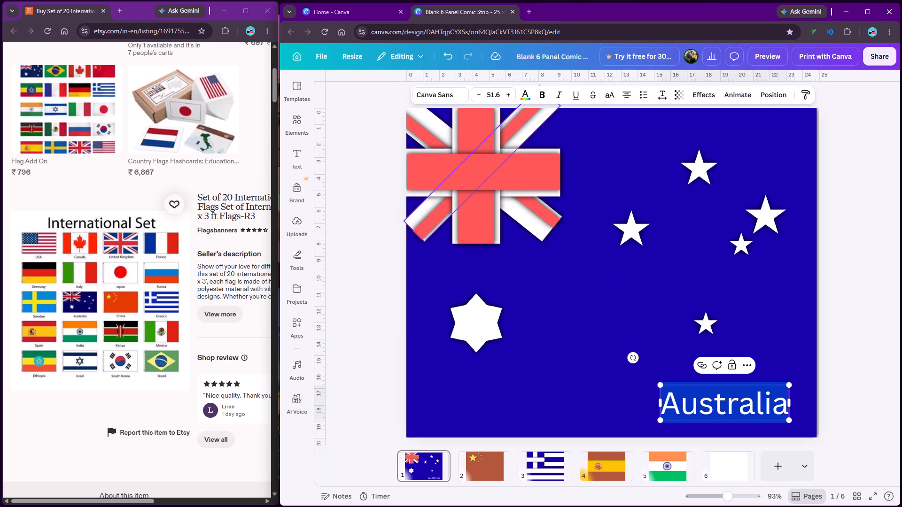
left_click(525, 89)
left_click(327, 188)
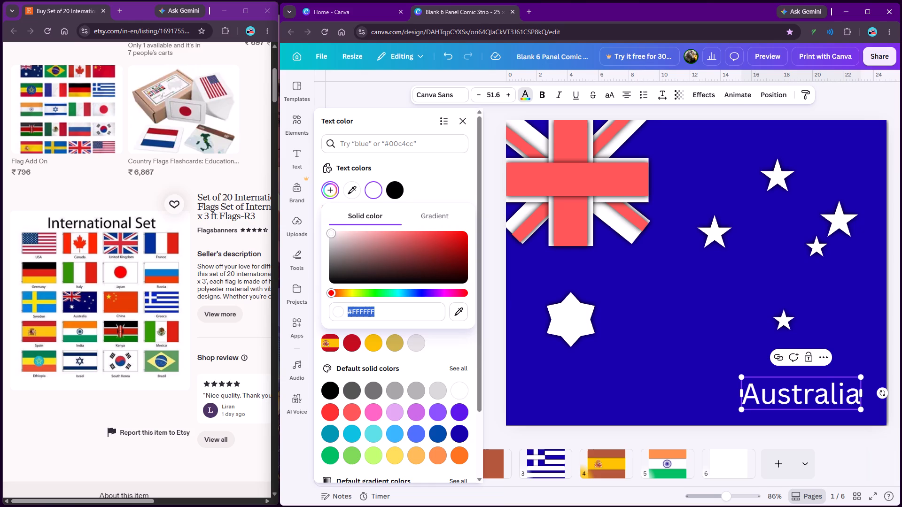
left_click(426, 220)
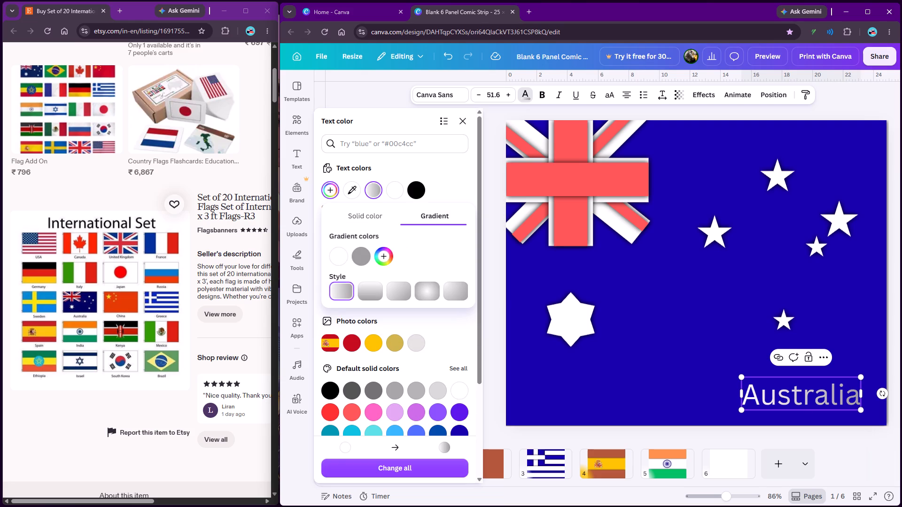
left_click(385, 253)
left_click(391, 249)
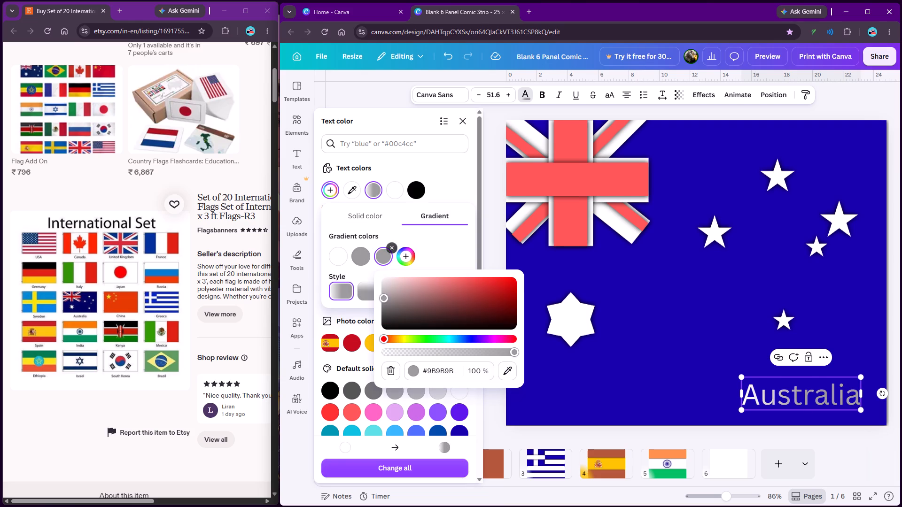
left_click(339, 254)
left_click(422, 338)
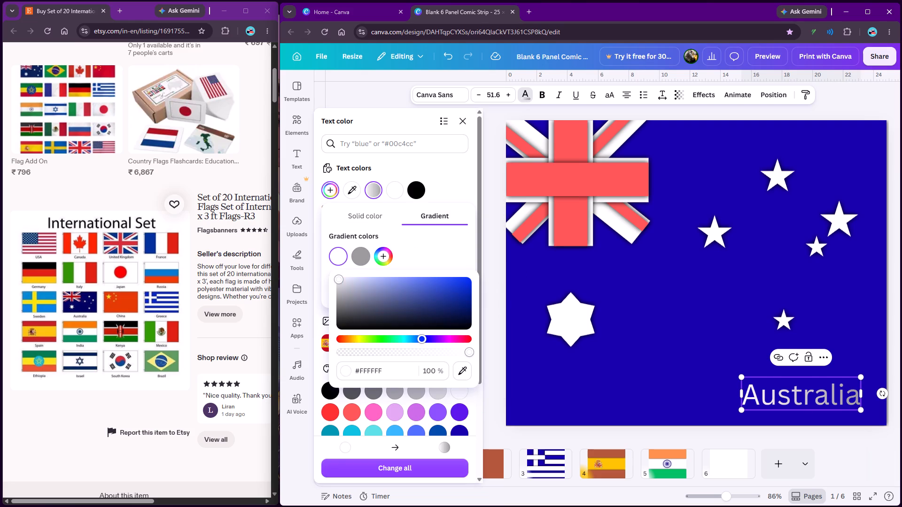
left_click_drag(455, 285, 459, 284)
left_click(363, 252)
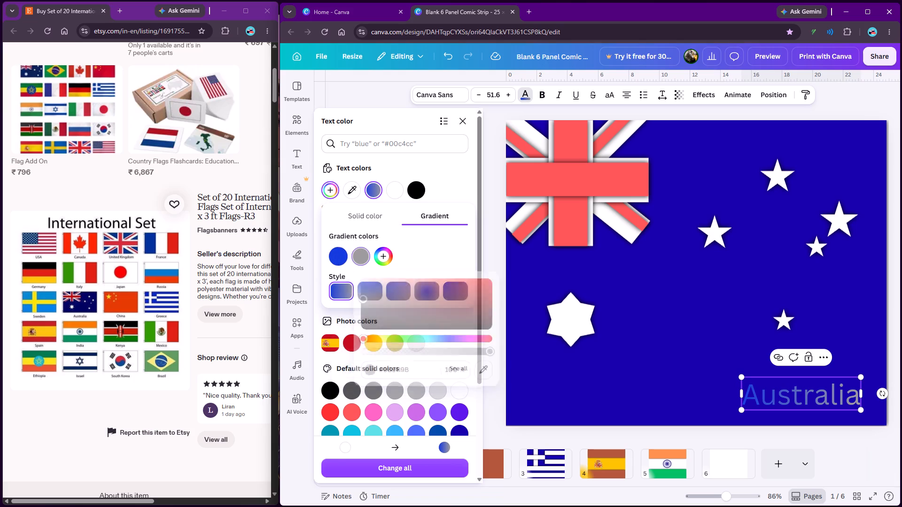
left_click(471, 282)
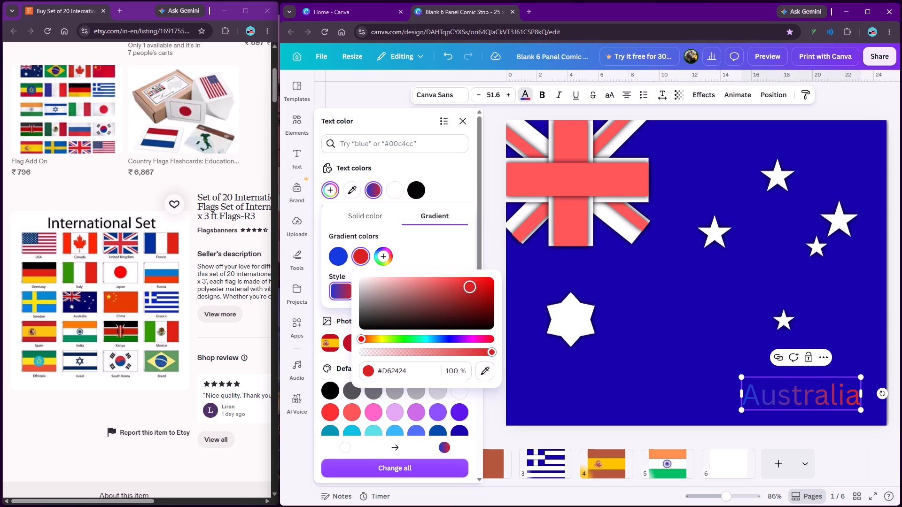
Reverse the label's gradient colours so it runs from red to blue #1B3EBB.
left_click(334, 260)
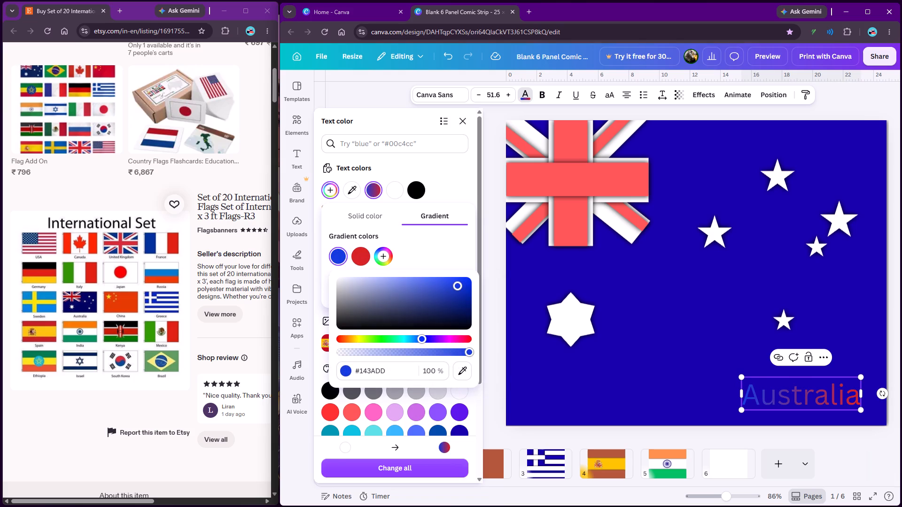
left_click_drag(340, 339, 332, 340)
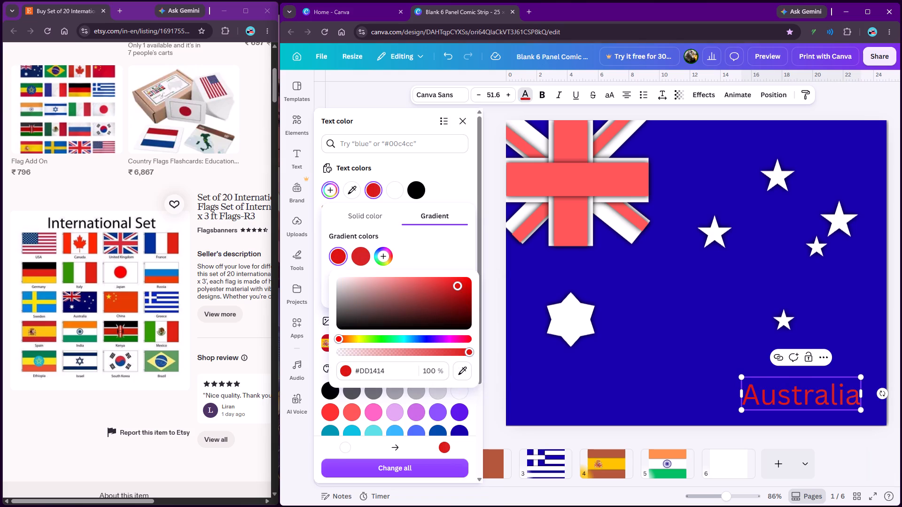
left_click(462, 284)
left_click(359, 255)
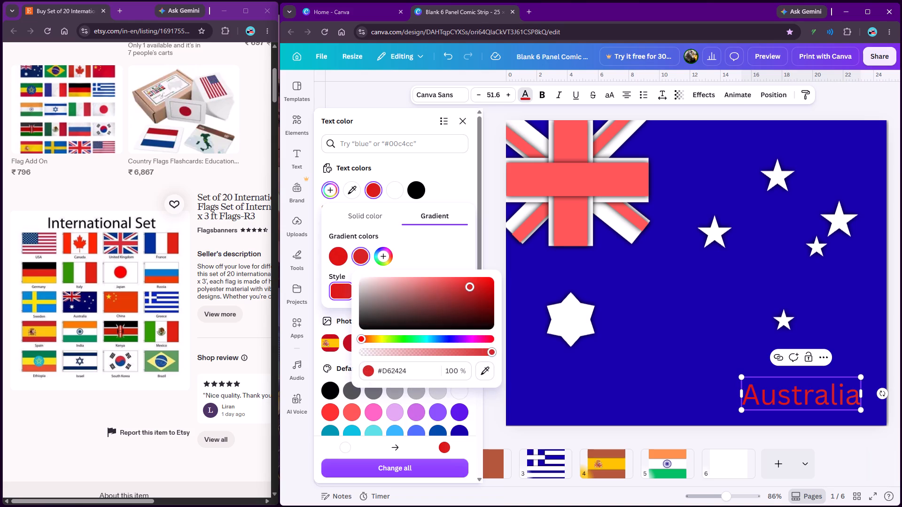
left_click(443, 338)
left_click_drag(473, 285, 475, 291)
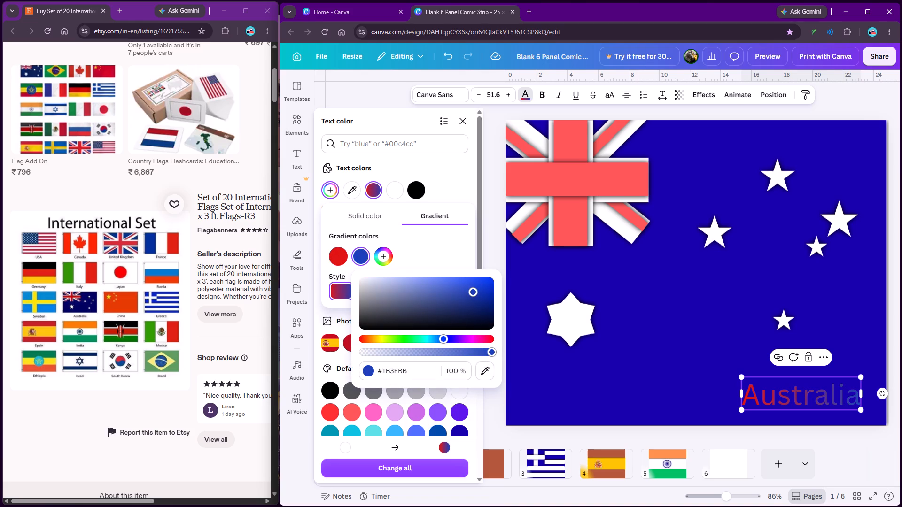
left_click(466, 247)
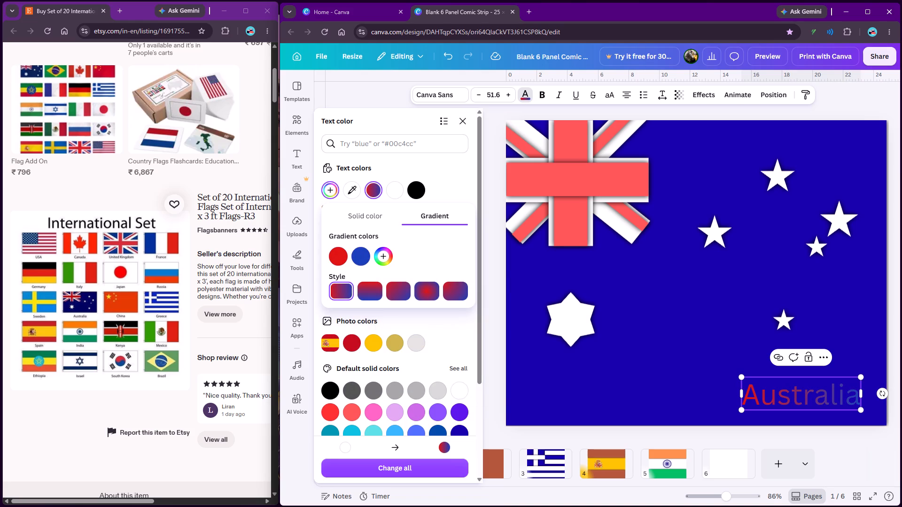
Try several gradient styles on the Australia label and settle on the vertical linear one, red above blue.
left_click(424, 288)
left_click(457, 293)
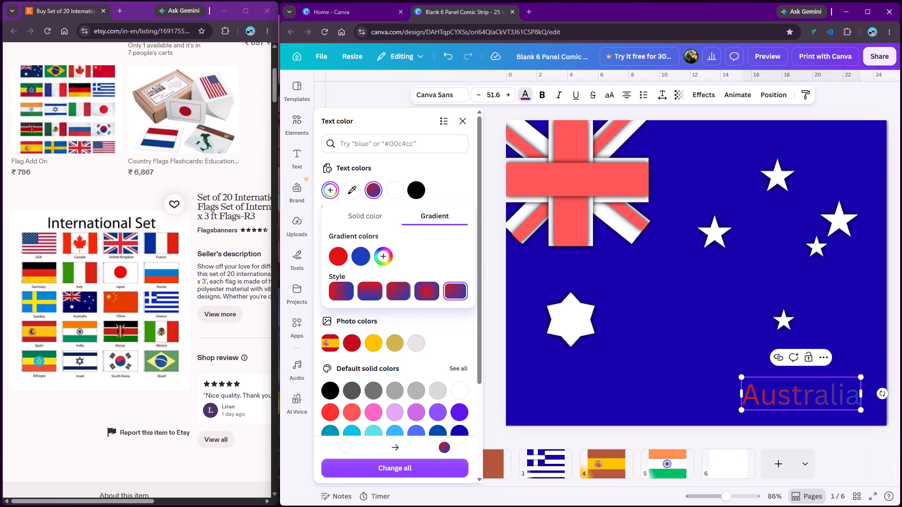
left_click(370, 290)
left_click(402, 292)
left_click(382, 292)
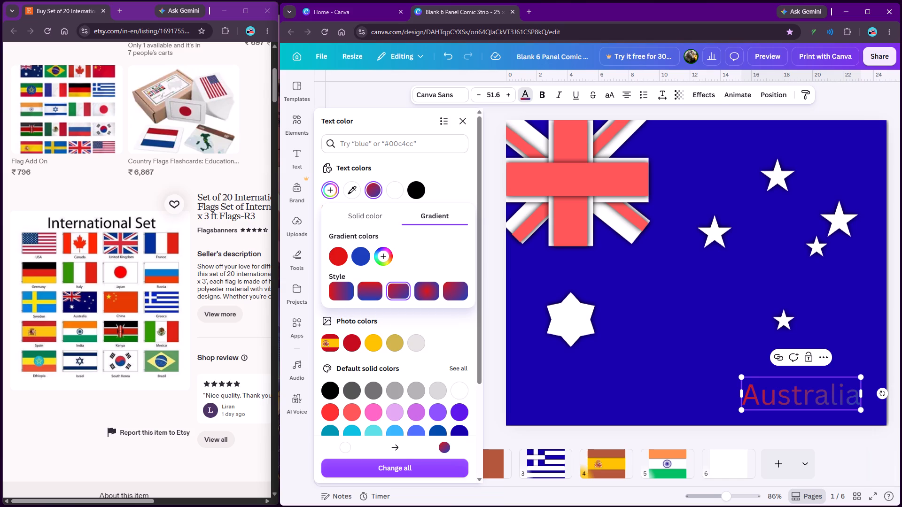
left_click(377, 289)
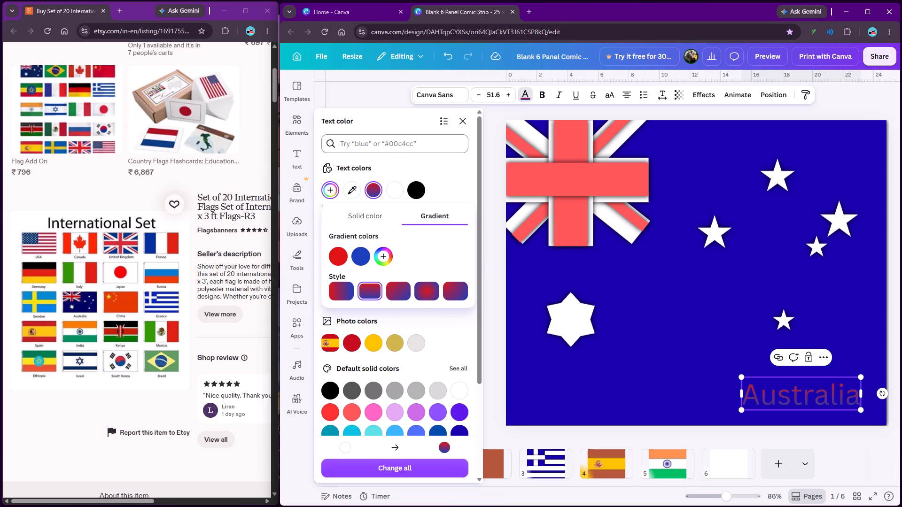
left_click(460, 122)
left_click(347, 222)
Move the Australia label slightly closer to the flag's lower-right corner.
left_click_drag(745, 414, 749, 414)
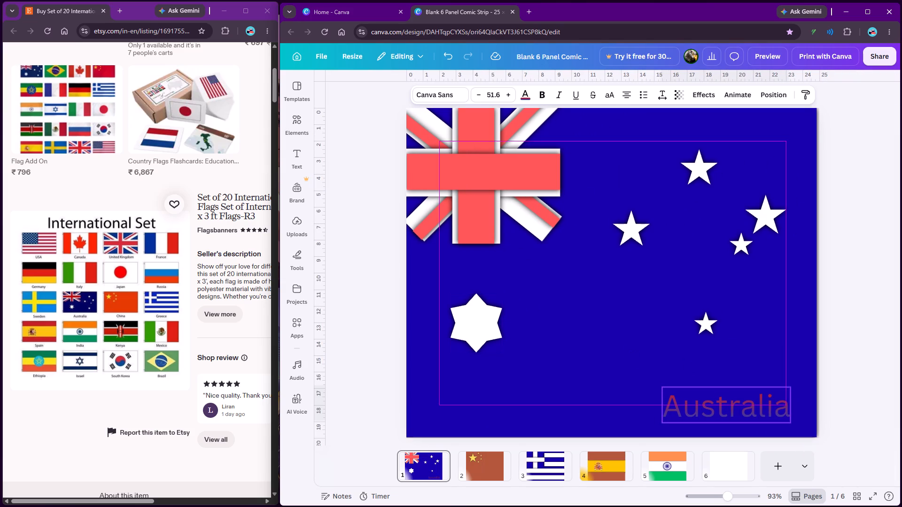
left_click_drag(749, 414, 759, 416)
Try Anton, Open Sauce, Shrikhand, Fredoka and Etna Sans Serif on the Australia label, then set its font to Gagalin.
double_click(727, 401)
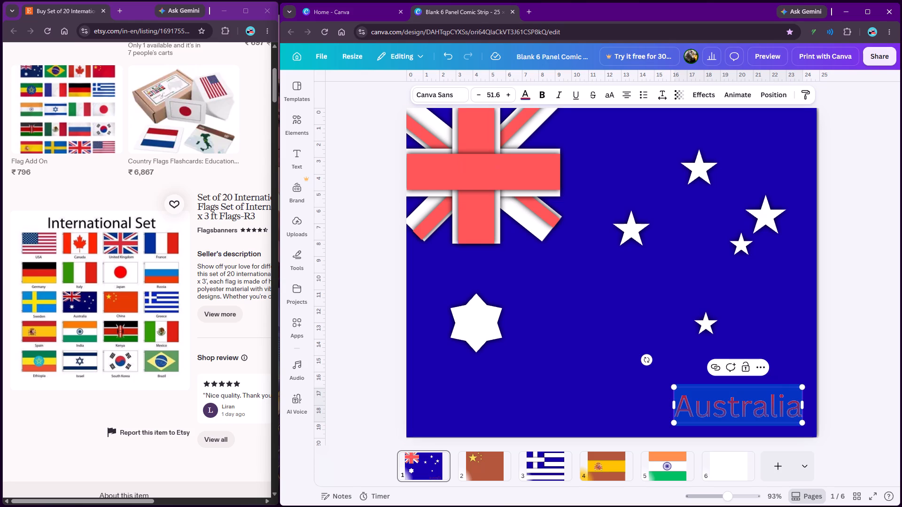
left_click(444, 94)
scroll(404, 234, "down", 2)
scroll(383, 213, "up", 2)
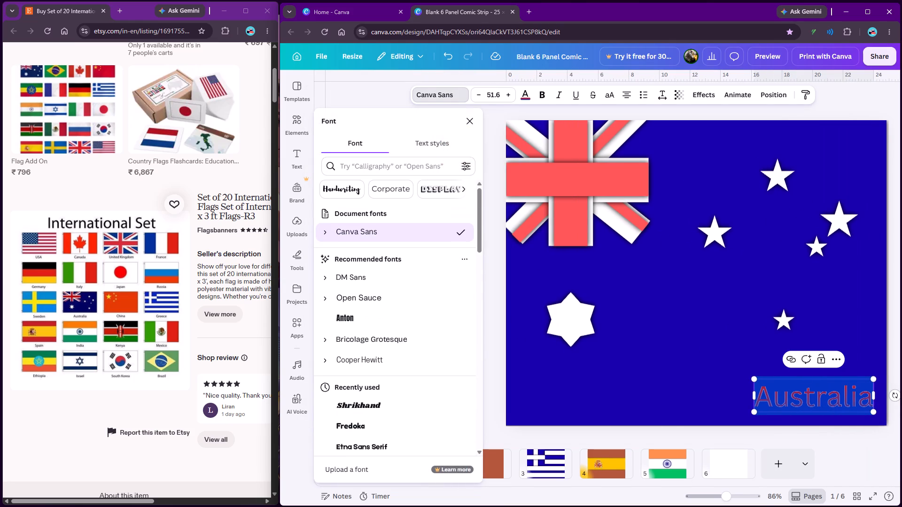
left_click(372, 310)
left_click(372, 296)
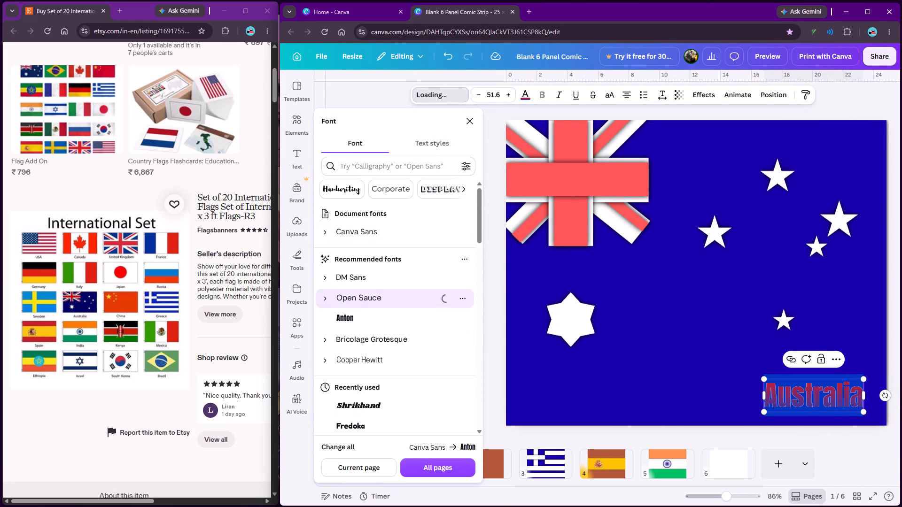
scroll(372, 298, "down", 3)
left_click(367, 269)
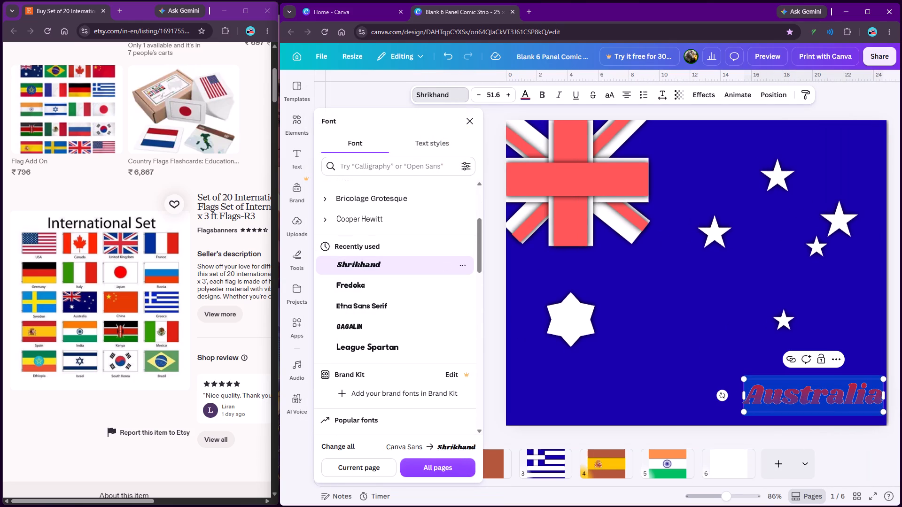
left_click(366, 286)
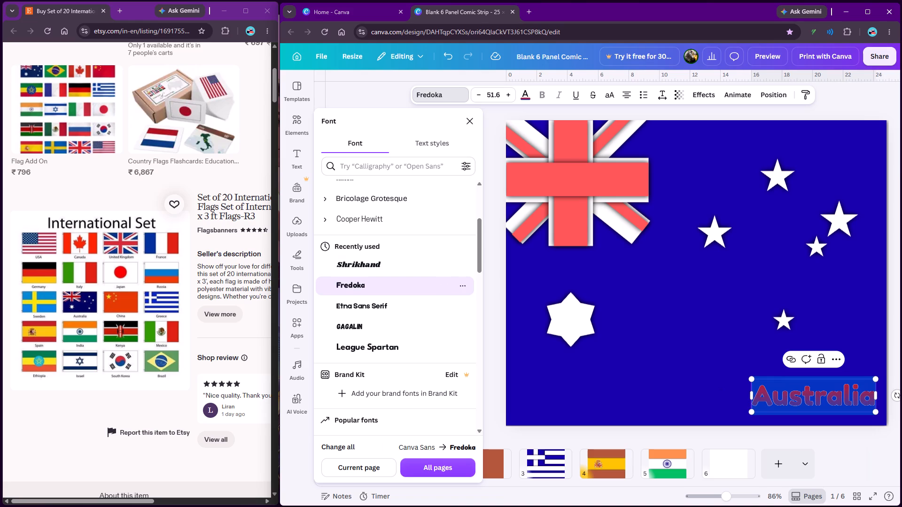
left_click(370, 303)
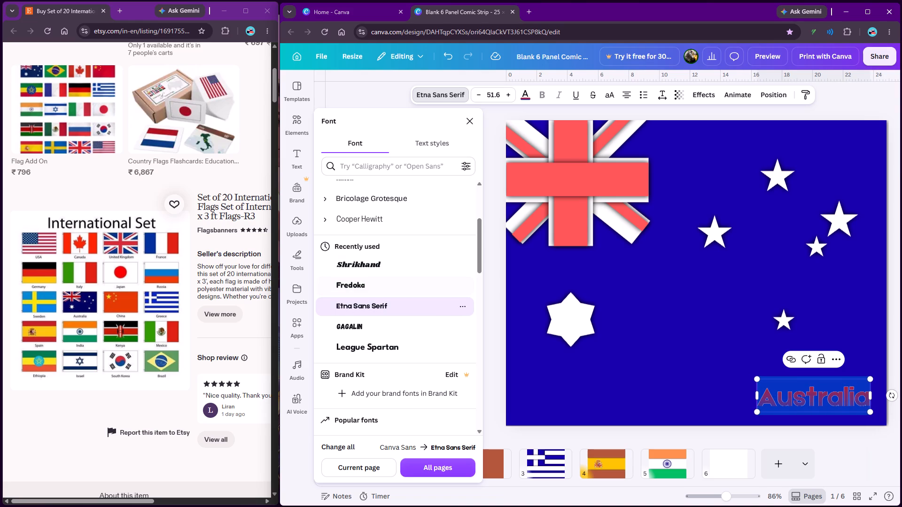
left_click(380, 323)
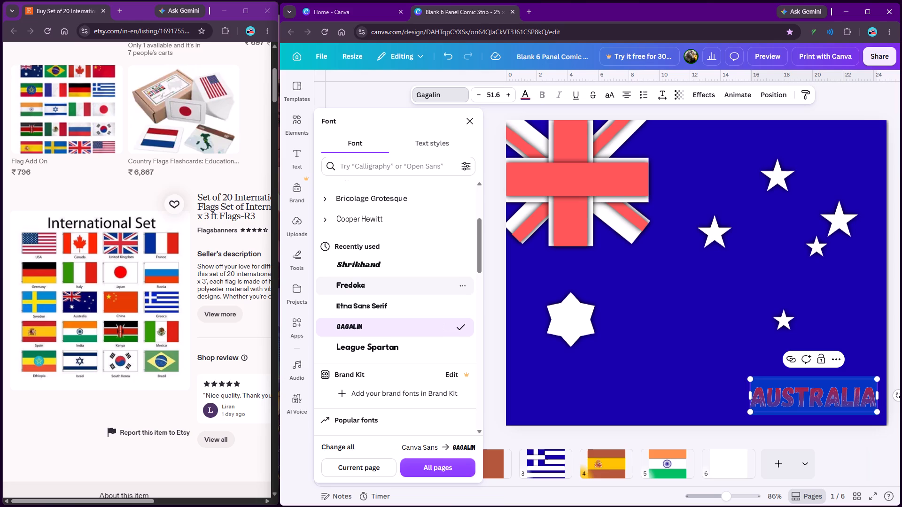
scroll(435, 185, "down", 6)
left_click(471, 121)
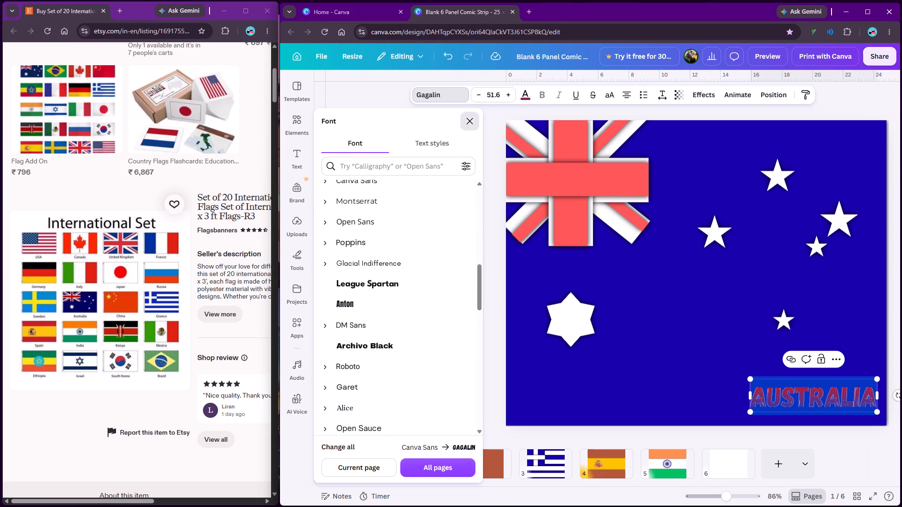
Apply the Curve text effect to the Australia label with a curve value of 100.
left_click(698, 92)
scroll(341, 241, "down", 2)
scroll(370, 245, "up", 3)
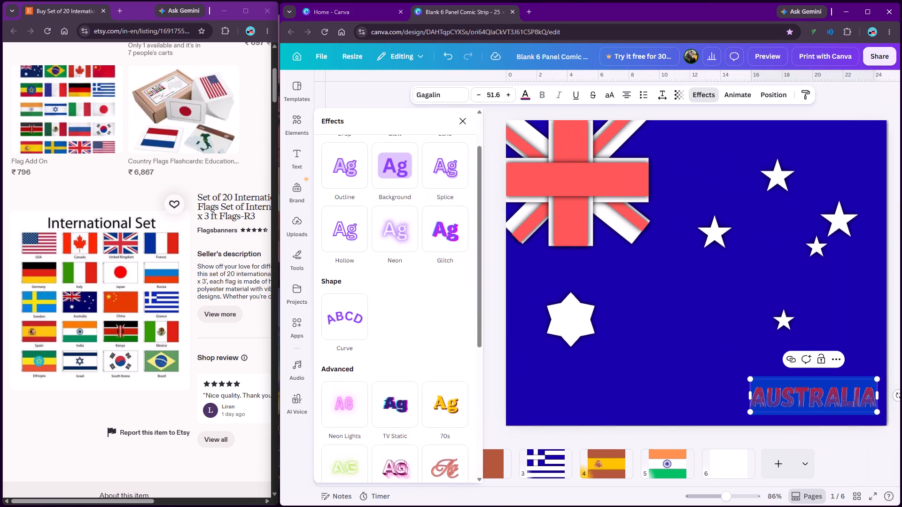
left_click(345, 368)
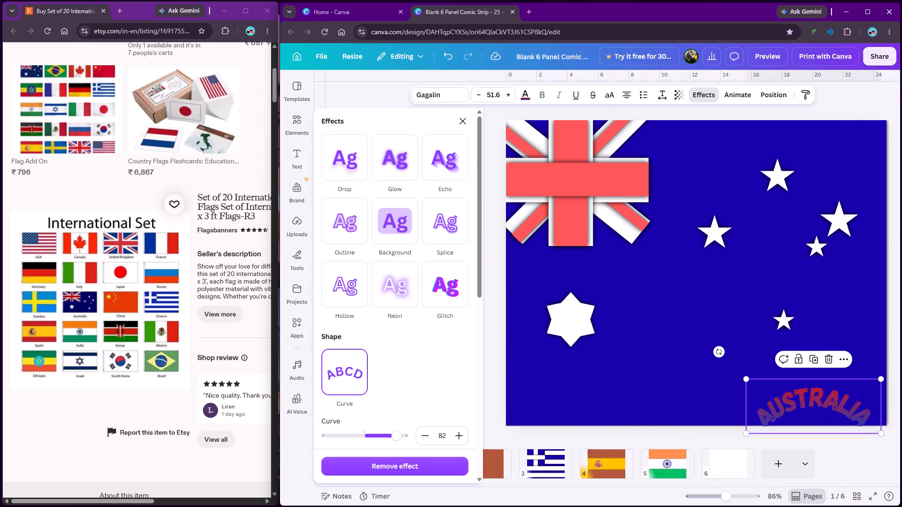
left_click_drag(398, 440, 421, 439)
Fit the curved Australia label inside the flag's lower-right corner and enlarge it to about size 58.2.
left_click_drag(781, 400, 787, 377)
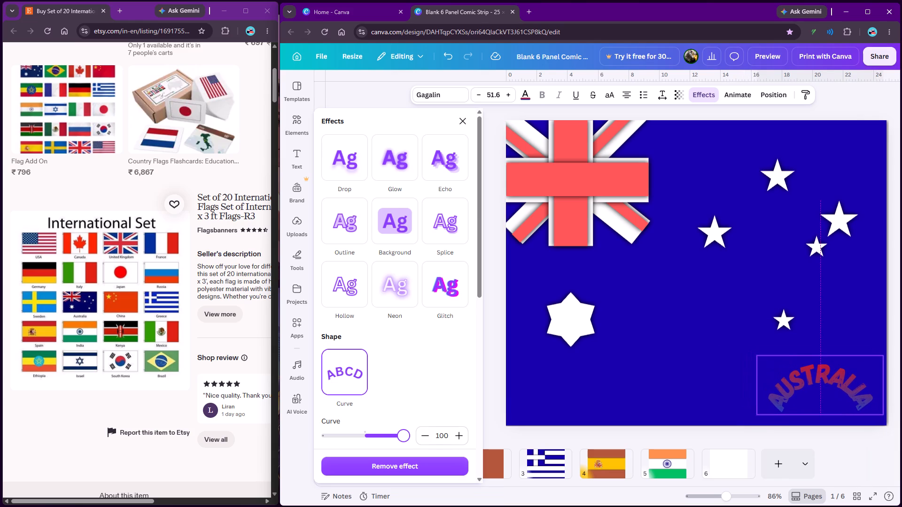
left_click_drag(787, 377, 785, 381)
left_click_drag(754, 360, 738, 353)
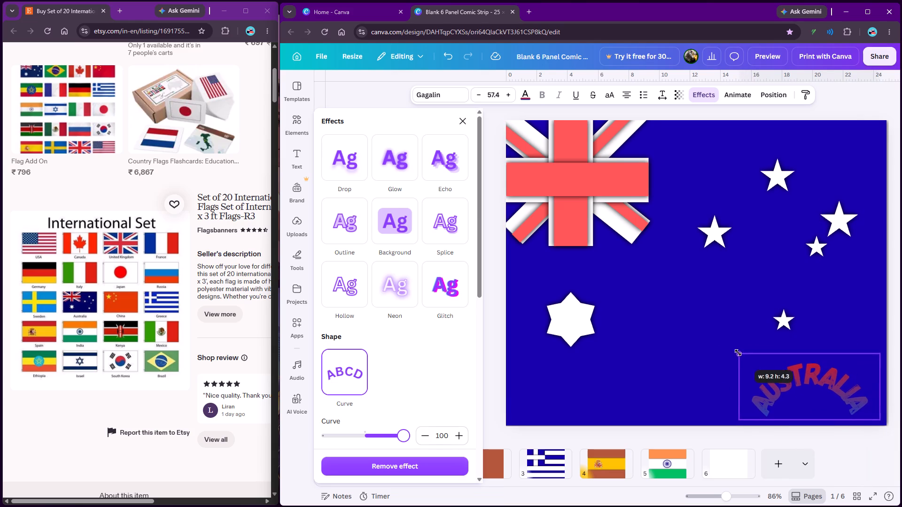
left_click_drag(738, 353, 738, 352)
left_click_drag(782, 387, 788, 390)
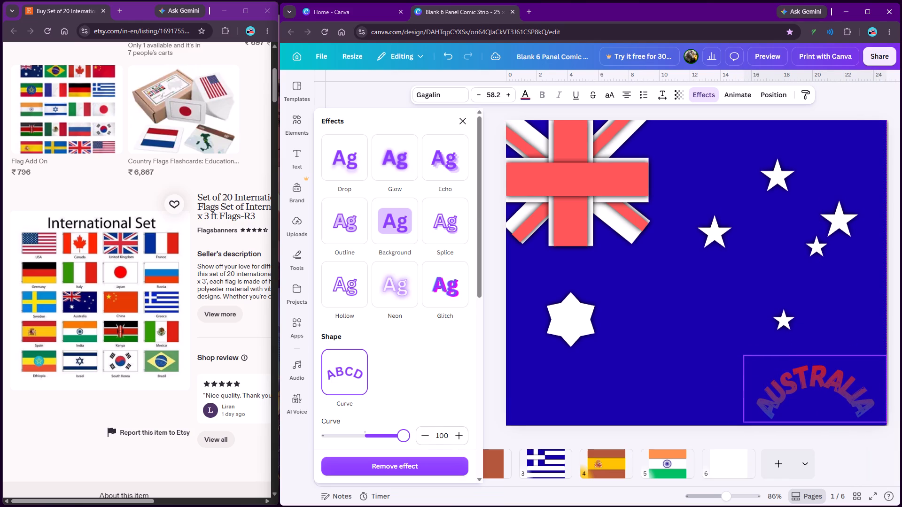
left_click_drag(788, 390, 787, 390)
Try the Graffiti and Western text effects on the curved Australia label, then apply the Screenprint effect.
scroll(381, 361, "down", 7)
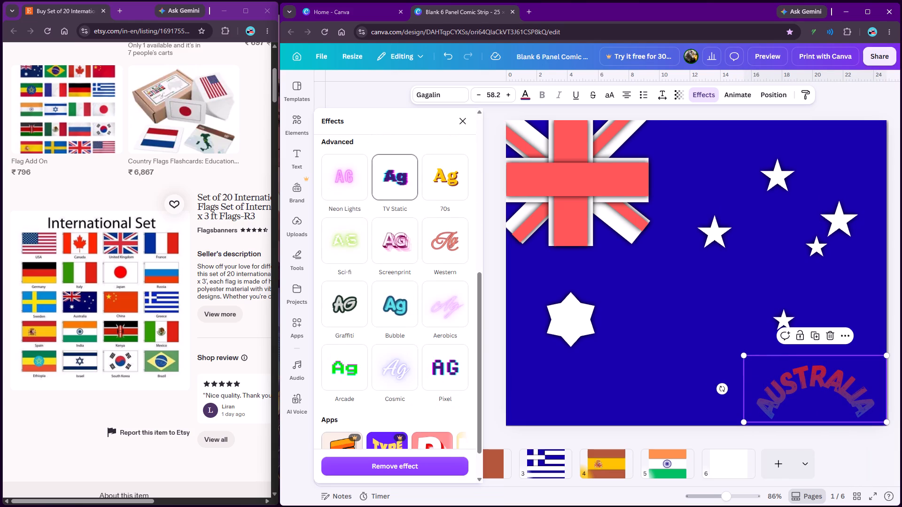
scroll(391, 326, "down", 2)
scroll(380, 323, "up", 2)
left_click(350, 353)
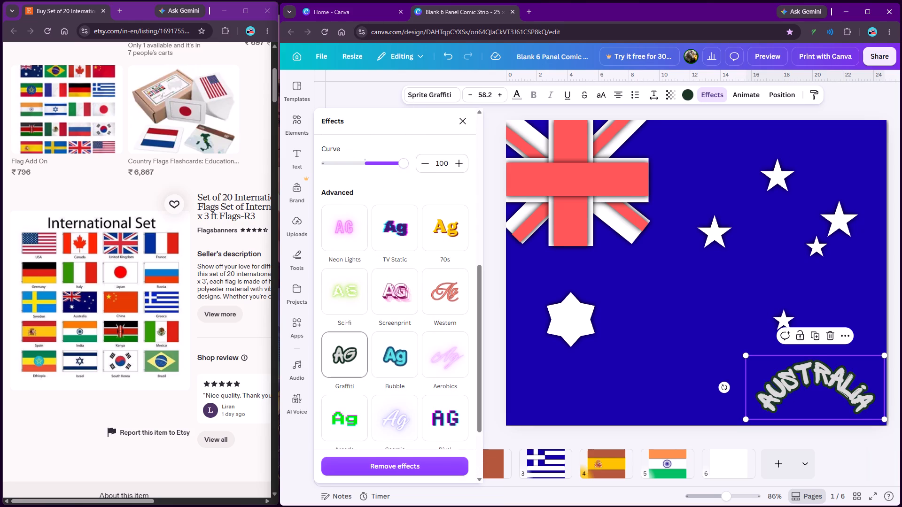
left_click(402, 308)
left_click(447, 288)
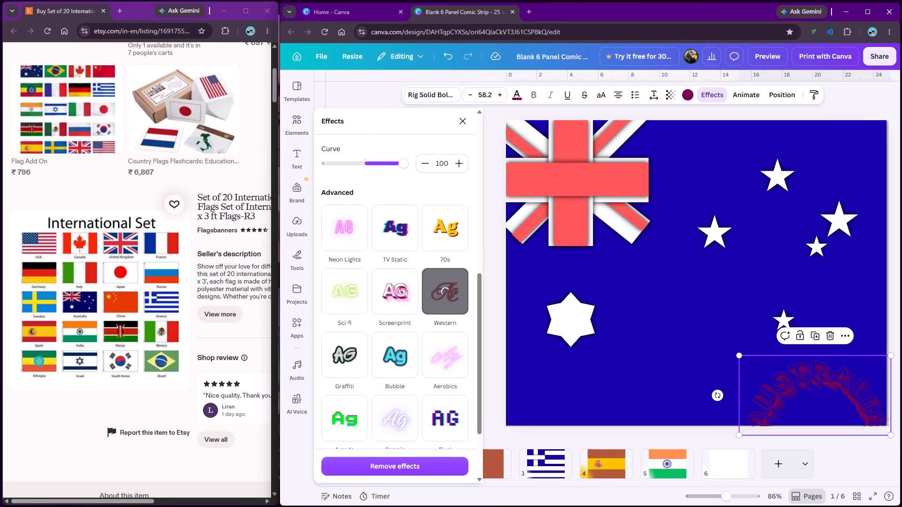
left_click(397, 294)
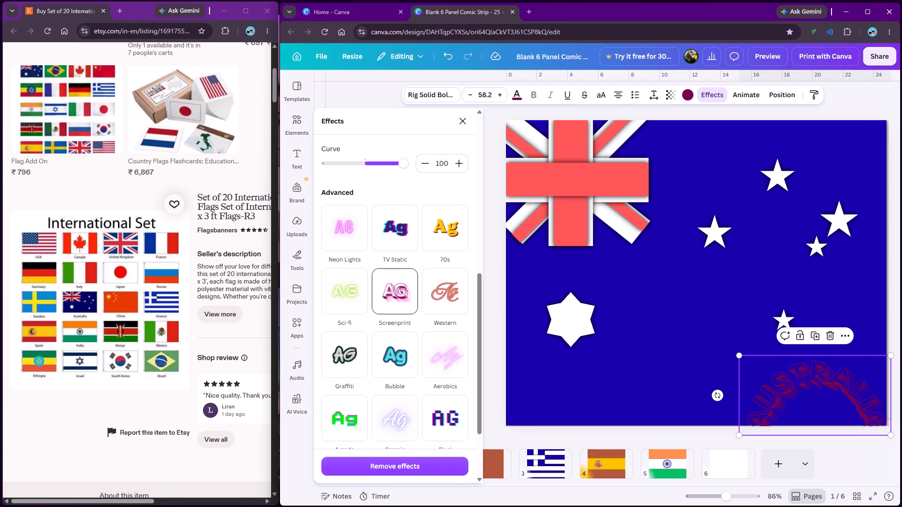
Move the Australia label up slightly so it fits inside the flag's lower-right corner.
left_click_drag(801, 402, 801, 382)
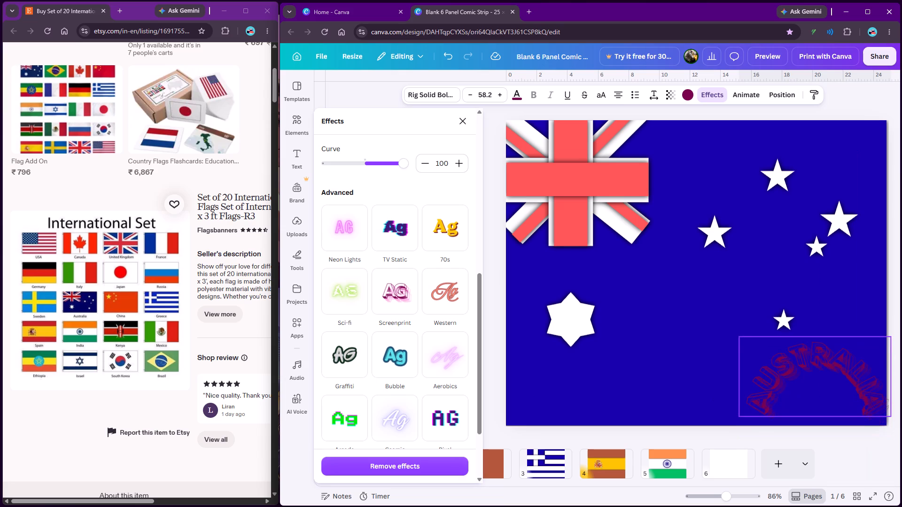
left_click_drag(801, 382, 798, 388)
left_click(845, 446)
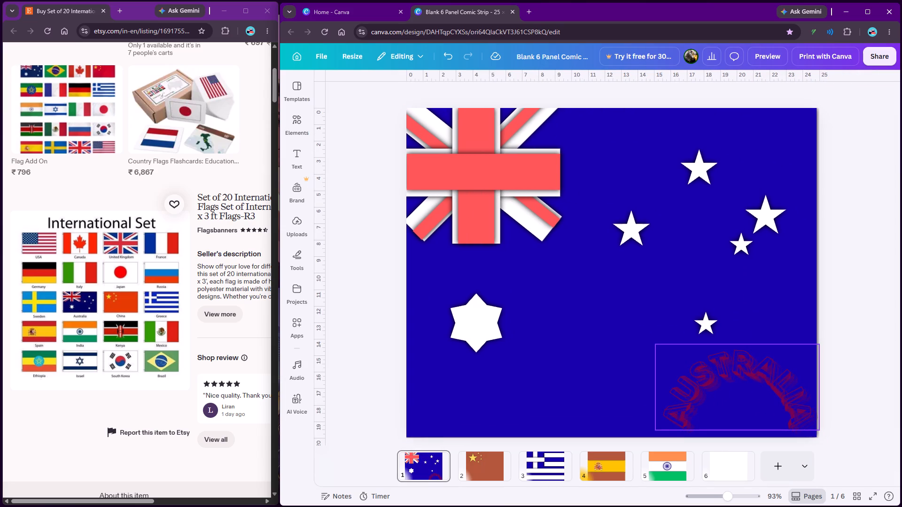
left_click(844, 351)
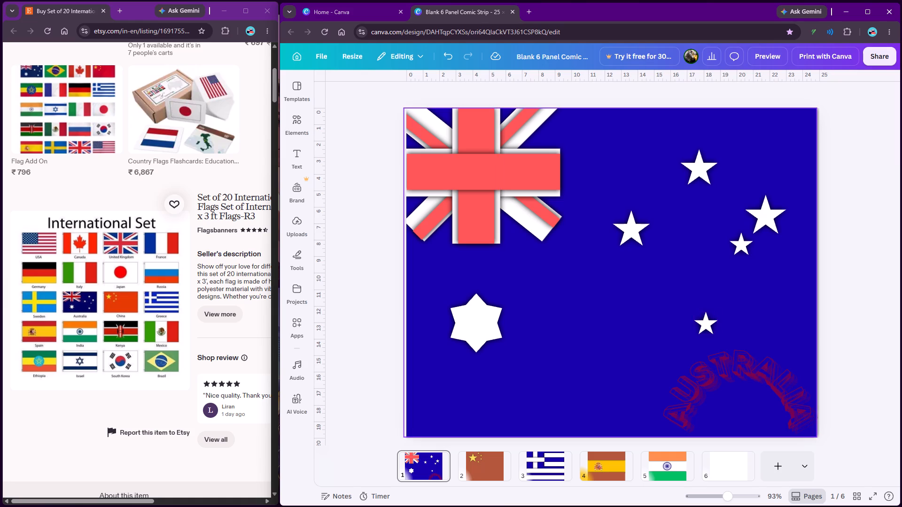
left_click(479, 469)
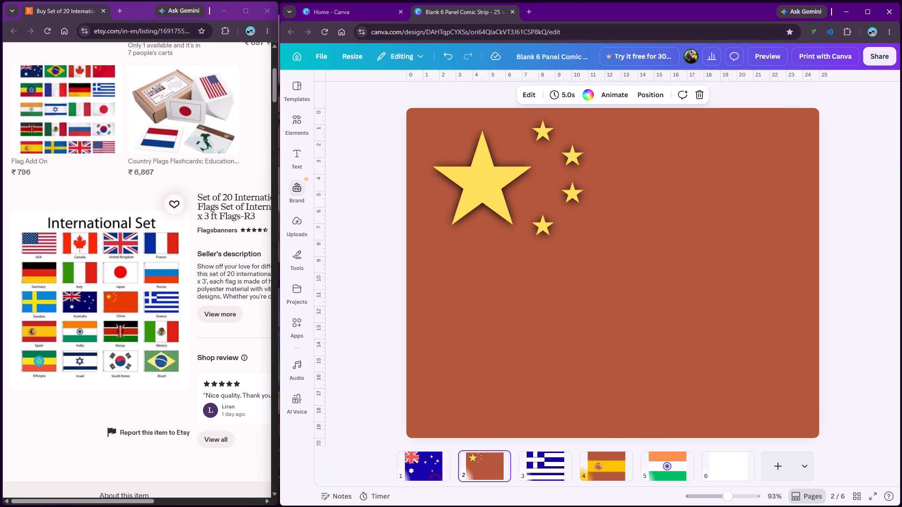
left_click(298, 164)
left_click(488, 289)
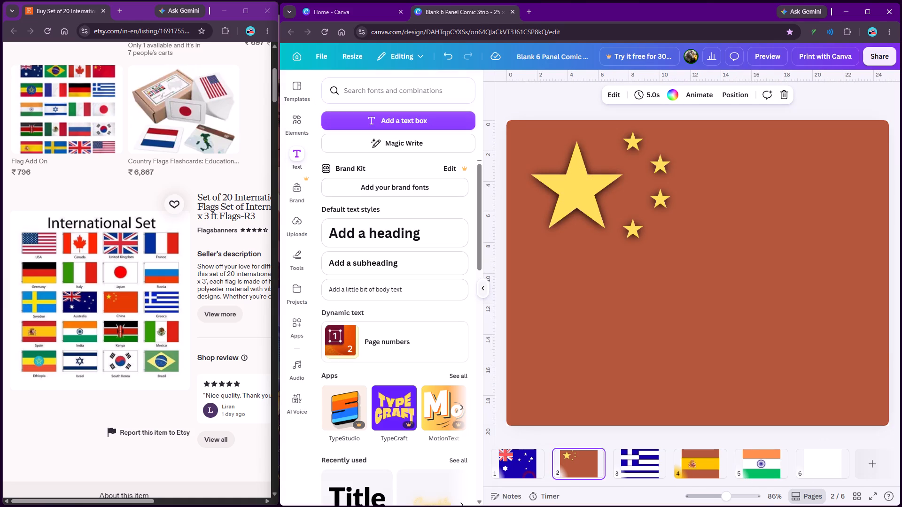
On page 1, apply the Bounce animation to the Australia label.
left_click(429, 464)
left_click(745, 377)
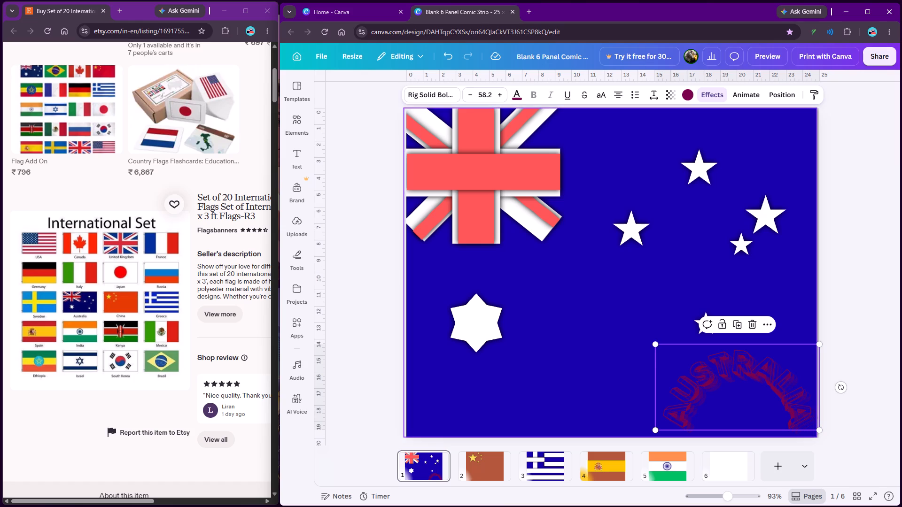
left_click(738, 94)
scroll(363, 299, "down", 1)
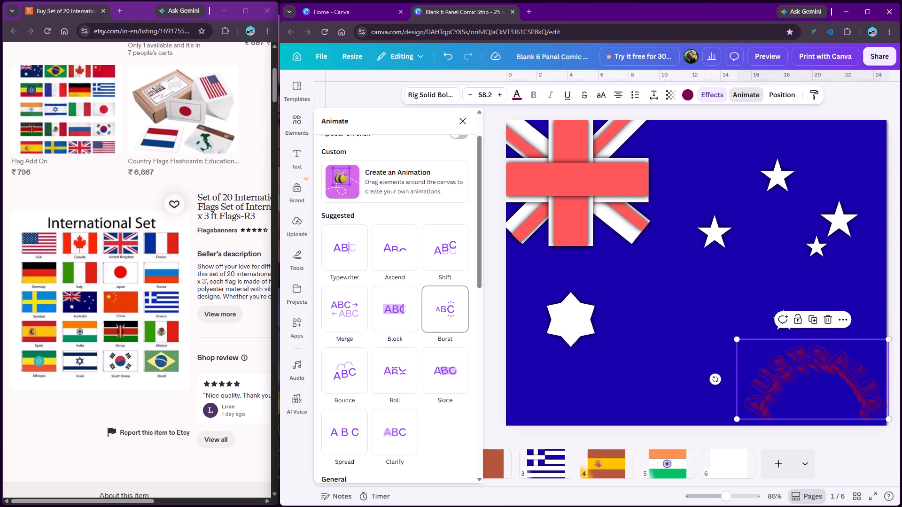
left_click(354, 371)
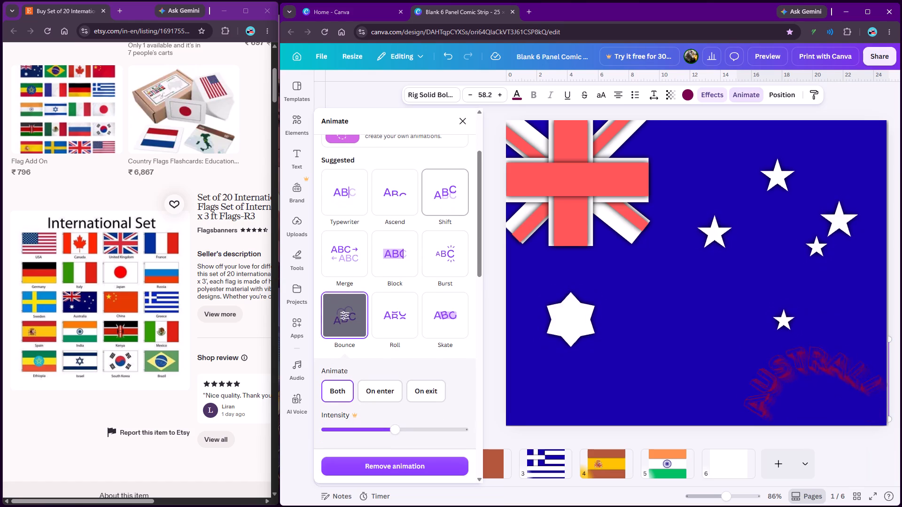
left_click(462, 124)
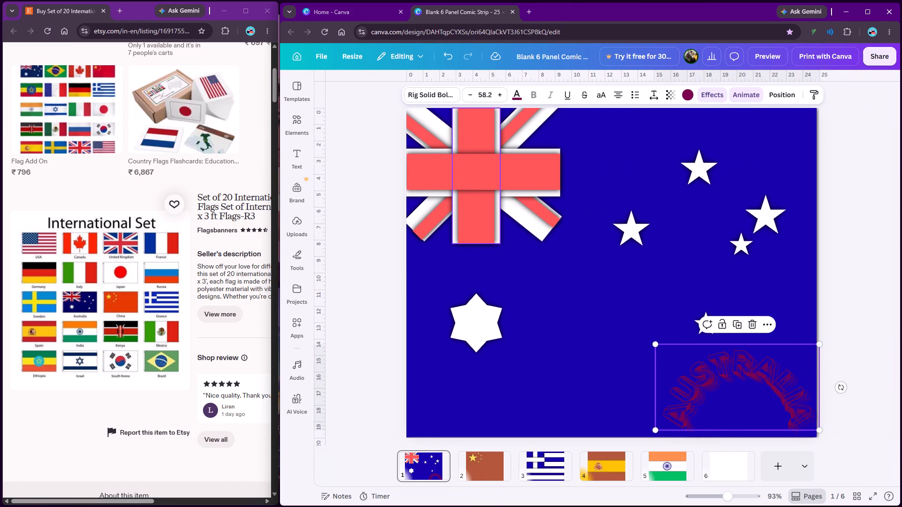
Add a text box on the China flag page, enlarge it to about size 38.4 and place it near the flag's lower-right corner.
left_click(486, 458)
left_click(299, 167)
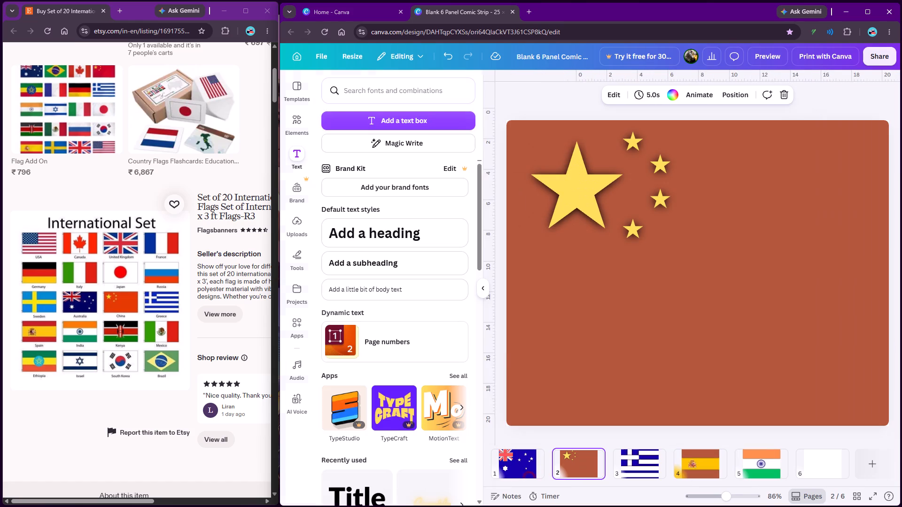
left_click(410, 121)
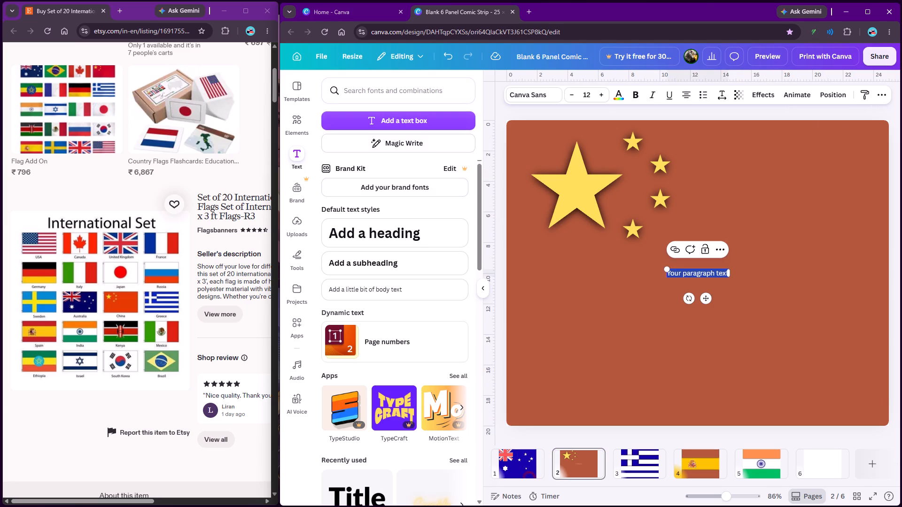
left_click_drag(666, 270, 650, 261)
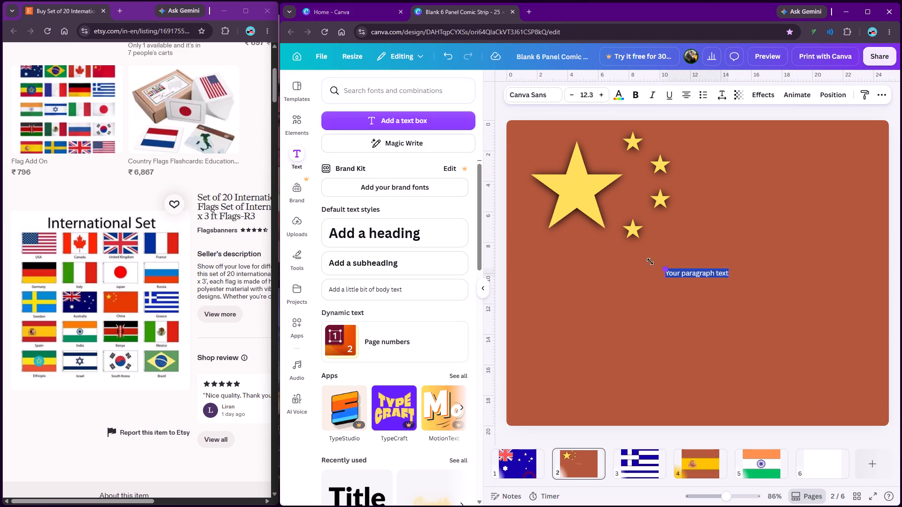
left_click_drag(650, 261, 536, 210)
left_click_drag(637, 297, 696, 349)
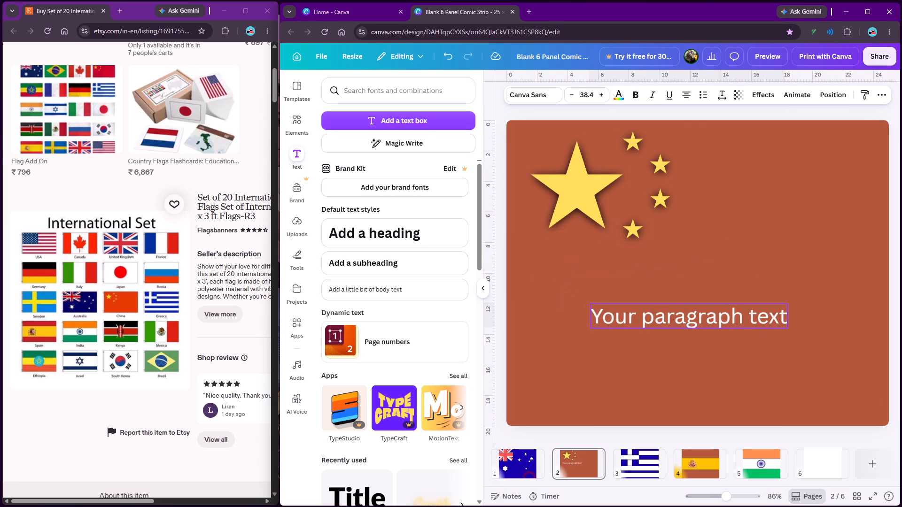
left_click_drag(696, 349, 773, 418)
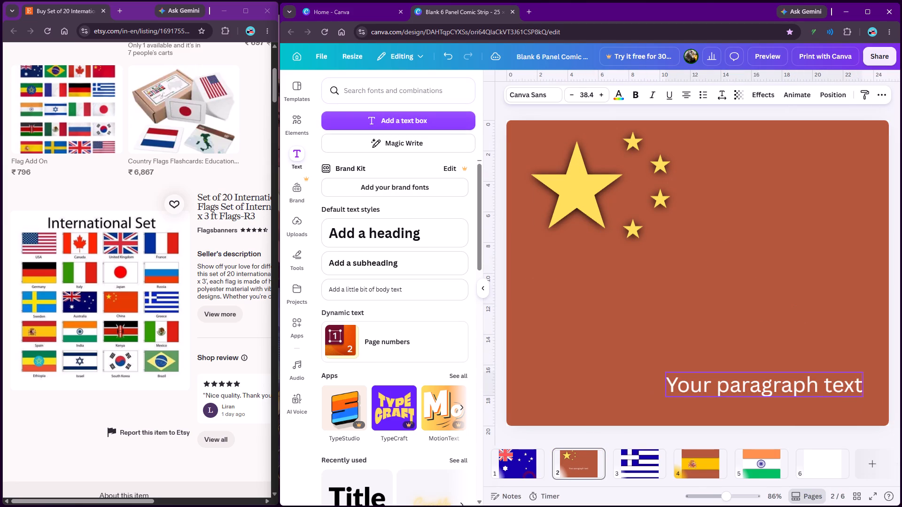
left_click_drag(773, 418, 782, 420)
Replace the placeholder text in the new text box with "CHINA".
left_click(775, 392)
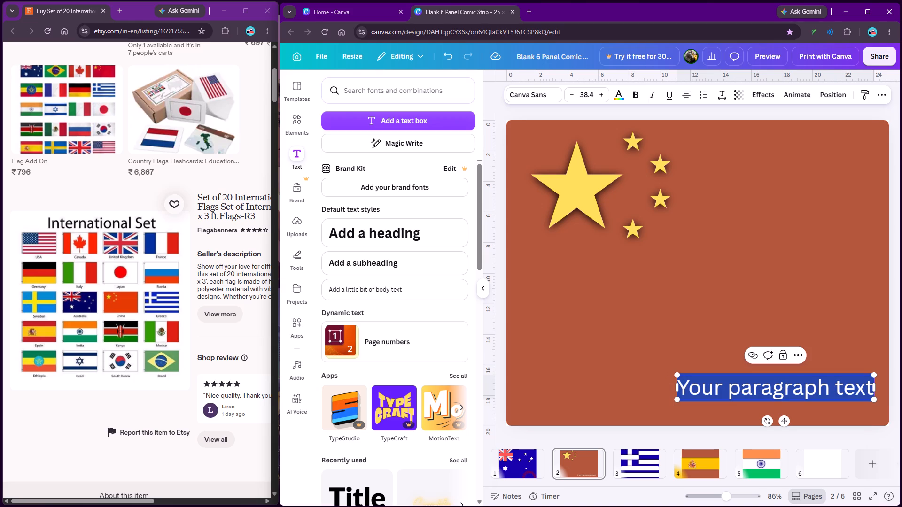
type("CHina")
key("BackSpace")
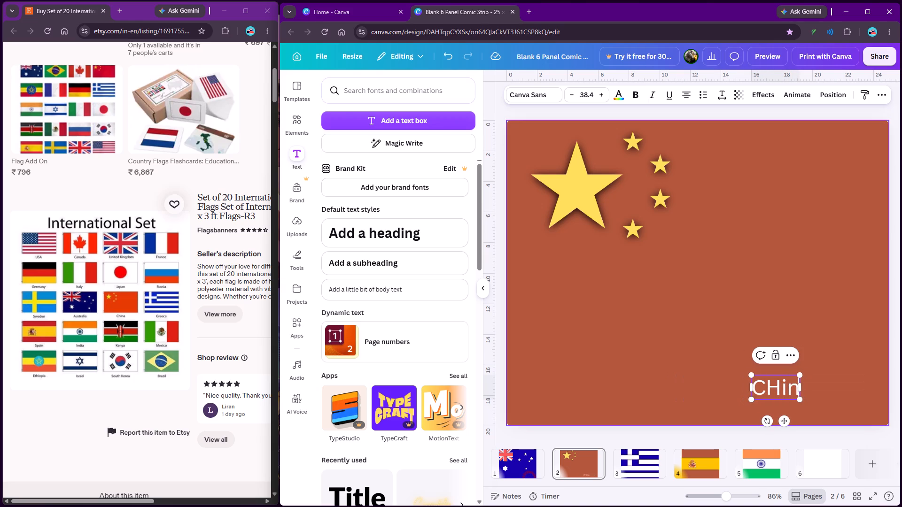
key("BackSpace")
key("BackSpace")
type("INA")
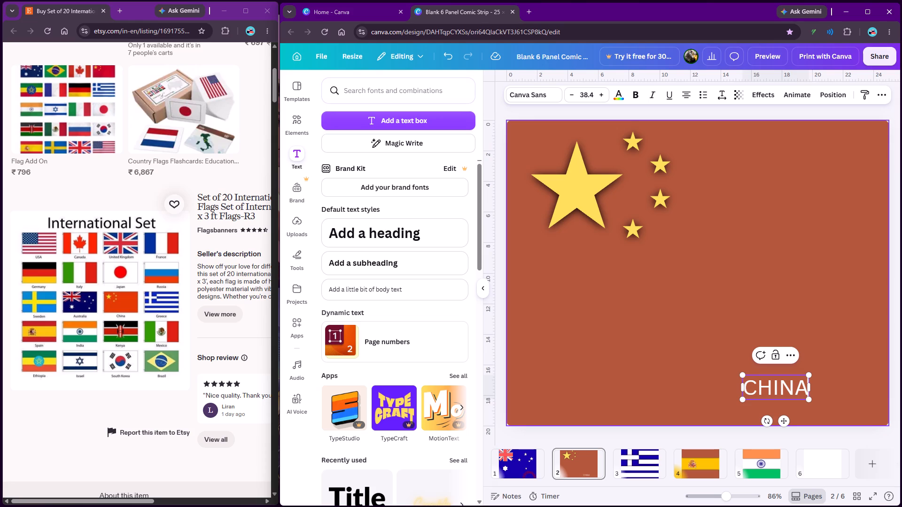
Enlarge the CHINA label to about size 70 and position it in the flag's lower-right corner.
left_click_drag(742, 375, 709, 362)
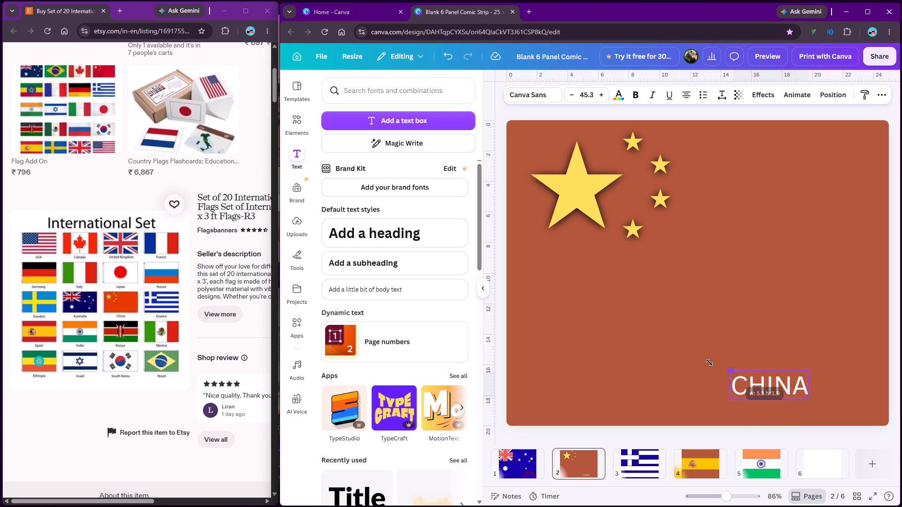
left_click_drag(709, 362, 687, 356)
left_click(810, 341)
left_click_drag(754, 378, 827, 398)
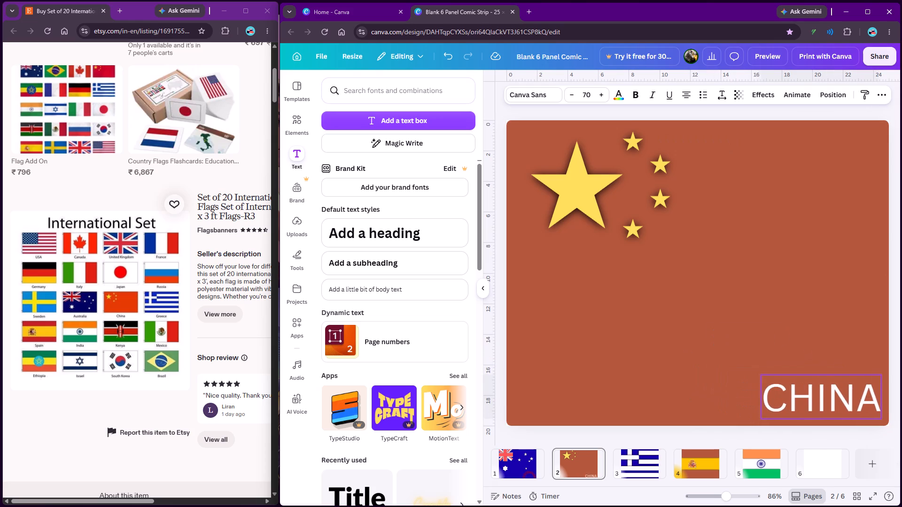
left_click_drag(827, 398, 818, 391)
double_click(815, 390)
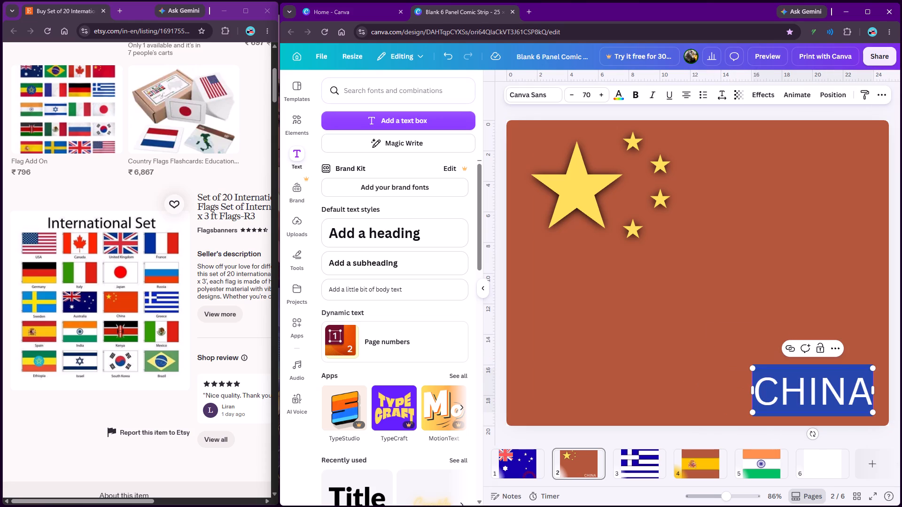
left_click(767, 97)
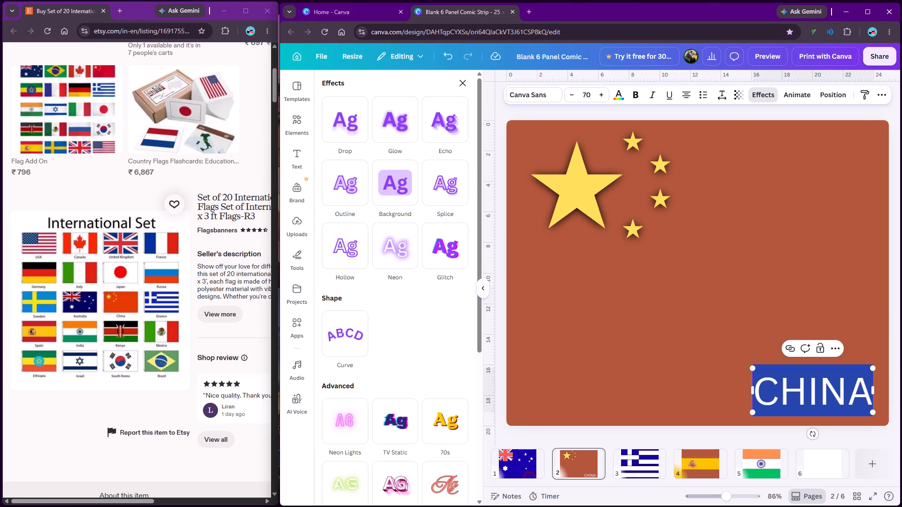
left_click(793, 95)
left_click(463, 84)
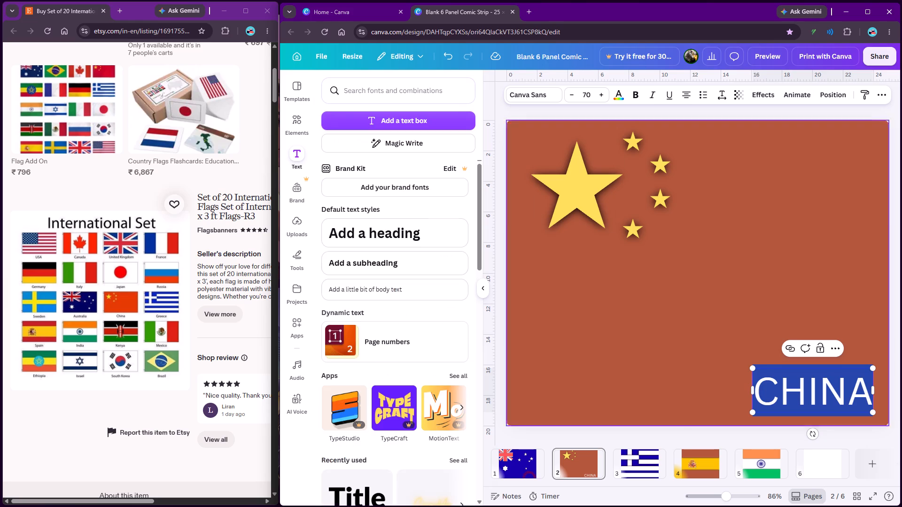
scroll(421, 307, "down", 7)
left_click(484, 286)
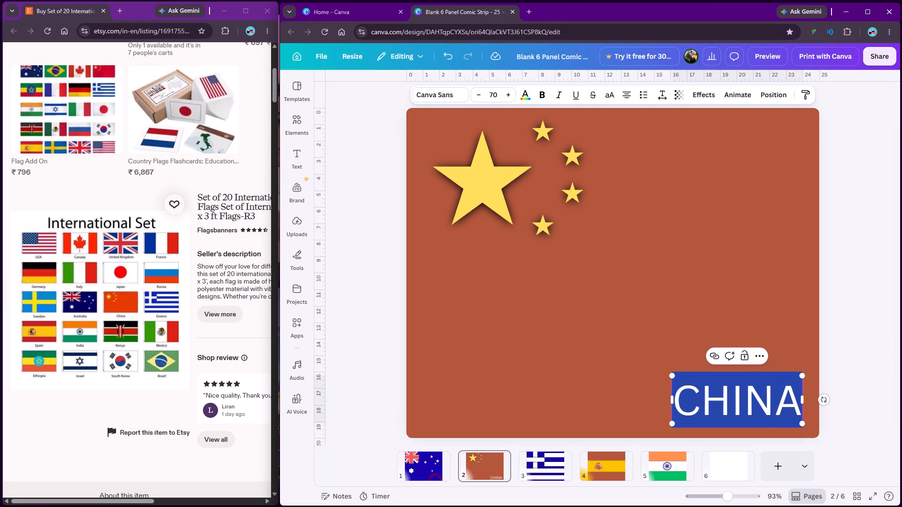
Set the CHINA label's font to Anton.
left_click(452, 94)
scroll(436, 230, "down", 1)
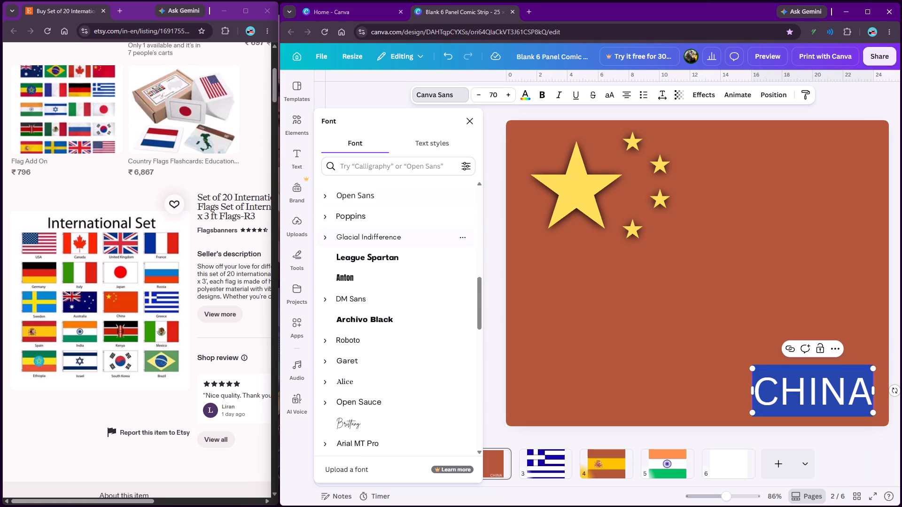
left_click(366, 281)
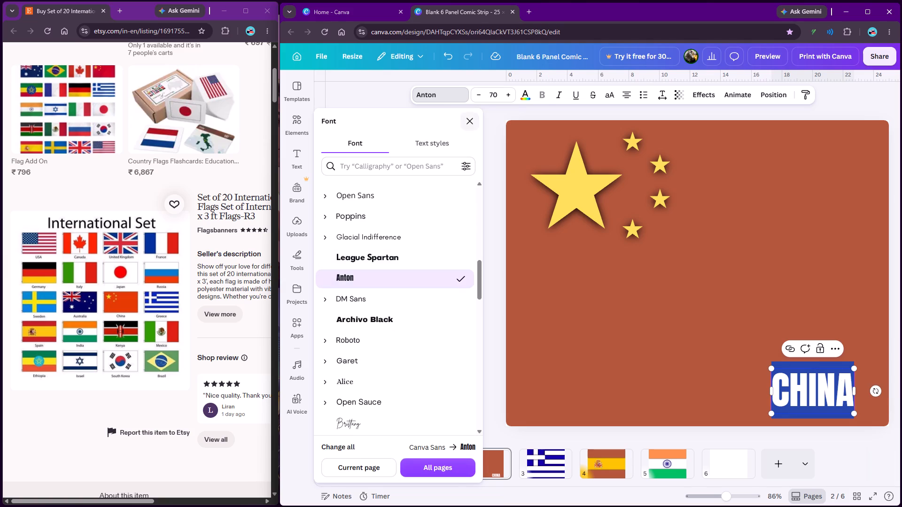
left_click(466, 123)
Apply the Curve text effect to the CHINA label with a curve value of 100.
left_click(702, 93)
scroll(411, 291, "down", 1)
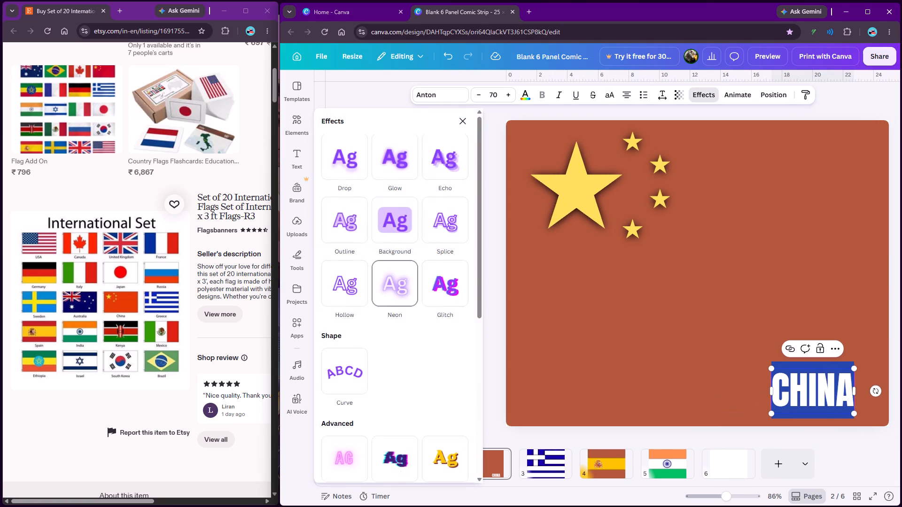
scroll(410, 293, "down", 3)
left_click(345, 182)
left_click_drag(391, 247, 423, 247)
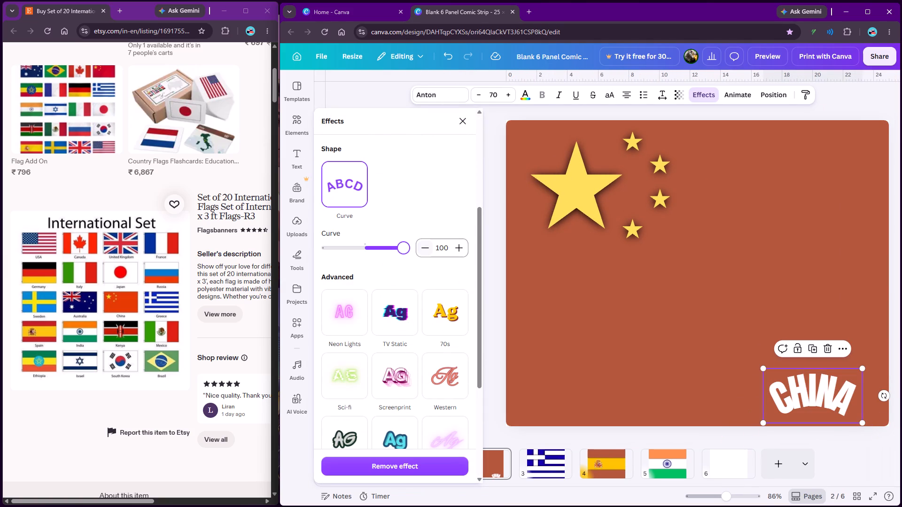
Apply the 70s text effect to the curved CHINA label.
left_click(452, 319)
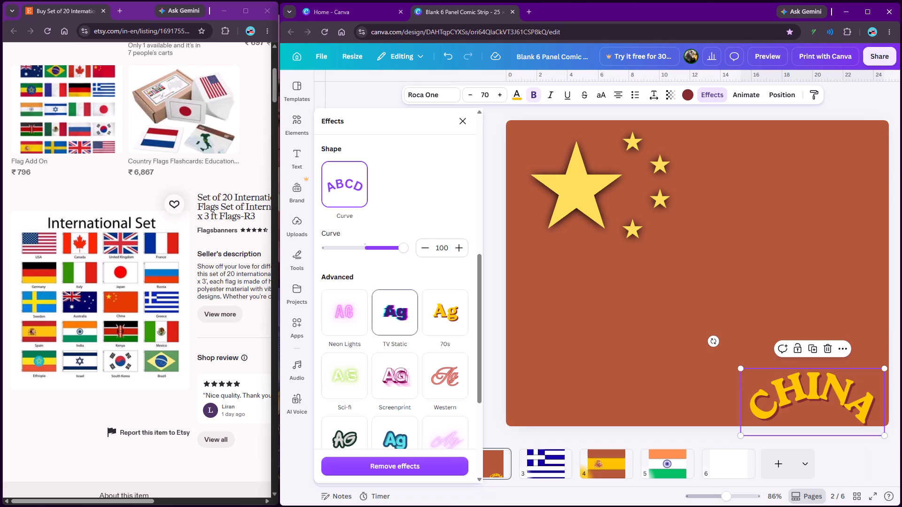
scroll(461, 378, "down", 5)
left_click(462, 120)
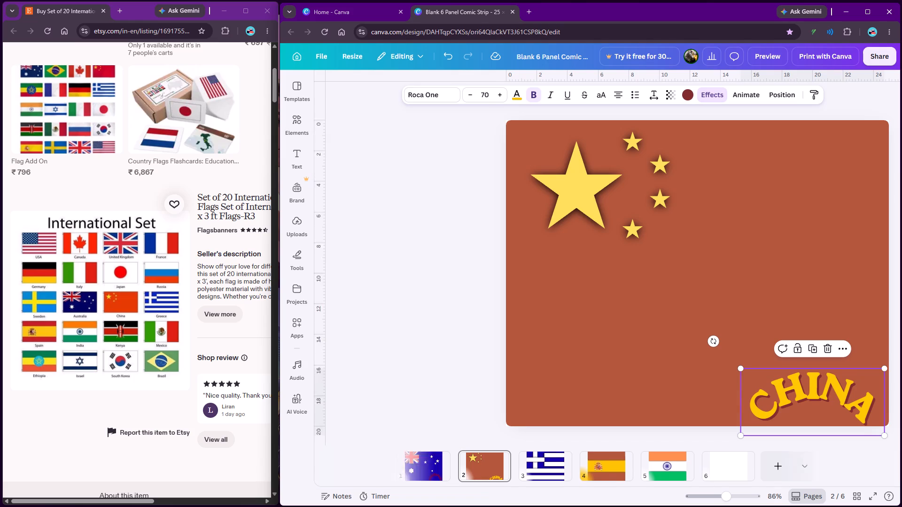
left_click(400, 175)
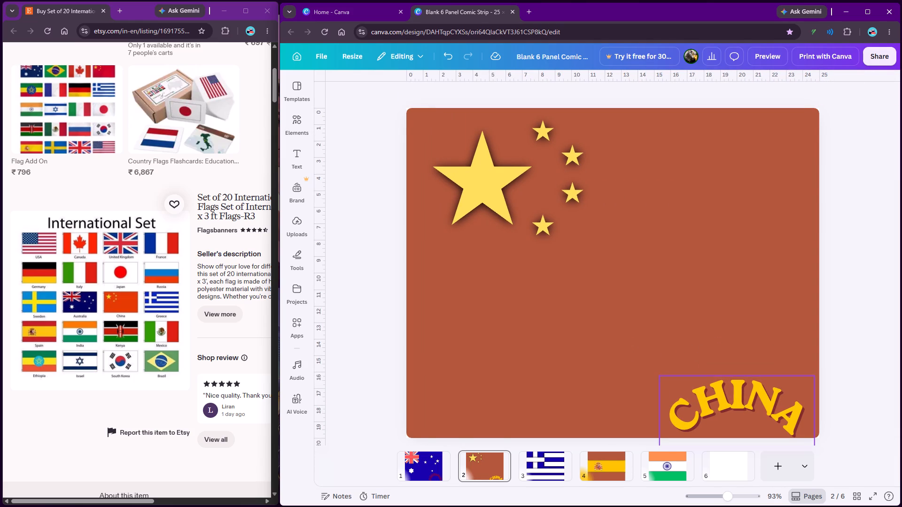
Move the CHINA label up slightly so it fits inside the flag's lower-right corner.
left_click_drag(736, 399, 739, 387)
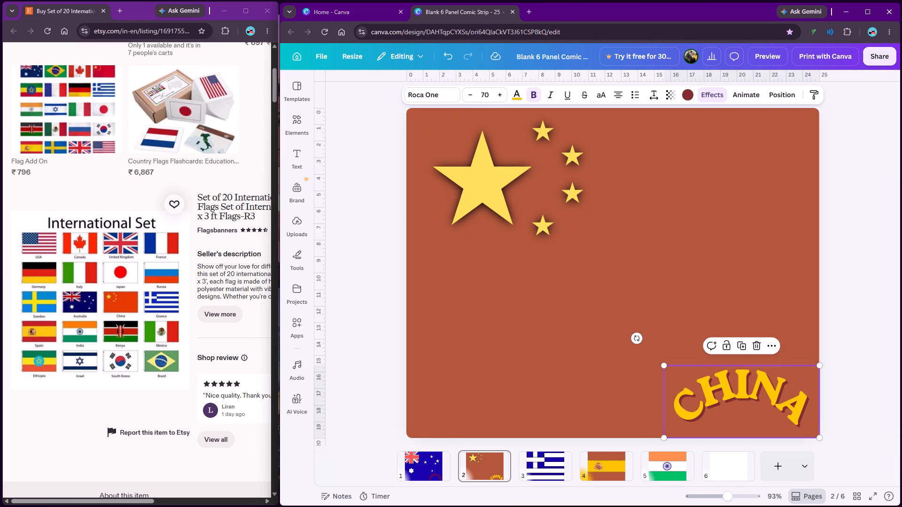
Adjust the CHINA label's drop shadow to direction 0 and offset 72, with no blur.
left_click(714, 94)
scroll(340, 200, "up", 9)
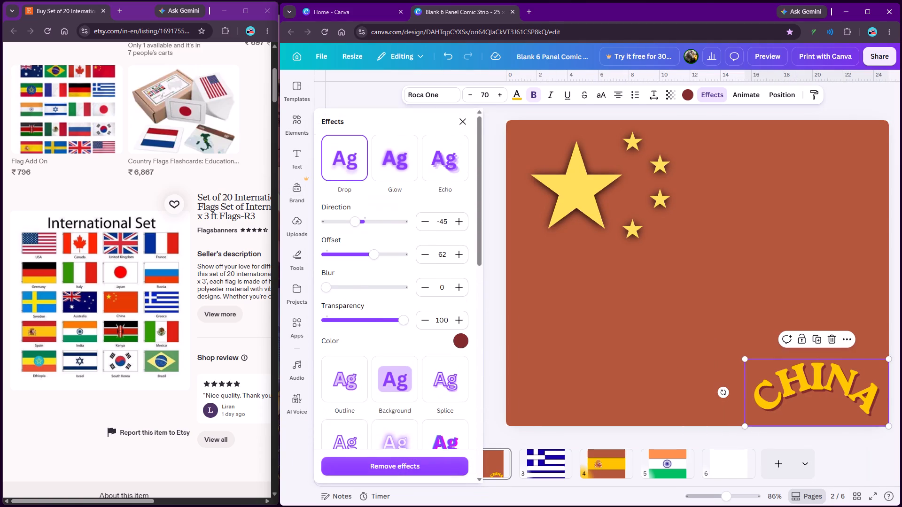
left_click_drag(354, 222, 362, 221)
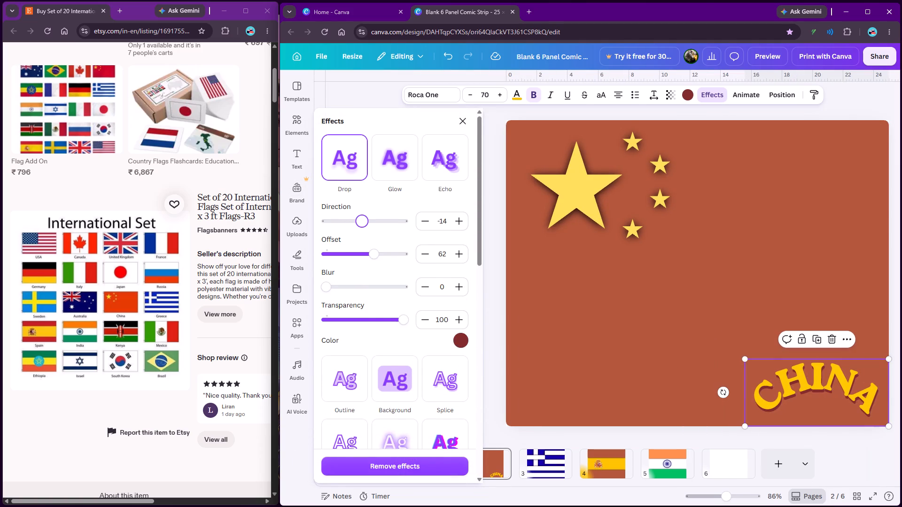
left_click_drag(362, 221, 365, 221)
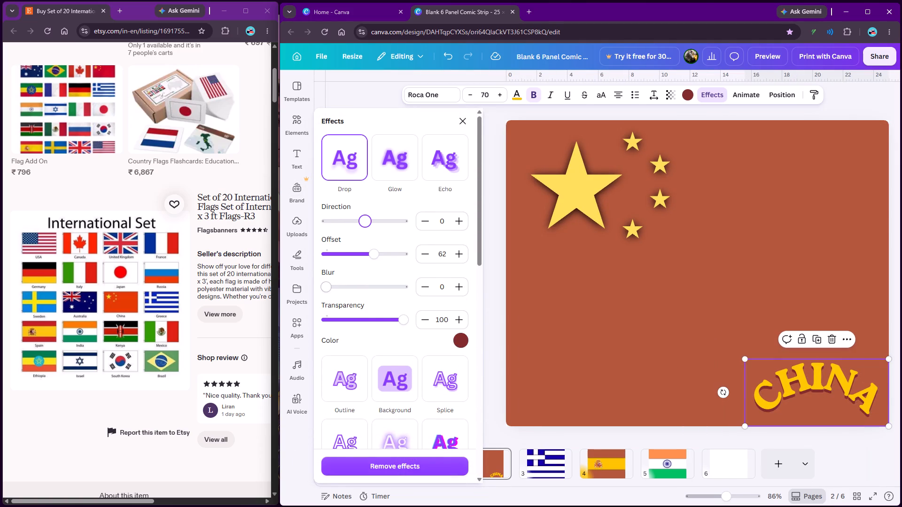
left_click_drag(325, 284, 318, 284)
left_click_drag(368, 255, 351, 255)
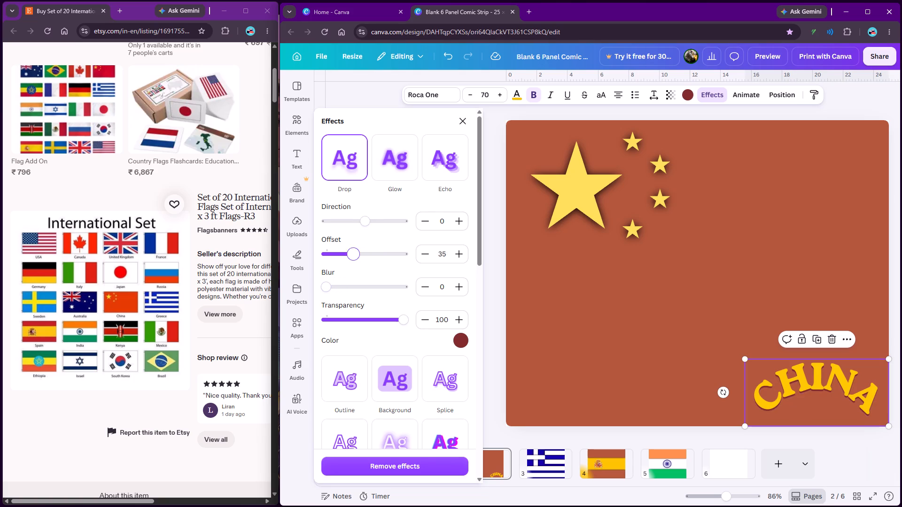
left_click_drag(351, 255, 381, 259)
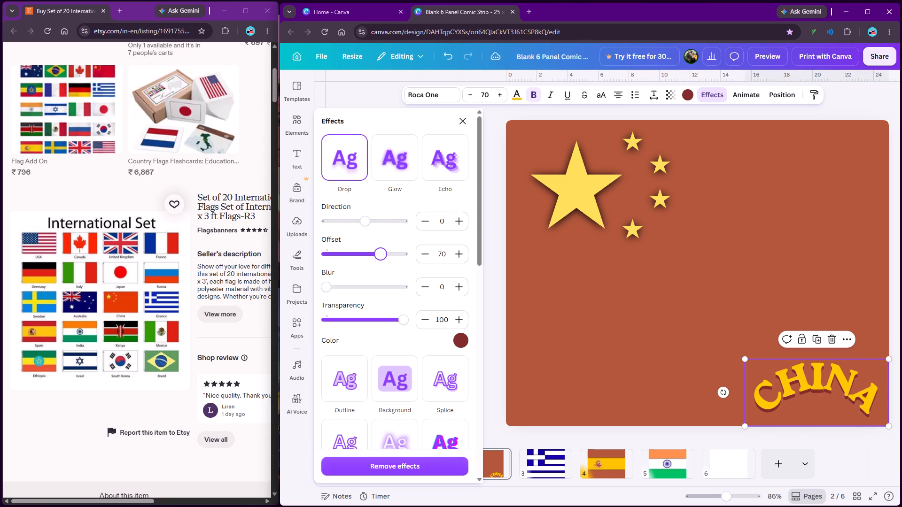
left_click_drag(381, 259, 382, 259)
left_click_drag(327, 282, 321, 283)
left_click_drag(321, 283, 351, 283)
left_click_drag(347, 287, 320, 285)
left_click(465, 122)
left_click(389, 157)
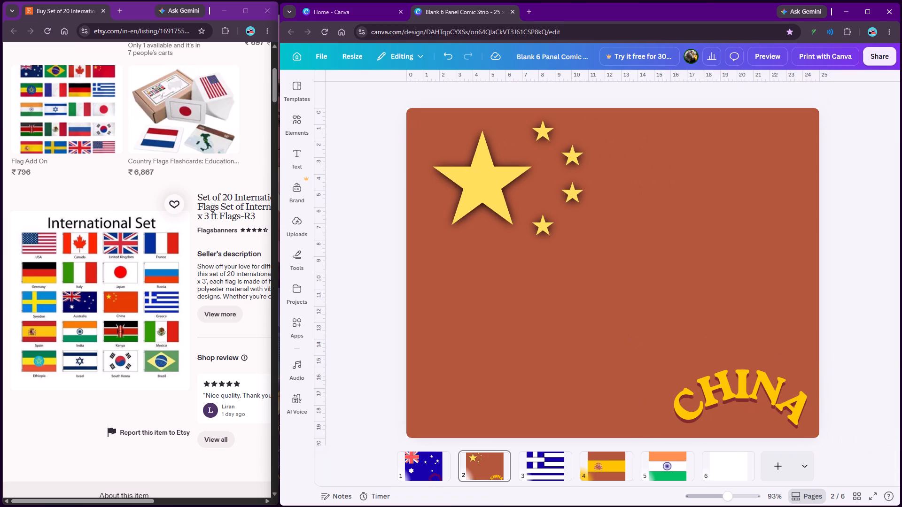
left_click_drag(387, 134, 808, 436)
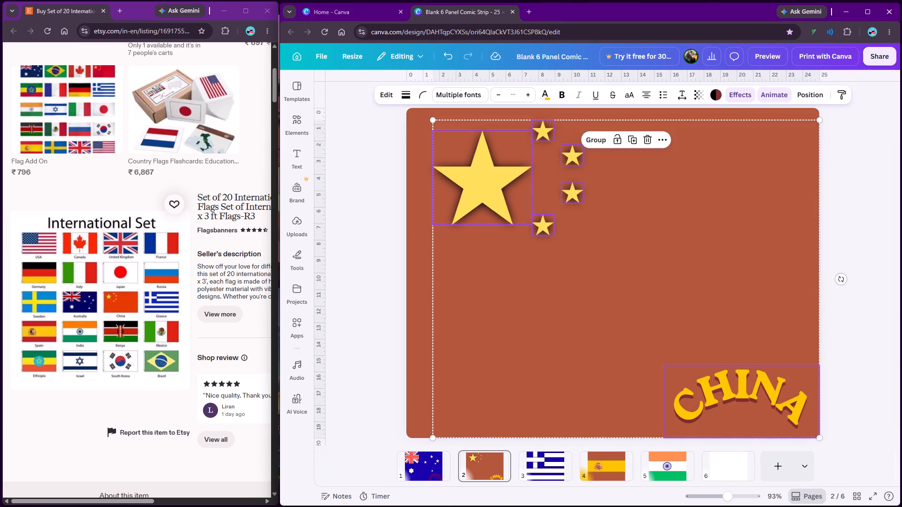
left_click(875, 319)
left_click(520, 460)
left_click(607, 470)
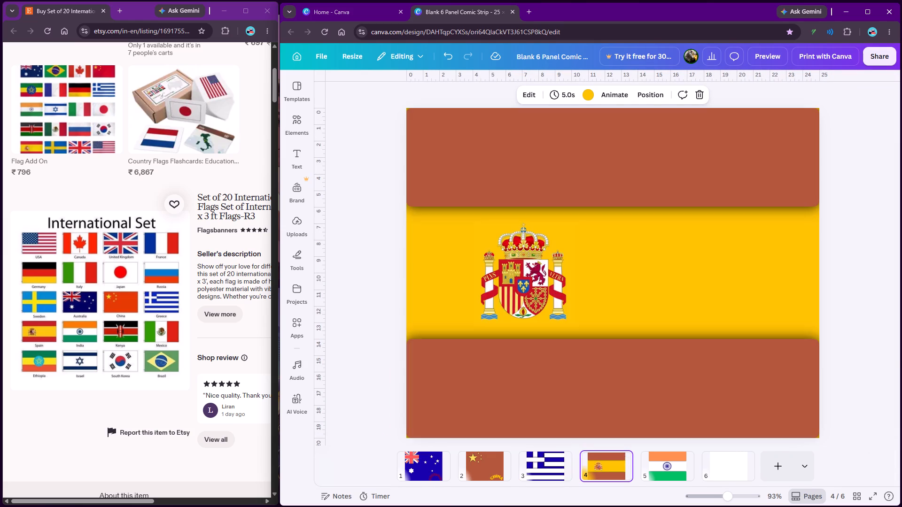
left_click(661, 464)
Add a text box to the Greek flag page and enlarge its placeholder text to about size 34.7.
left_click(546, 463)
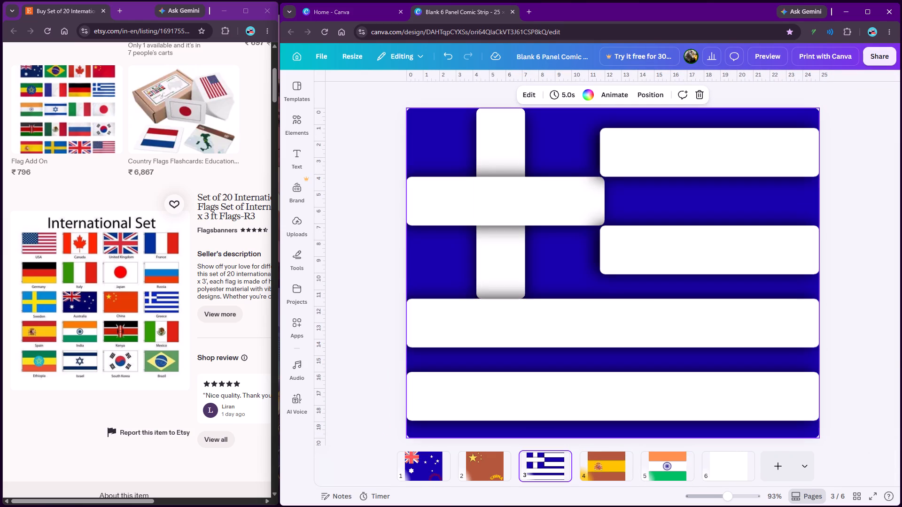
left_click(291, 163)
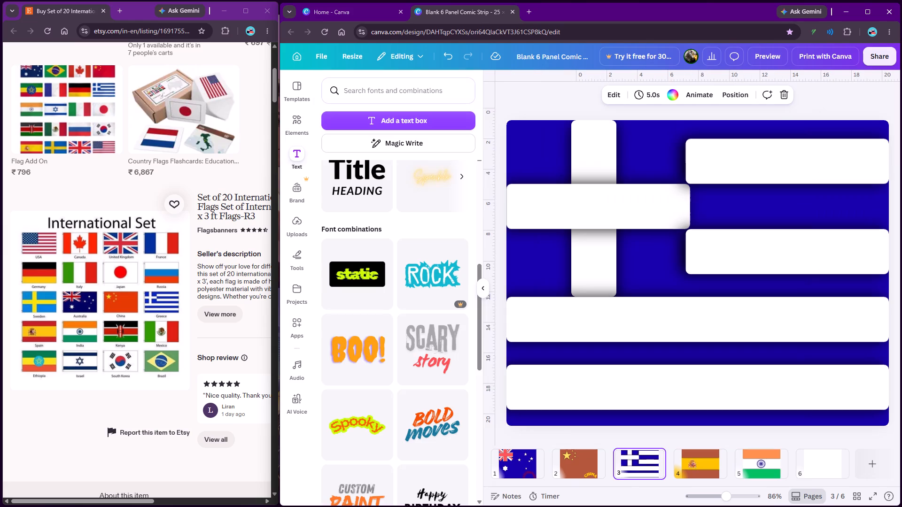
left_click(429, 124)
left_click(482, 292)
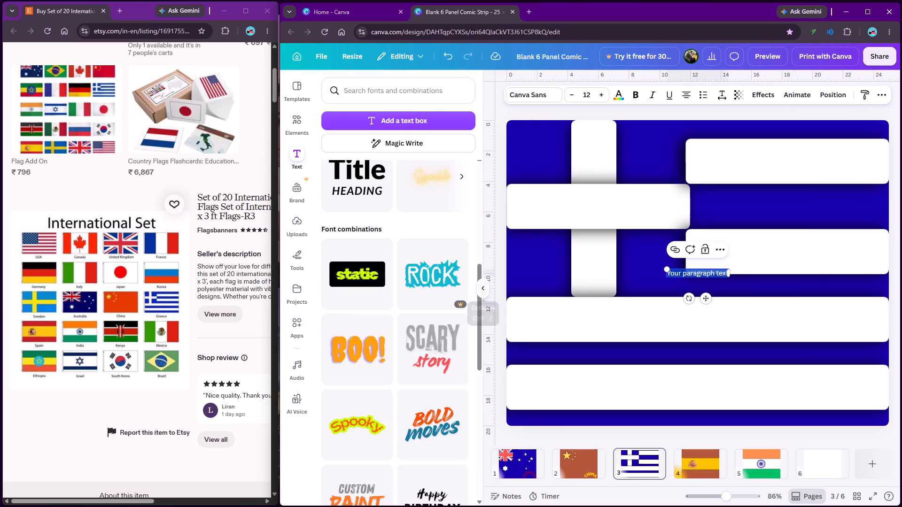
left_click_drag(577, 269, 454, 231)
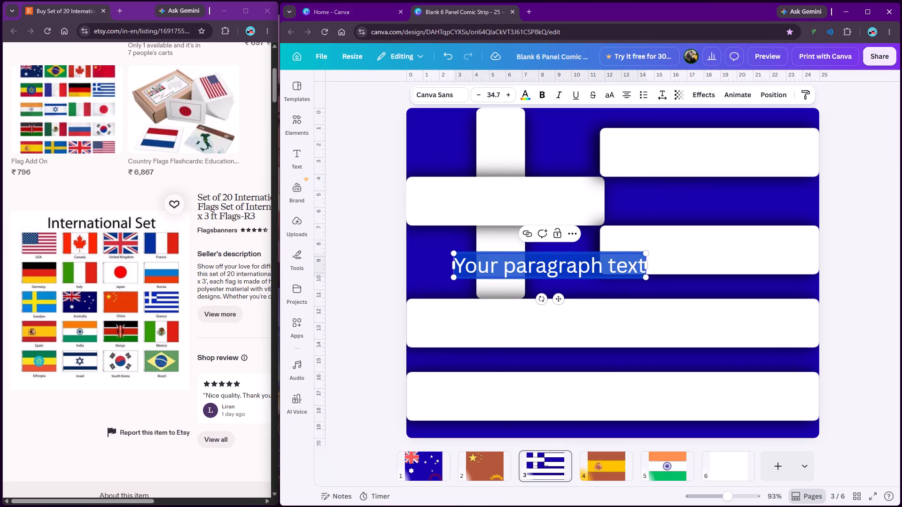
Replace the placeholder text on the Greek flag with GREECE.
type("GR")
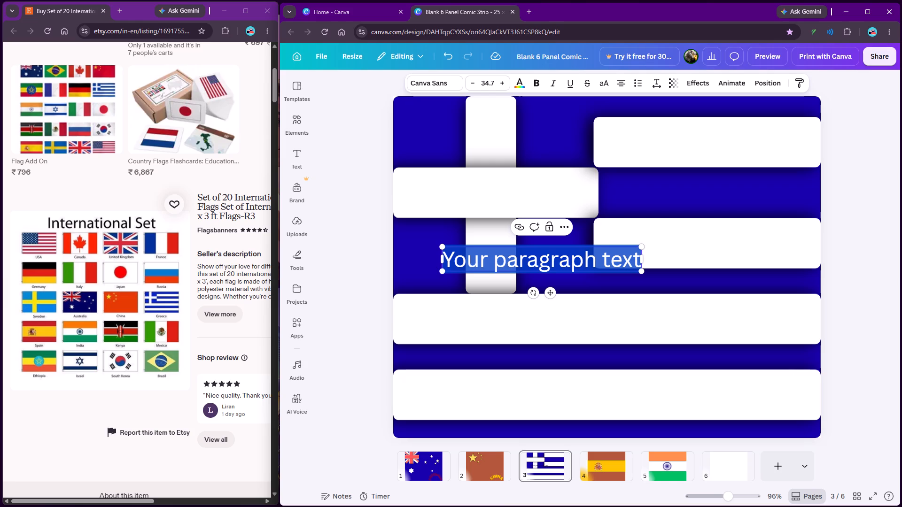
left_click(560, 265)
left_click(576, 299)
double_click(566, 258)
type("GREECE")
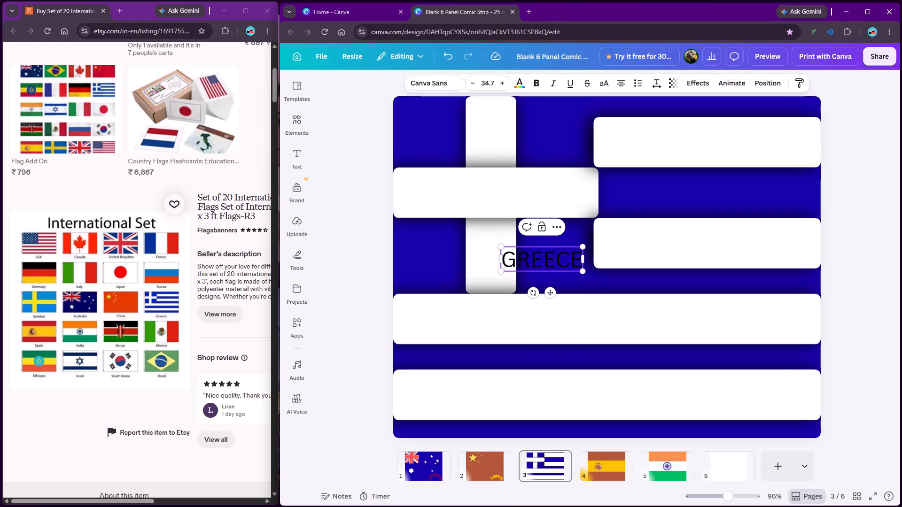
left_click(374, 252)
Move the GREECE label to the flag's lower-right corner and enlarge it to about font size 48.4.
left_click_drag(536, 261, 742, 407)
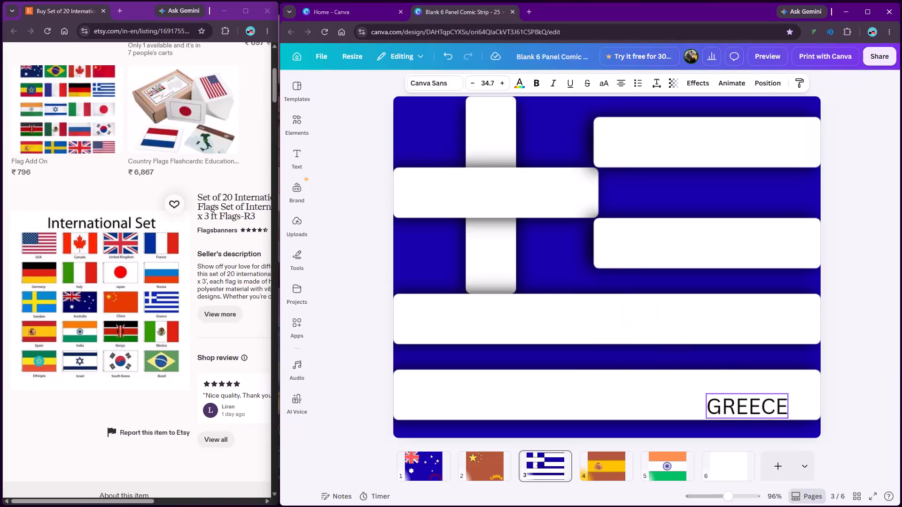
left_click_drag(742, 407, 765, 418)
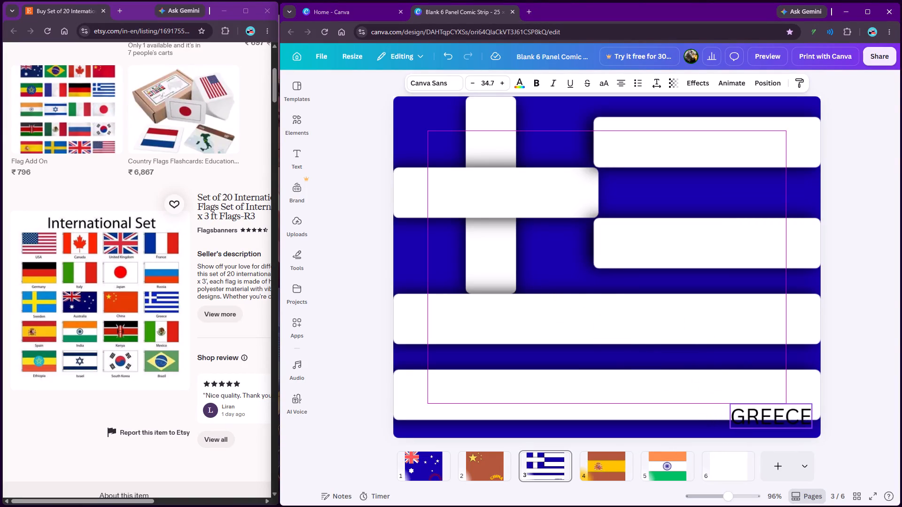
left_click_drag(765, 418, 769, 422)
left_click_drag(735, 407, 709, 396)
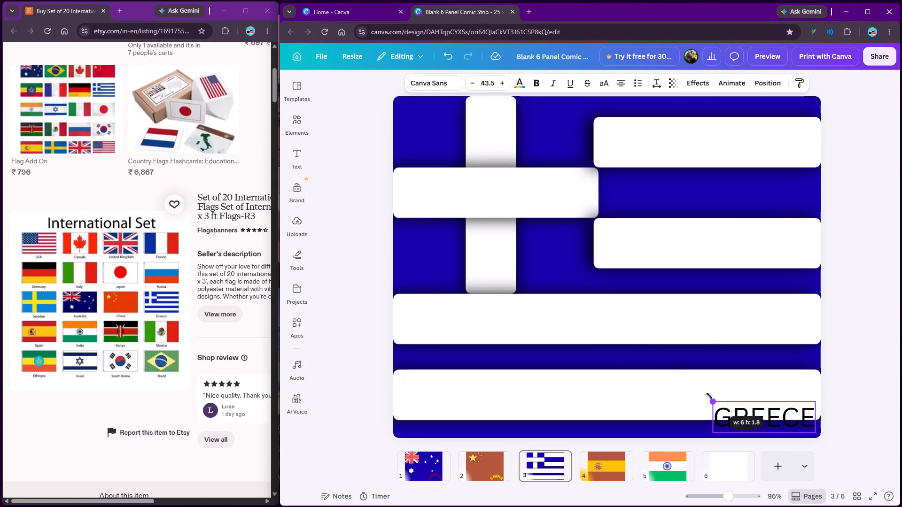
left_click_drag(709, 396, 704, 393)
Try the Anton and Gagalin fonts on the GREECE label, and set its font to Horizon.
double_click(728, 408)
left_click(444, 83)
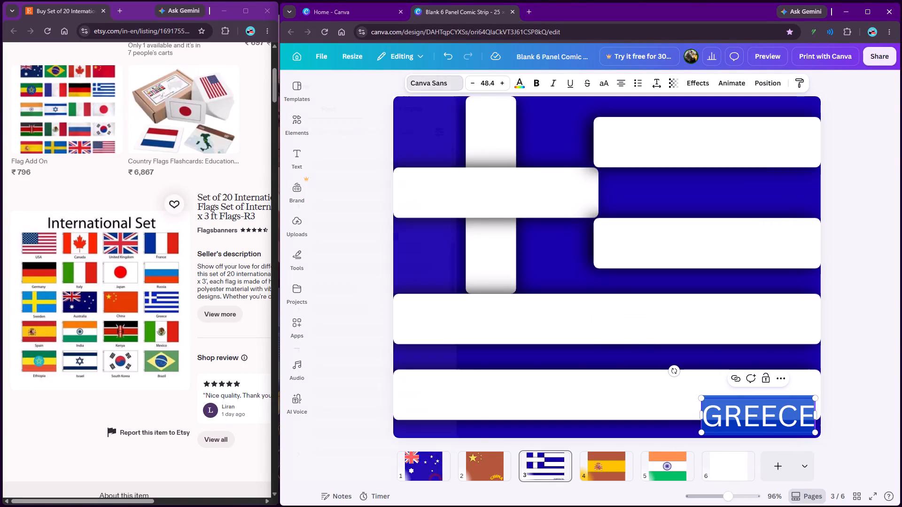
scroll(368, 238, "down", 2)
left_click(367, 204)
scroll(372, 216, "down", 1)
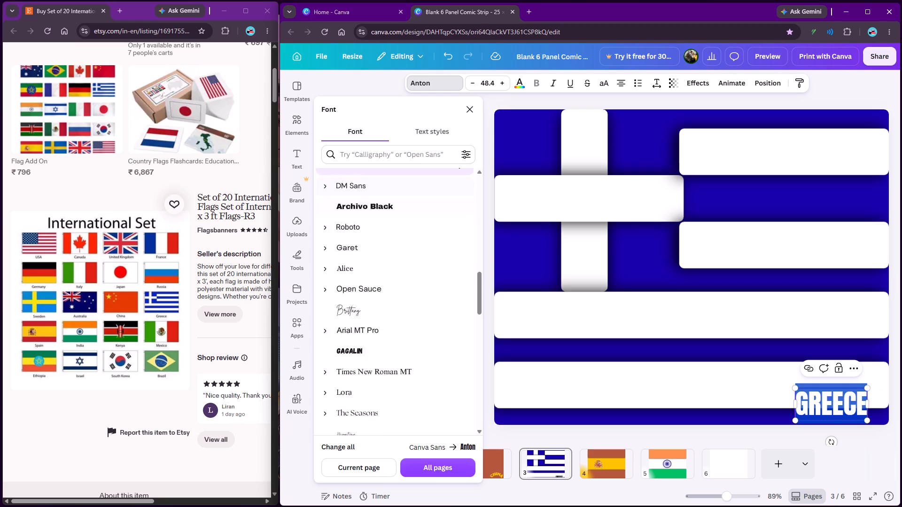
left_click(372, 193)
left_click(362, 329)
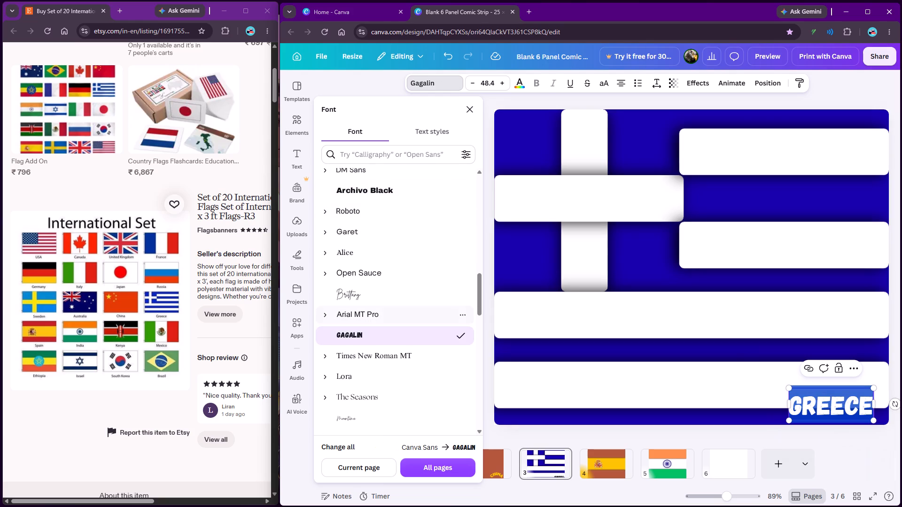
scroll(382, 312, "down", 3)
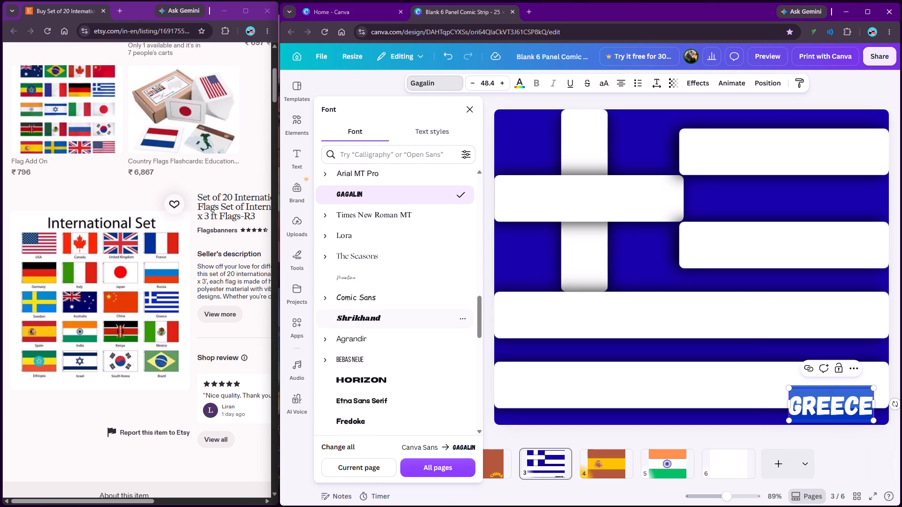
scroll(382, 311, "down", 2)
left_click(379, 284)
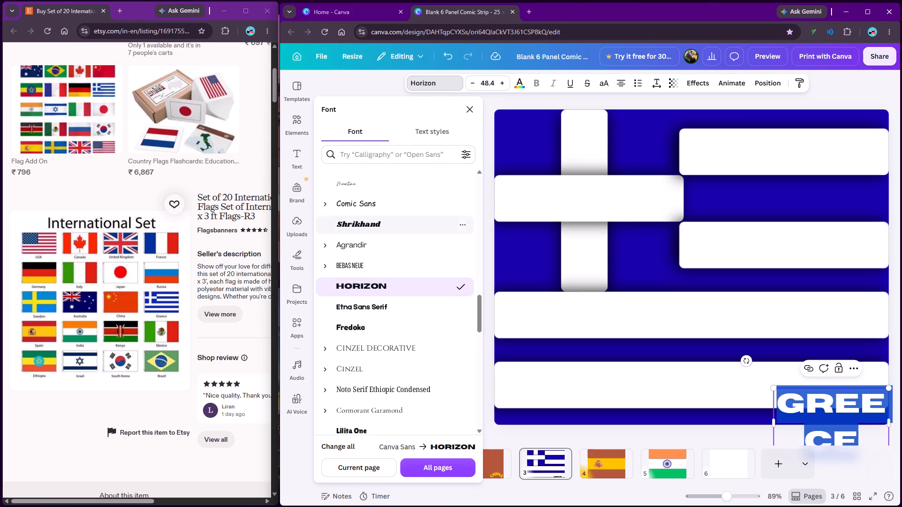
left_click(474, 112)
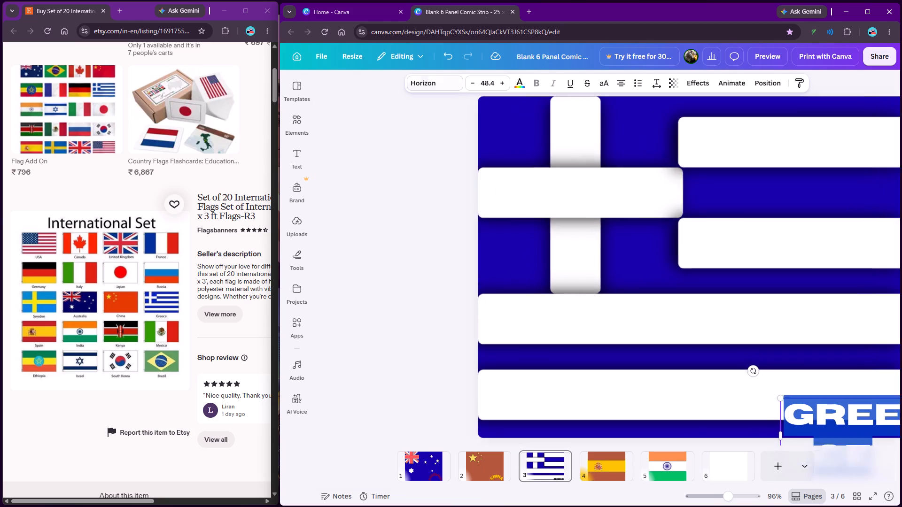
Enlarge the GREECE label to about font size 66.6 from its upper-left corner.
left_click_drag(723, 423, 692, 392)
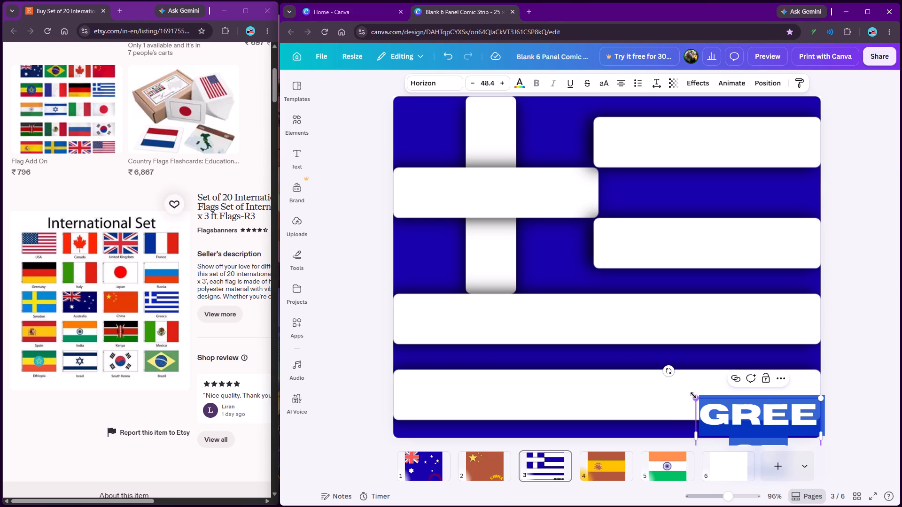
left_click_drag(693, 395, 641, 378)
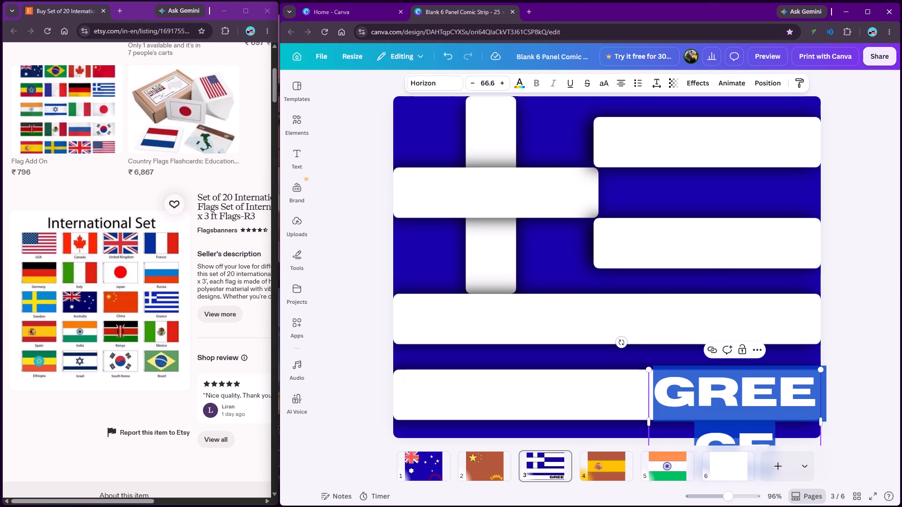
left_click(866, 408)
Move the GREECE label up and inward on the flag and widen its text box to about 14.3 for a single line.
left_click_drag(750, 408, 688, 387)
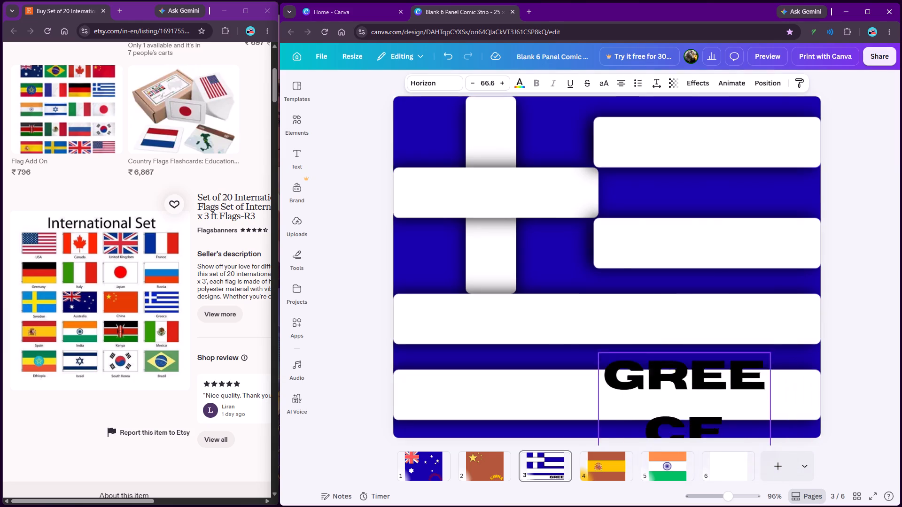
left_click_drag(688, 387, 662, 356)
left_click_drag(731, 370, 741, 370)
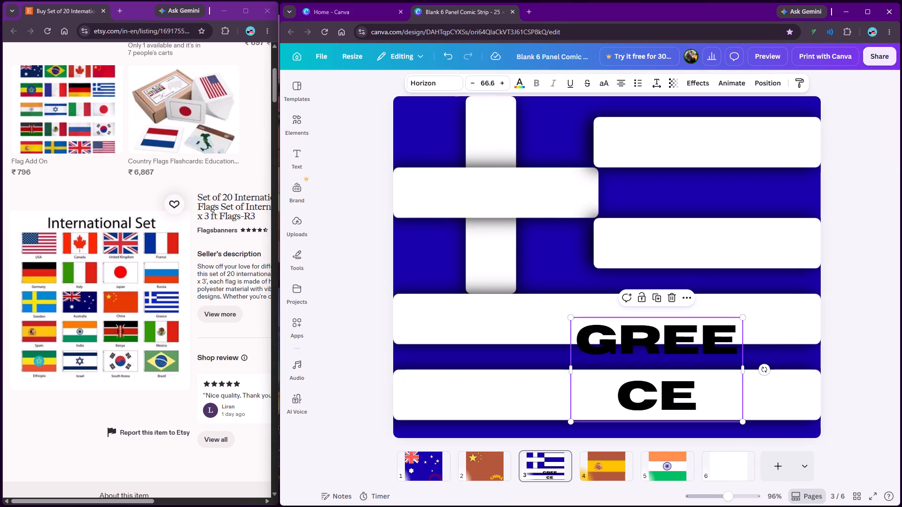
left_click_drag(745, 369, 817, 369)
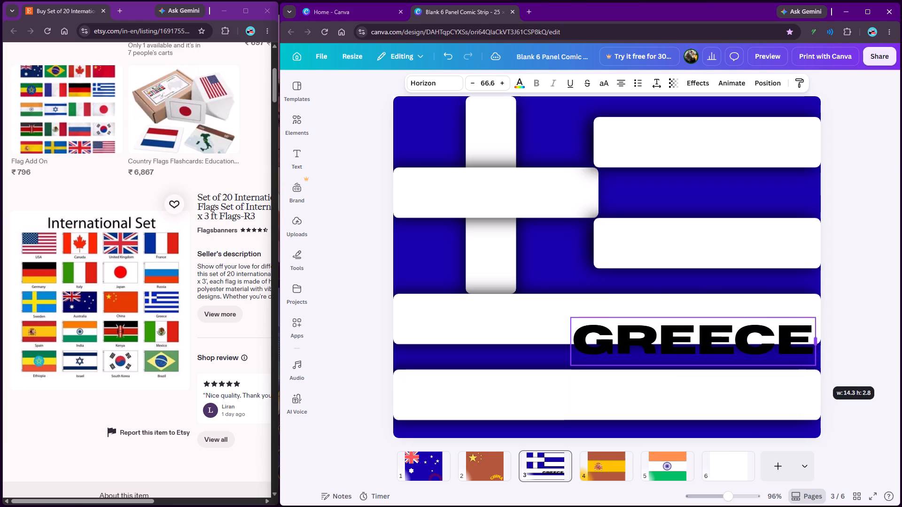
left_click_drag(817, 369, 816, 370)
left_click(852, 374)
Reduce the GREECE label's font size to 50.6.
left_click(709, 345)
double_click(645, 340)
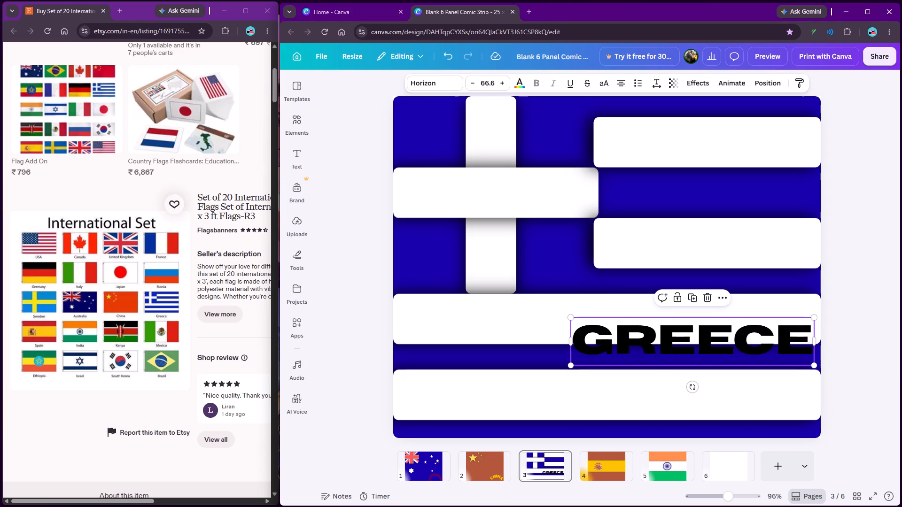
triple_click(475, 83)
triple_click(475, 83)
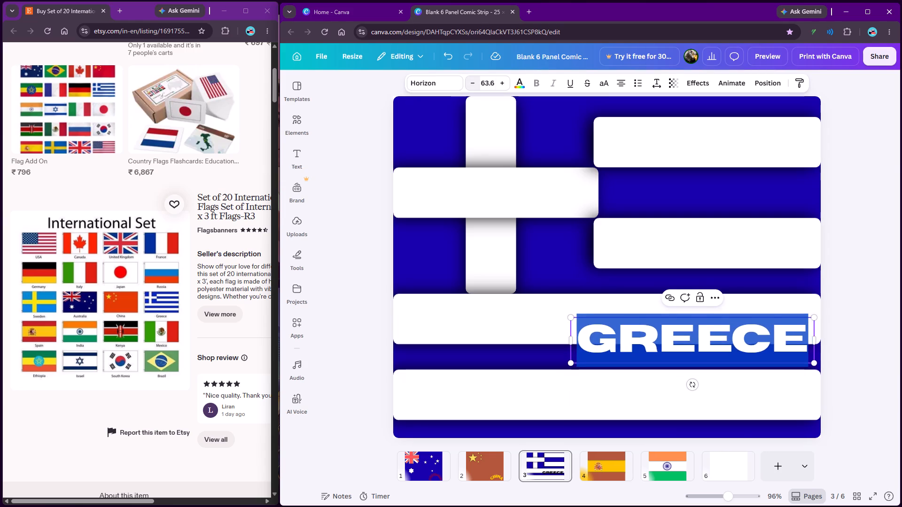
triple_click(475, 83)
triple_click(475, 83)
triple_click(475, 83)
left_click(475, 83)
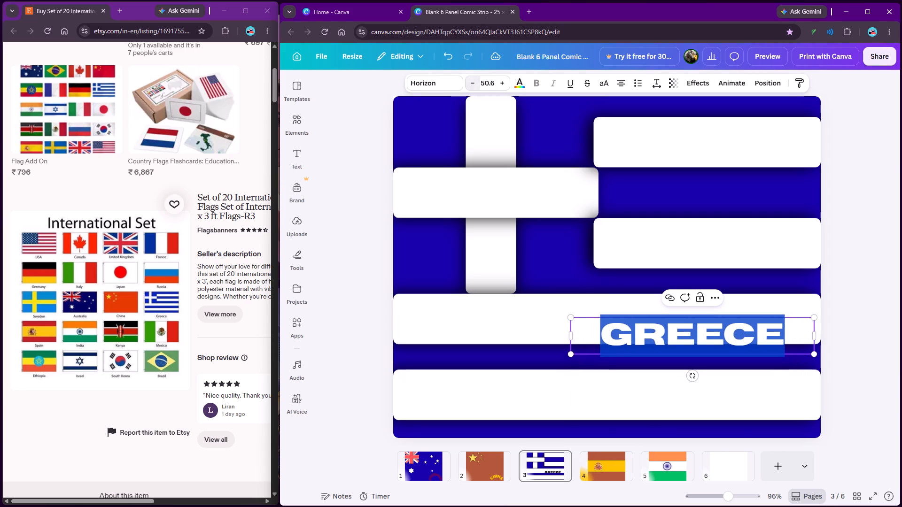
left_click(854, 281)
Move the GREECE label down onto the lowest white stripe of the Greek flag.
left_click(730, 339)
left_click_drag(708, 330, 714, 369)
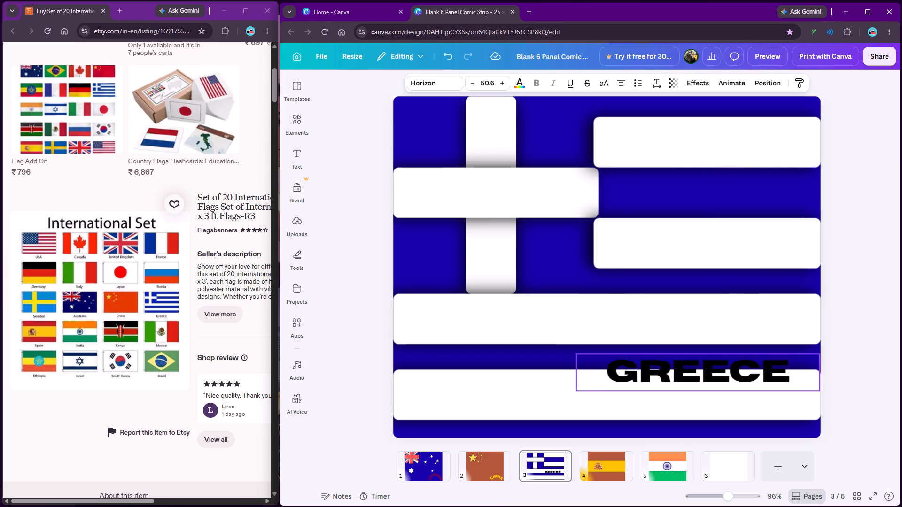
left_click_drag(714, 369, 705, 395)
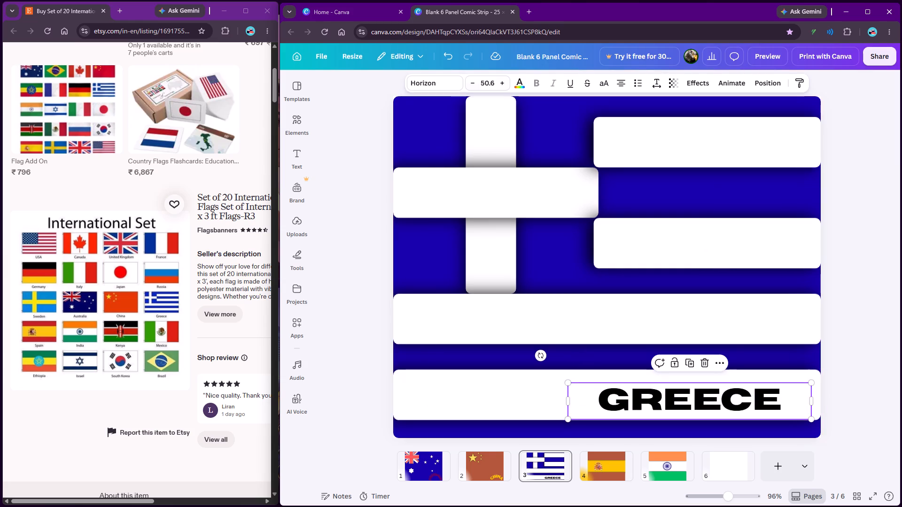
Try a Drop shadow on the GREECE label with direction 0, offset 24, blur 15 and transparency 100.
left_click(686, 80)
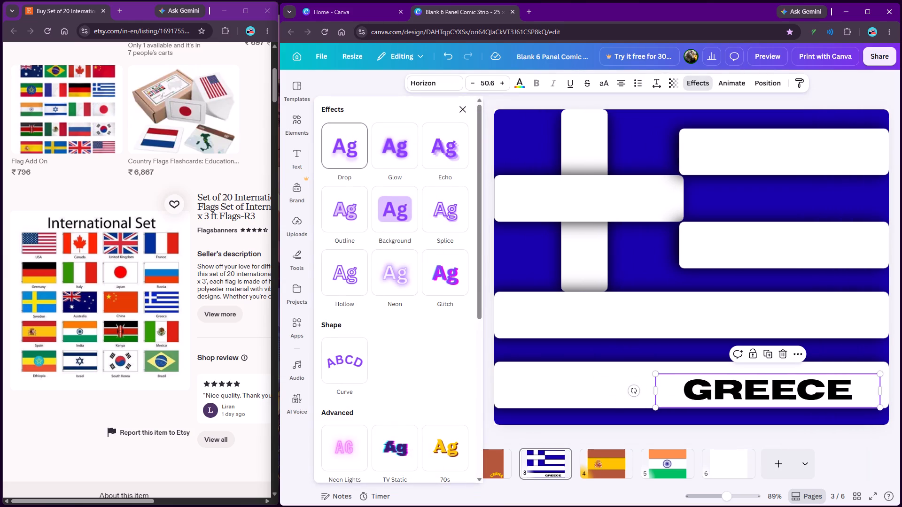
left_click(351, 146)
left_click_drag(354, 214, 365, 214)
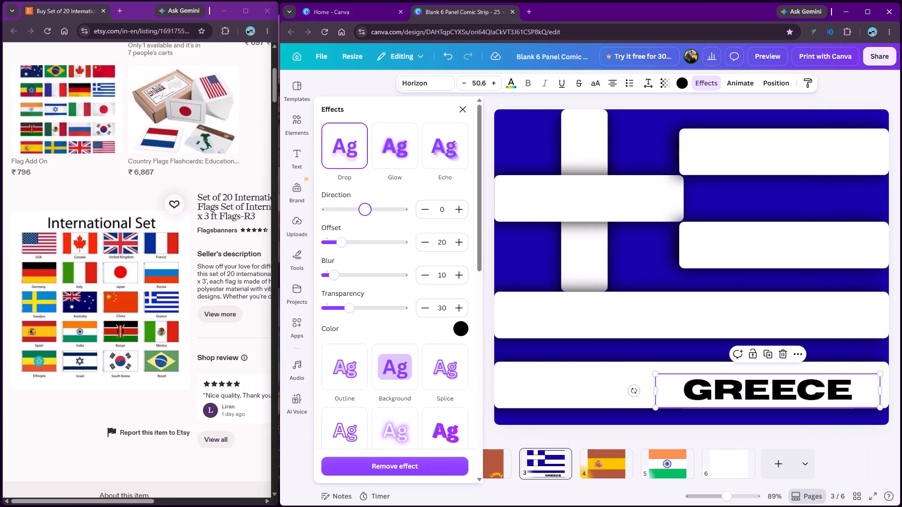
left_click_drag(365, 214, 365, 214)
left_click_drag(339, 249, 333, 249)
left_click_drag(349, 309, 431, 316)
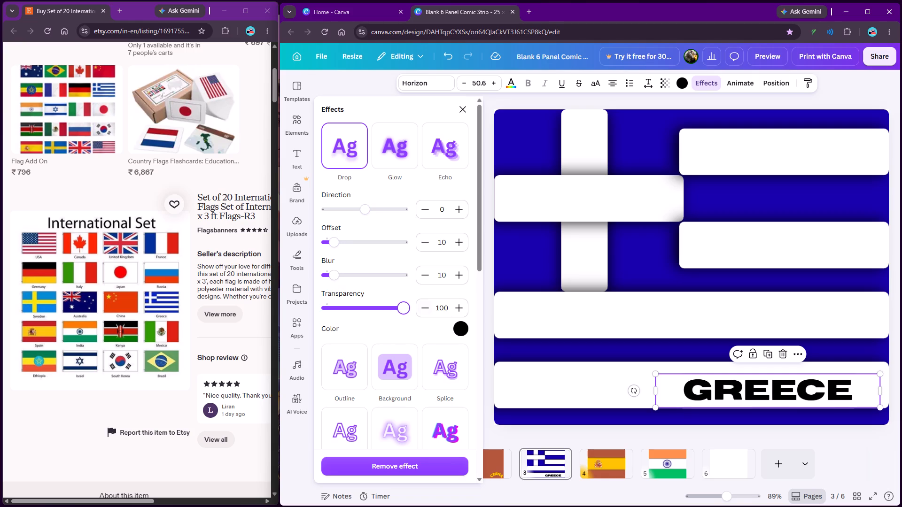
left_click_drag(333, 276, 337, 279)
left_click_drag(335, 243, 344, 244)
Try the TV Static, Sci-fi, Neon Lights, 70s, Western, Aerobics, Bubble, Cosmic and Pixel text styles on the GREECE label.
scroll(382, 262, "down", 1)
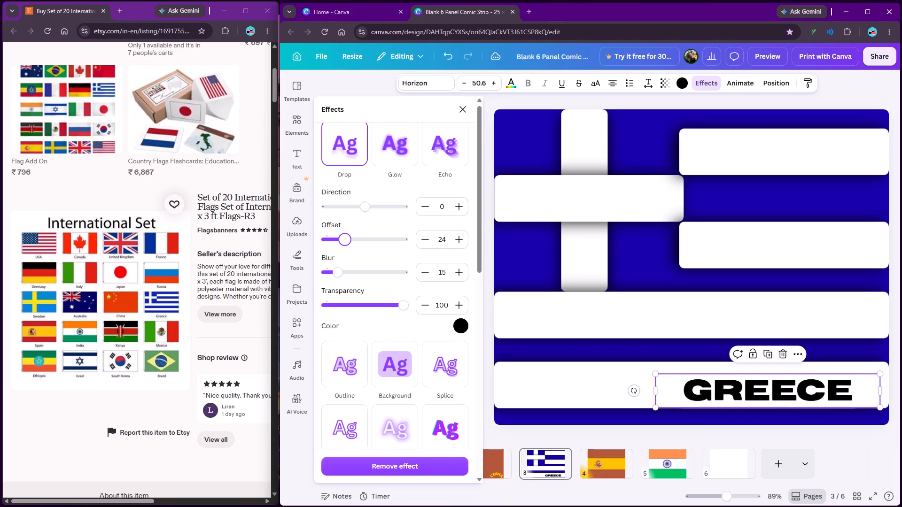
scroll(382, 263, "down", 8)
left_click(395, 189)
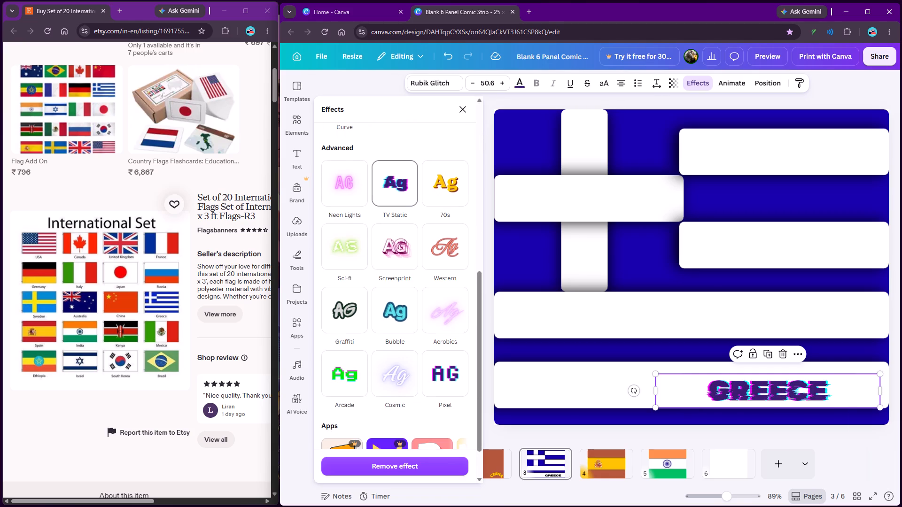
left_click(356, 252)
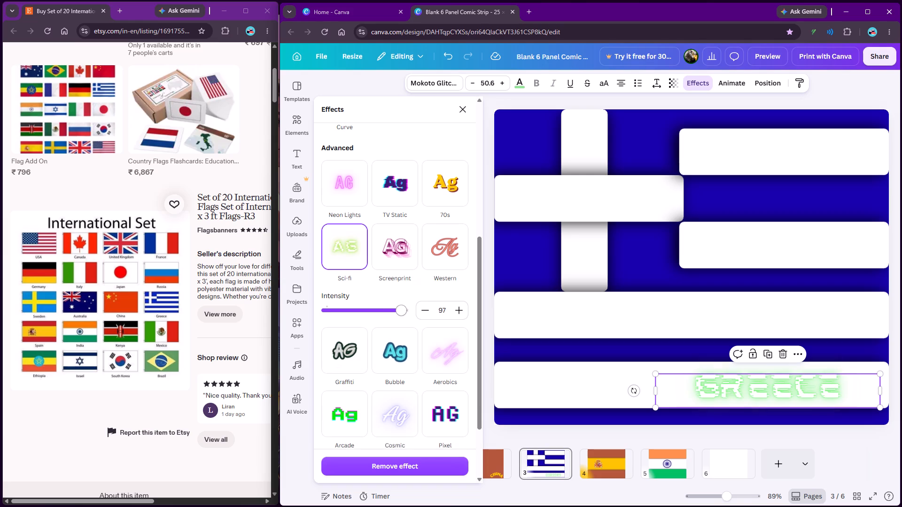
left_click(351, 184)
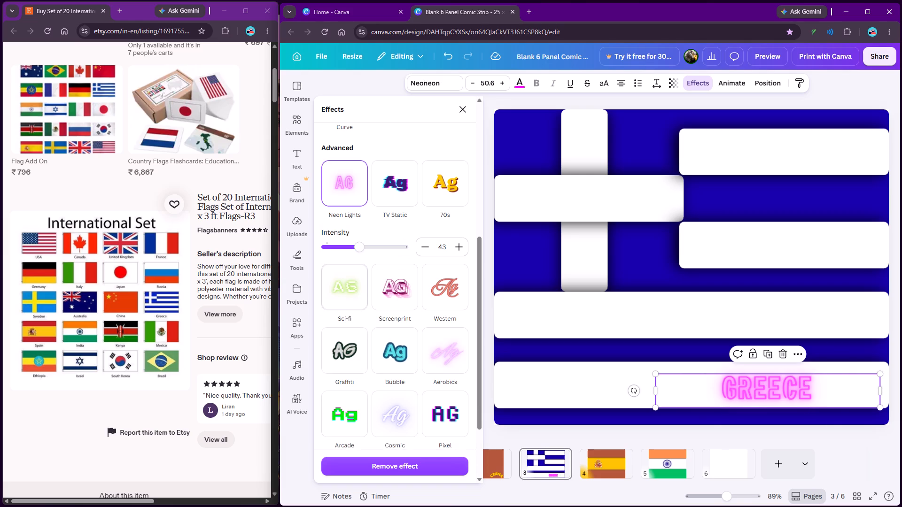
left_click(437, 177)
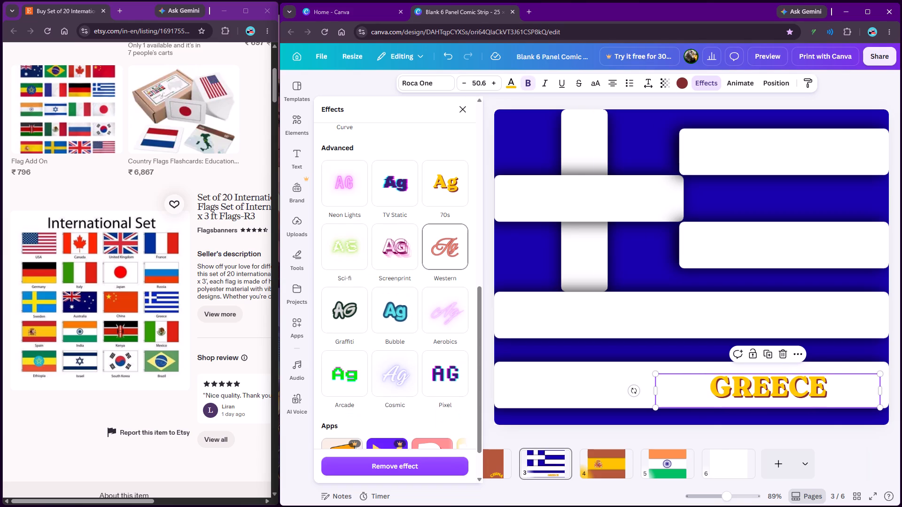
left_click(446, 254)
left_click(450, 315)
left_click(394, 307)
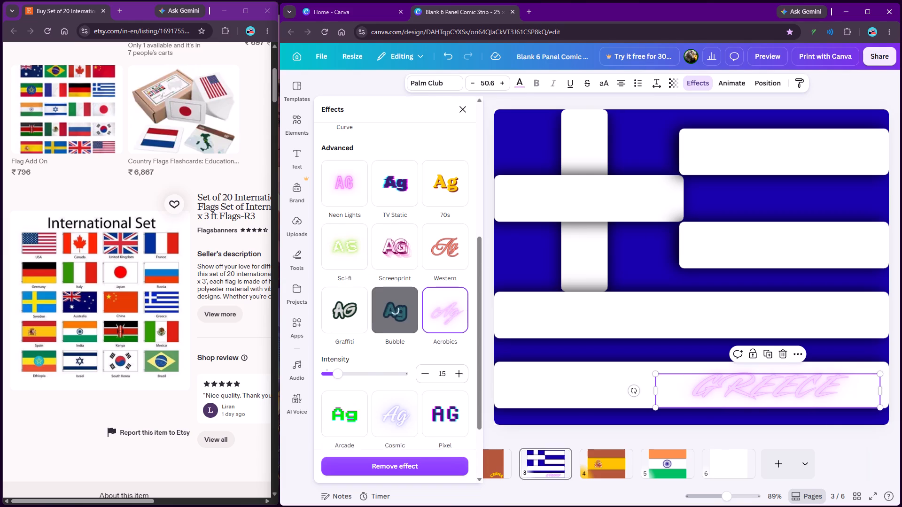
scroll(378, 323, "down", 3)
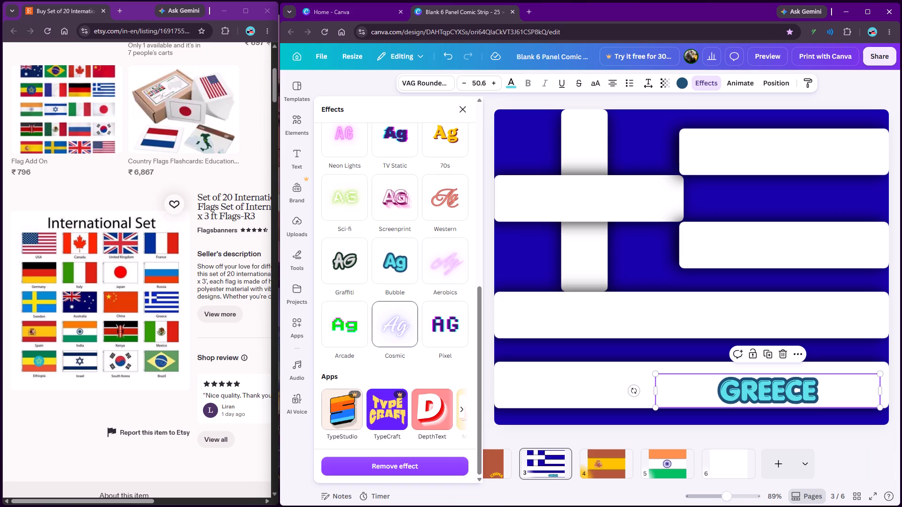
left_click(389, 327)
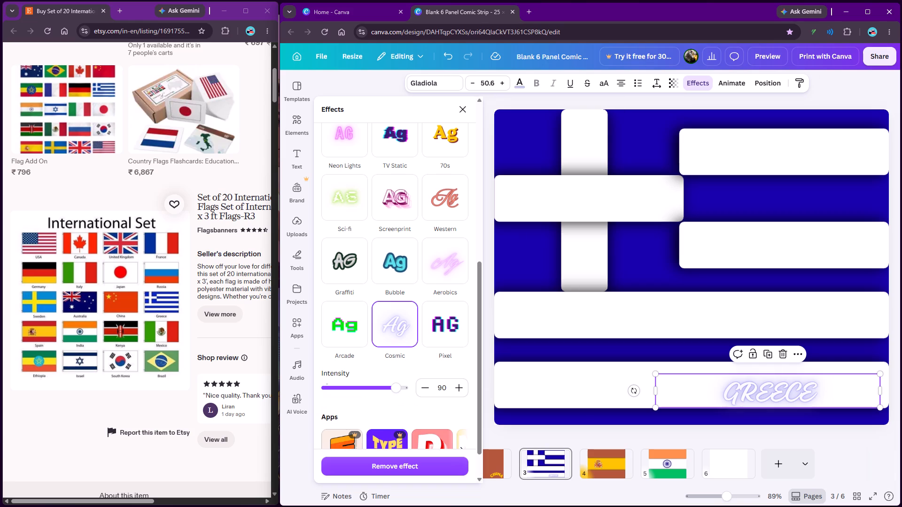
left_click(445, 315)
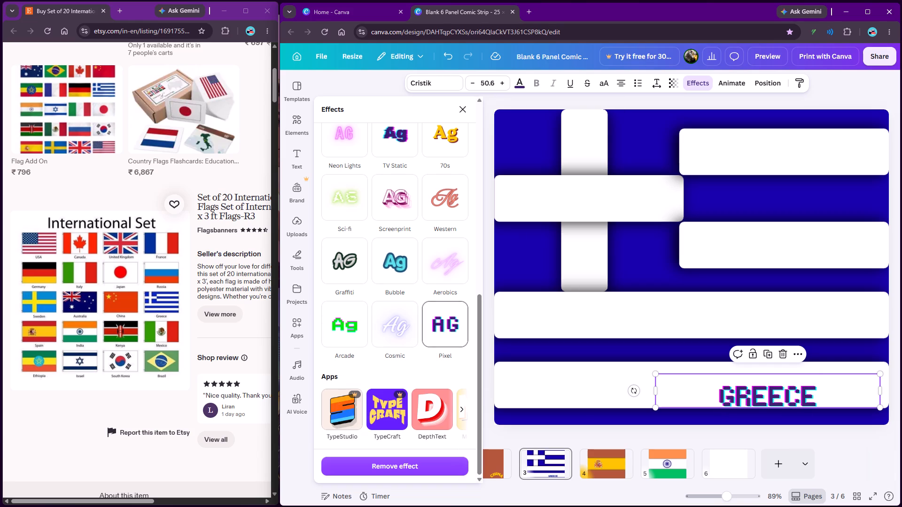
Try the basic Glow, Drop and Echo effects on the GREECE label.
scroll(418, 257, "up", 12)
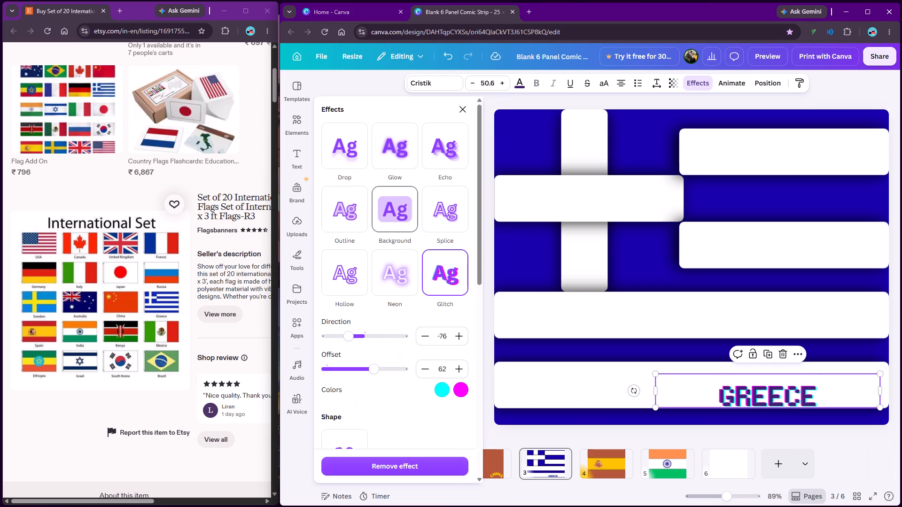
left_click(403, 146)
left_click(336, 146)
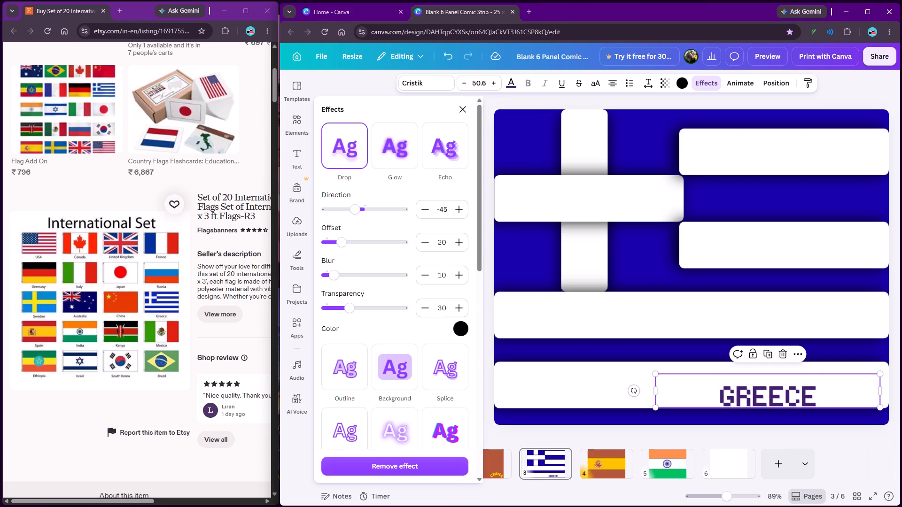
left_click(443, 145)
Compare the TV Static and 70s styles on the GREECE label, and apply TV Static.
scroll(440, 192, "down", 4)
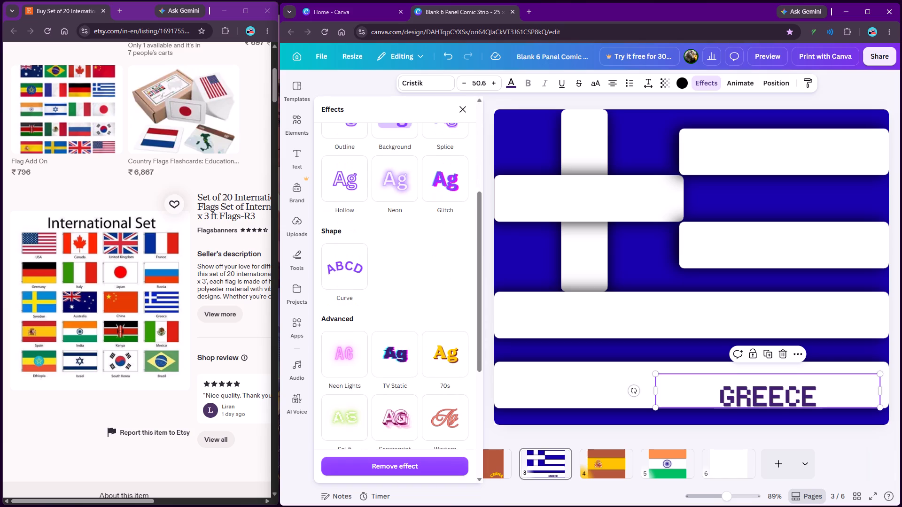
scroll(440, 194, "down", 2)
left_click(394, 260)
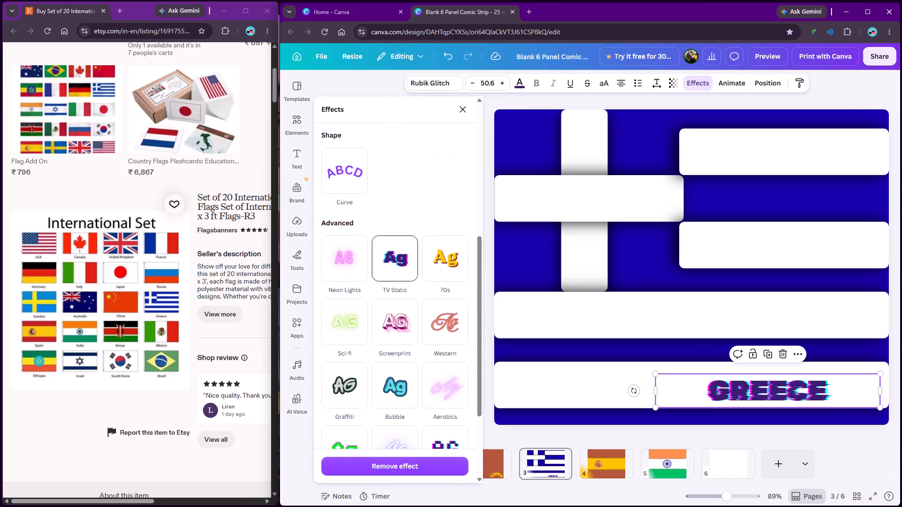
left_click(453, 256)
left_click(389, 258)
scroll(406, 229, "down", 12)
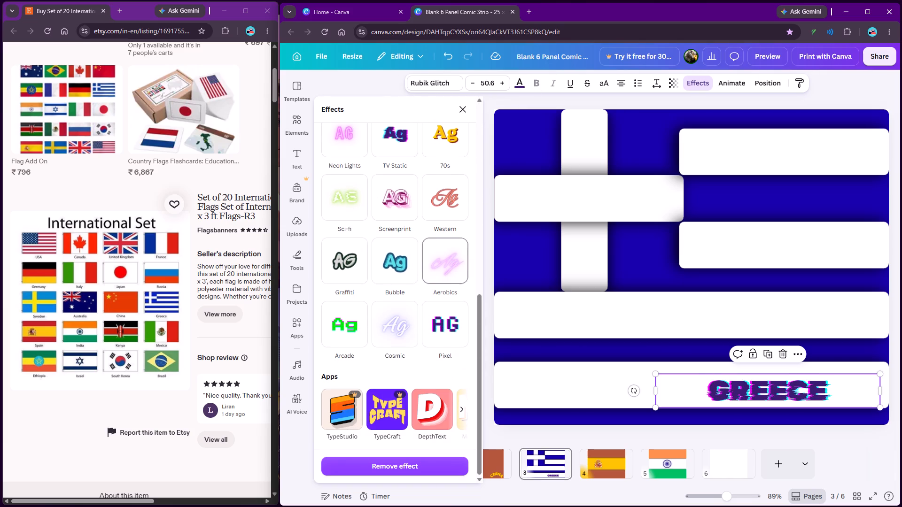
scroll(422, 253, "up", 18)
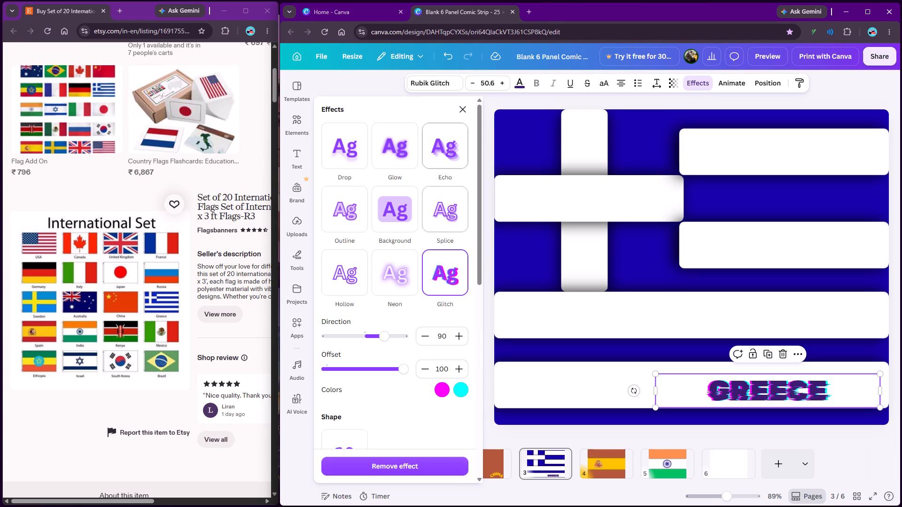
left_click(461, 112)
left_click(850, 360)
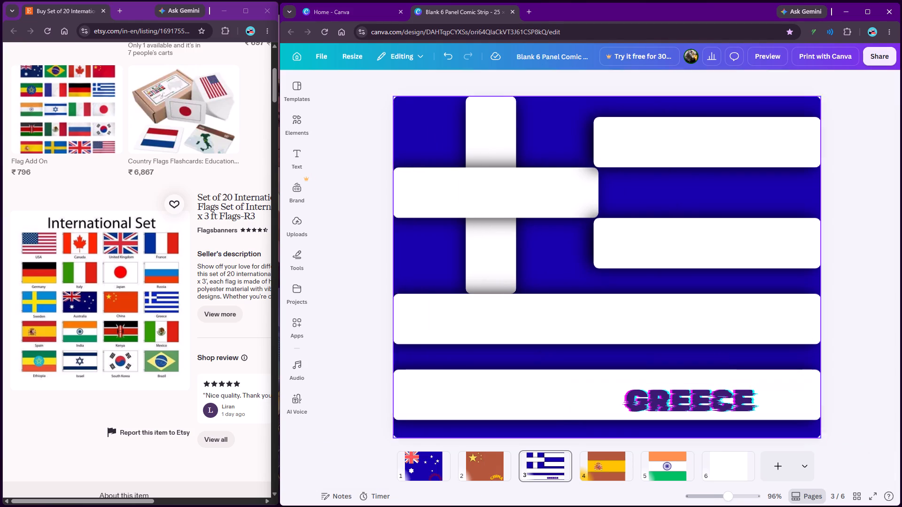
Give the GREECE label's text a two-colour gradient from blue #4D74FF to pale pink.
left_click(686, 396)
left_click(518, 81)
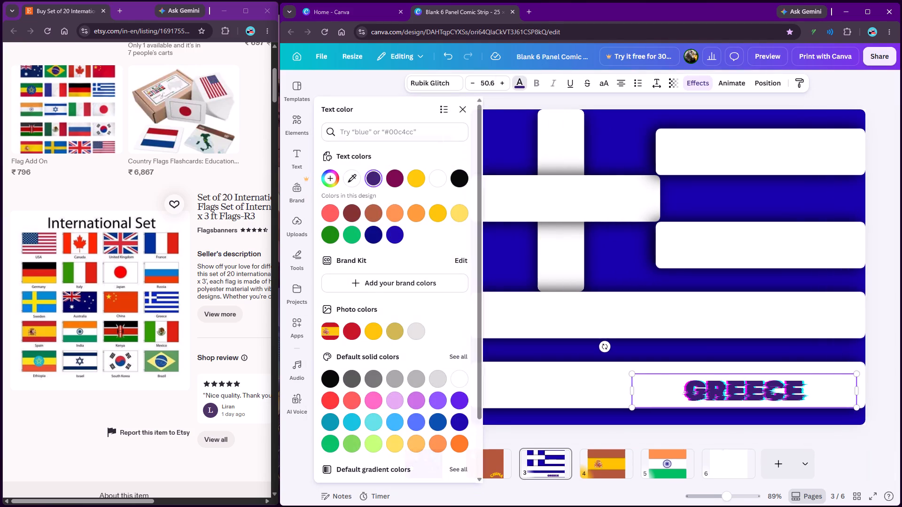
left_click(374, 214)
left_click(391, 213)
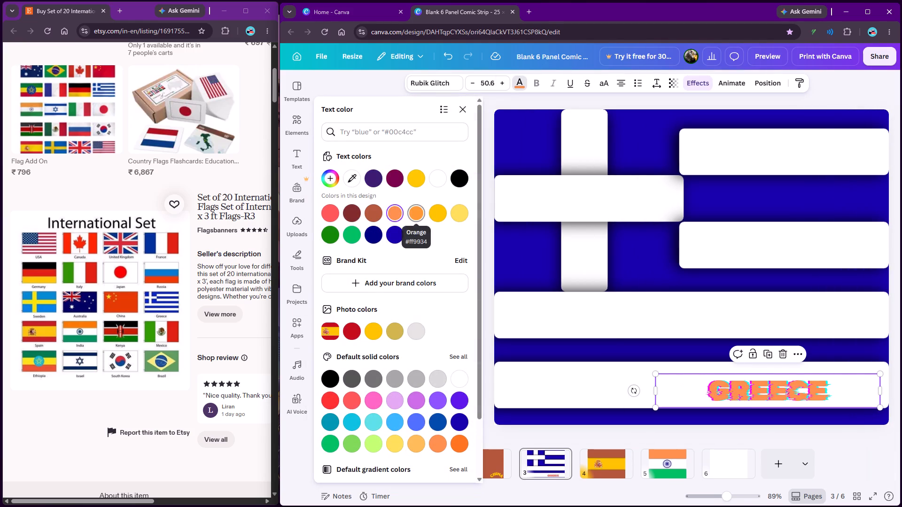
left_click(333, 182)
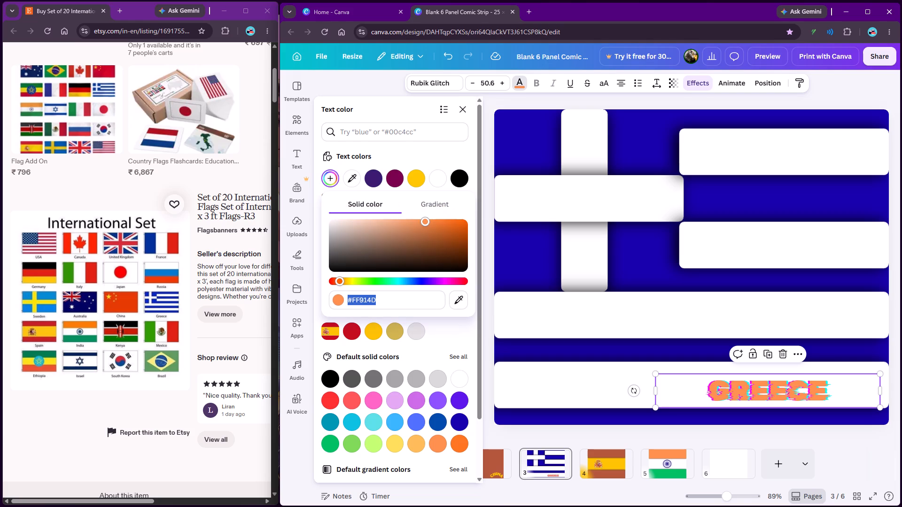
left_click(438, 207)
left_click(338, 244)
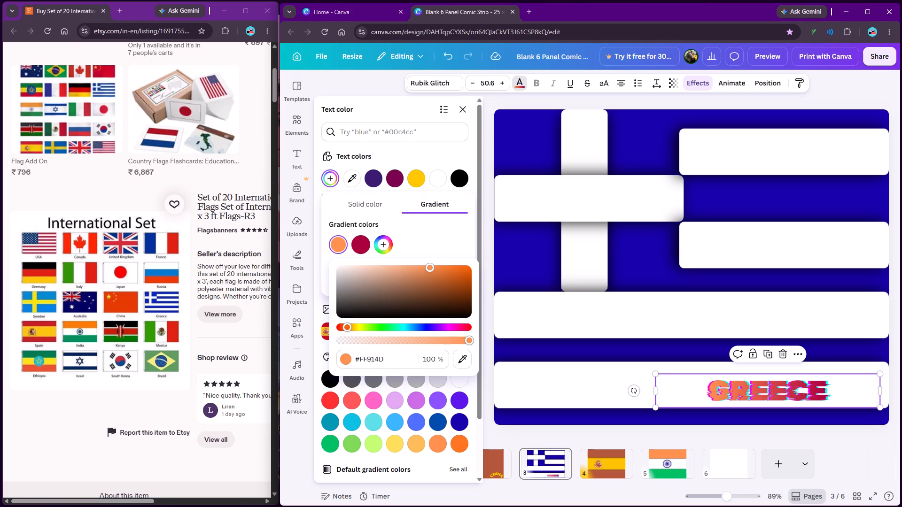
left_click(420, 327)
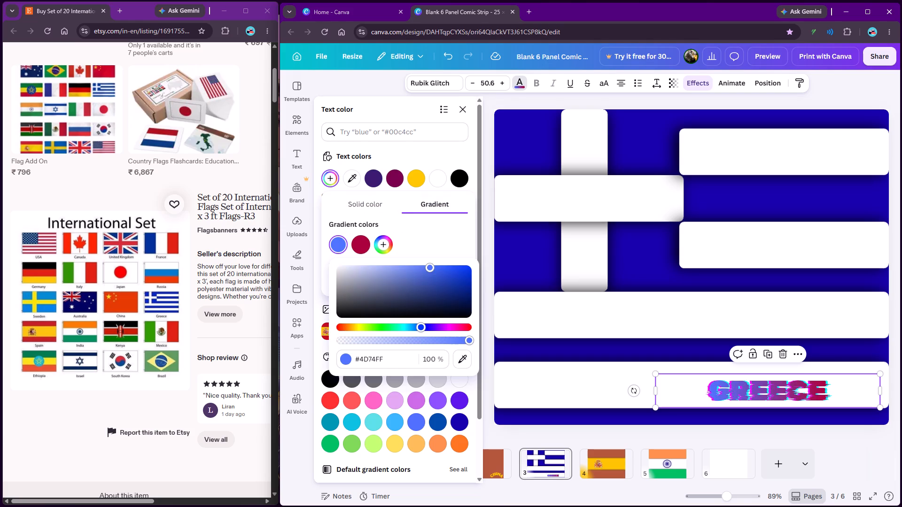
left_click(362, 241)
left_click_drag(371, 276, 377, 271)
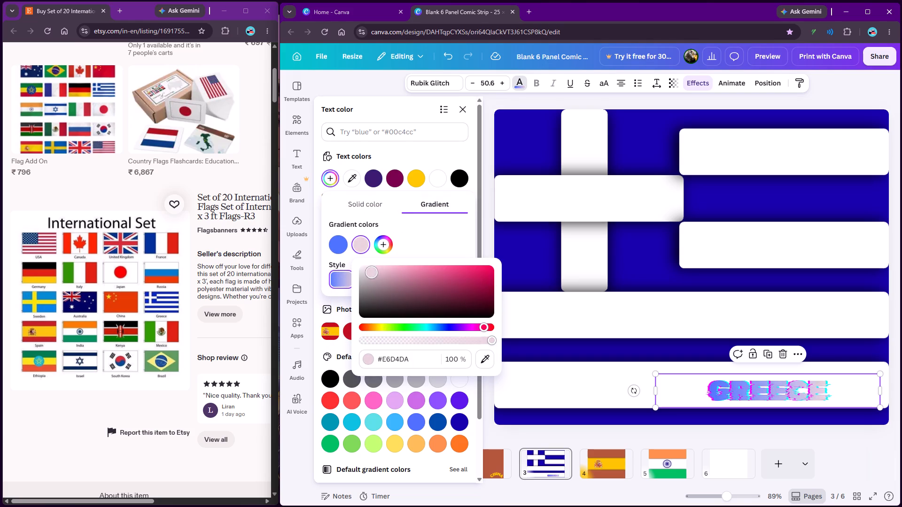
left_click_drag(377, 271, 386, 271)
left_click(463, 105)
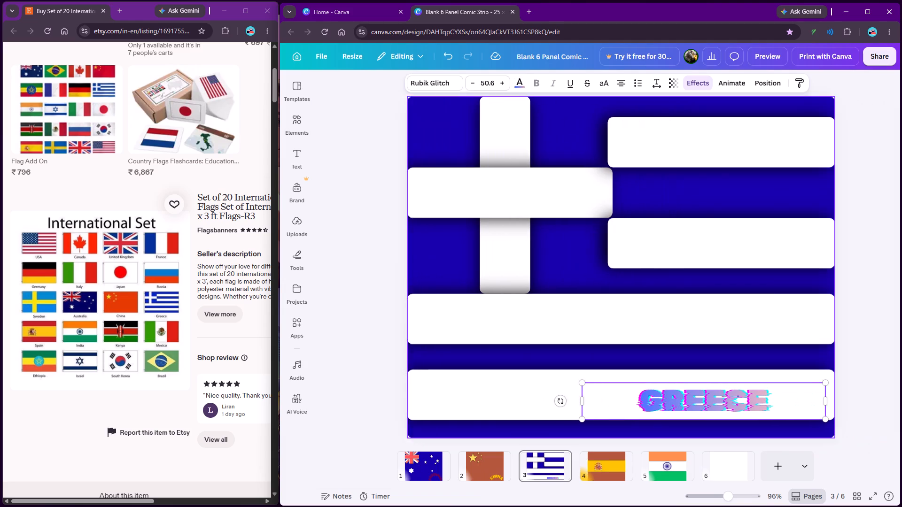
left_click(857, 343)
Bend the GREECE label into an upward arch with the Curve shape at maximum curvature.
left_click(728, 399)
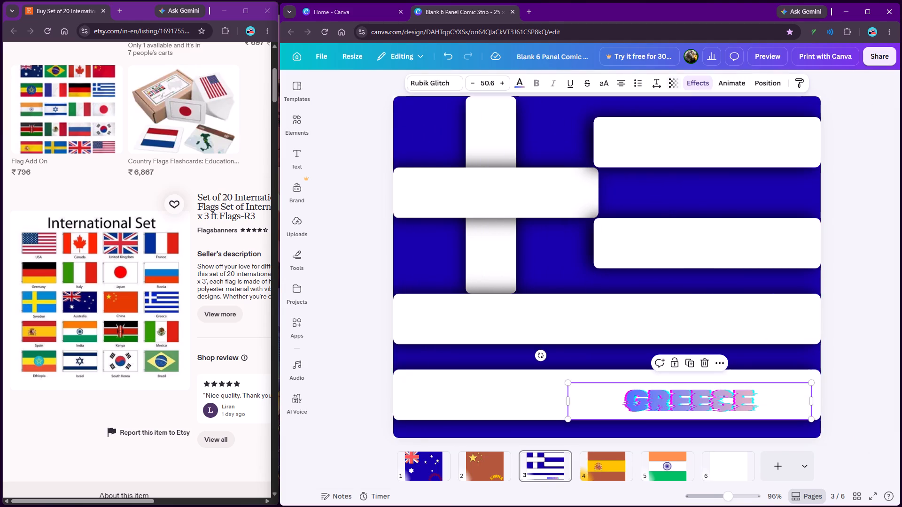
left_click(696, 84)
scroll(347, 275, "down", 2)
left_click(345, 200)
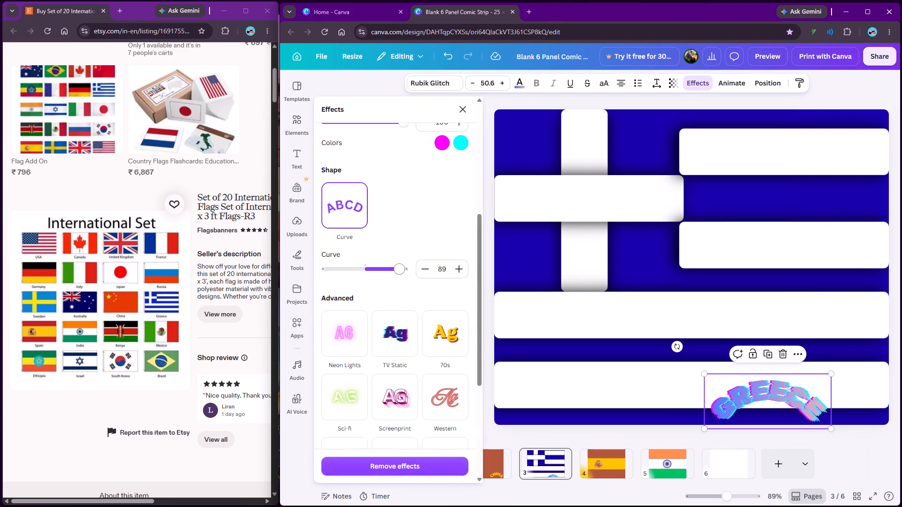
left_click_drag(394, 269, 420, 269)
left_click(467, 109)
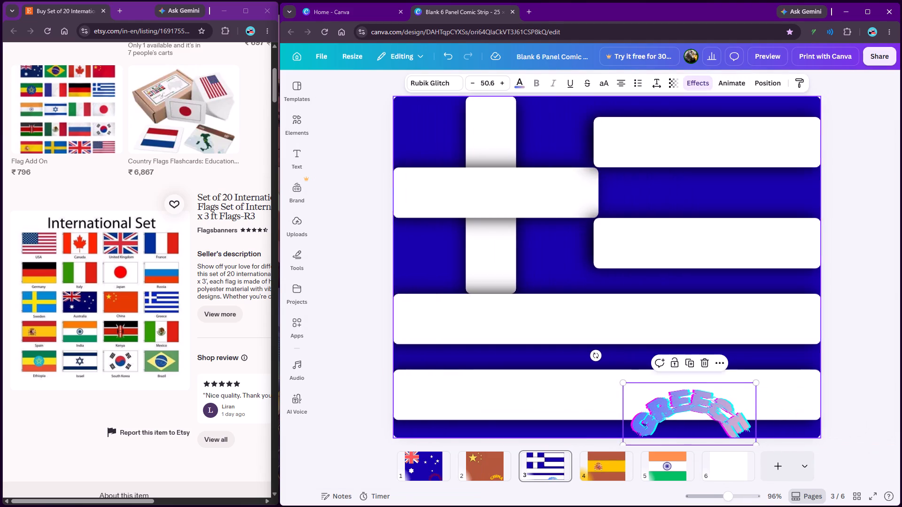
Add the Burst text animation to the curved GREECE label.
left_click(733, 83)
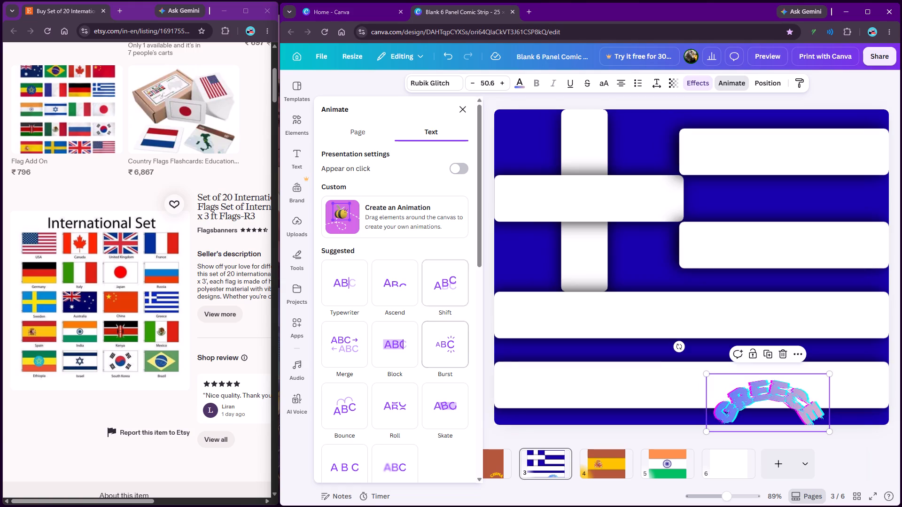
left_click(446, 333)
left_click(467, 110)
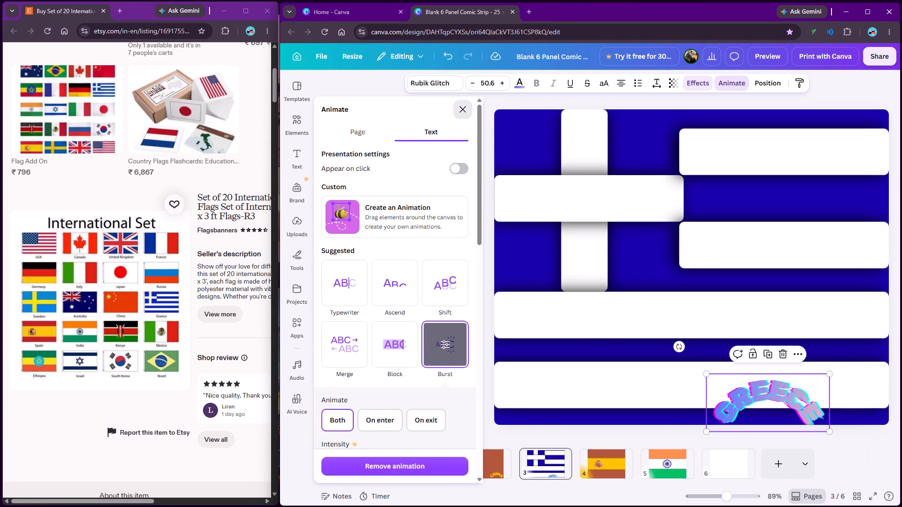
left_click(356, 202)
Move the curved GREECE label into the flag's lower-right corner.
left_click_drag(690, 405, 758, 397)
left_click(876, 346)
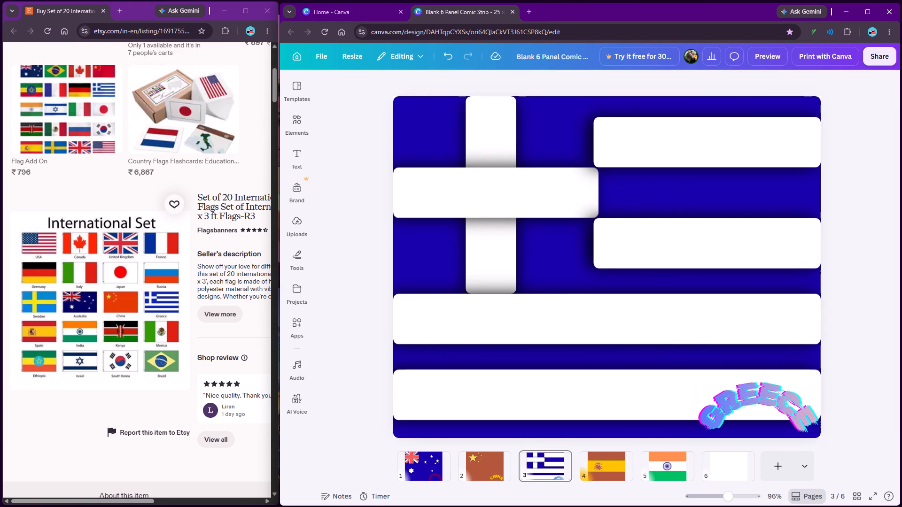
Add a text box reading SPAIN to the Spanish flag on page 4.
left_click_drag(343, 108, 589, 262)
left_click(876, 277)
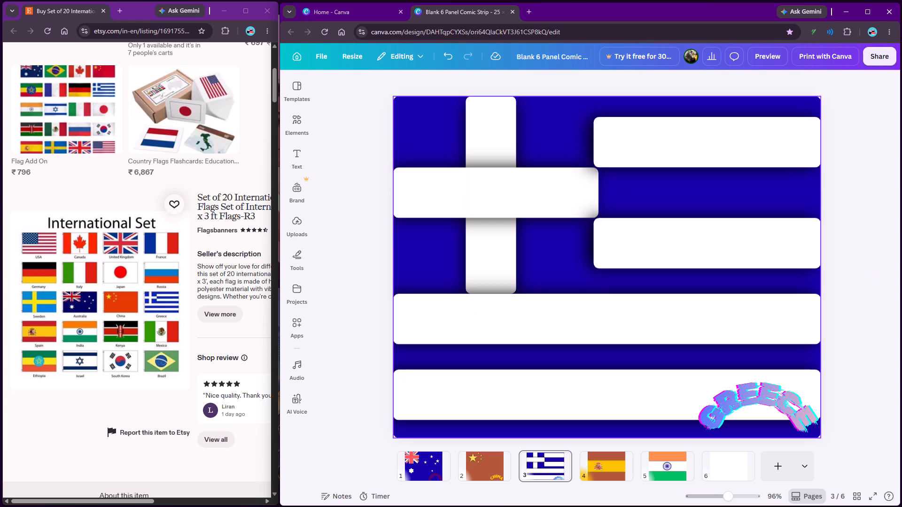
left_click(670, 456)
left_click(616, 466)
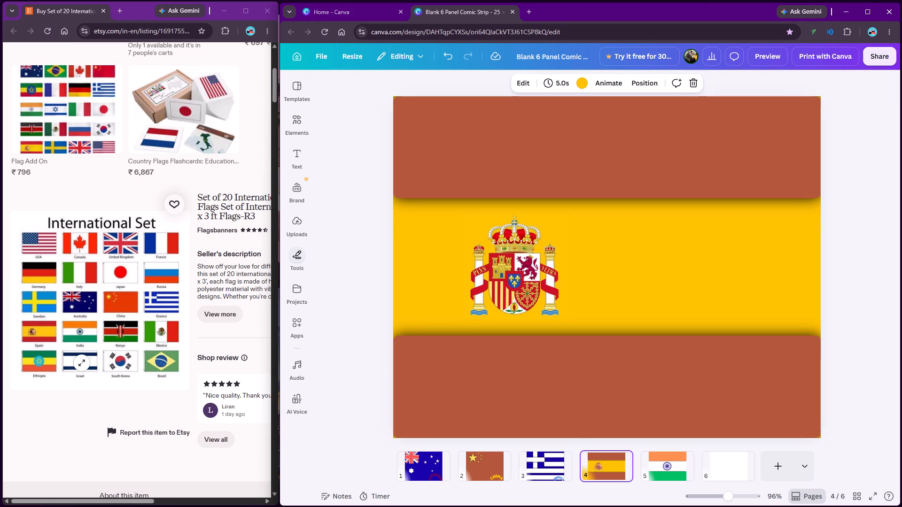
left_click(298, 250)
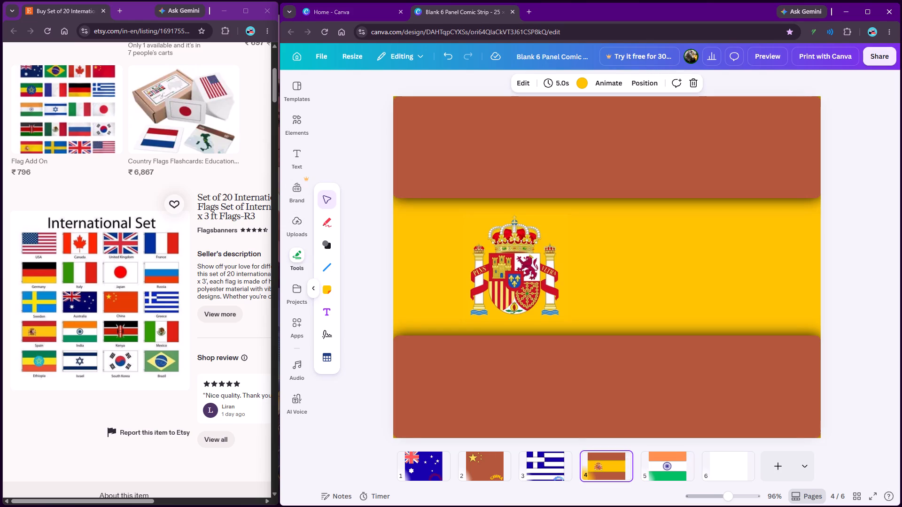
left_click(327, 242)
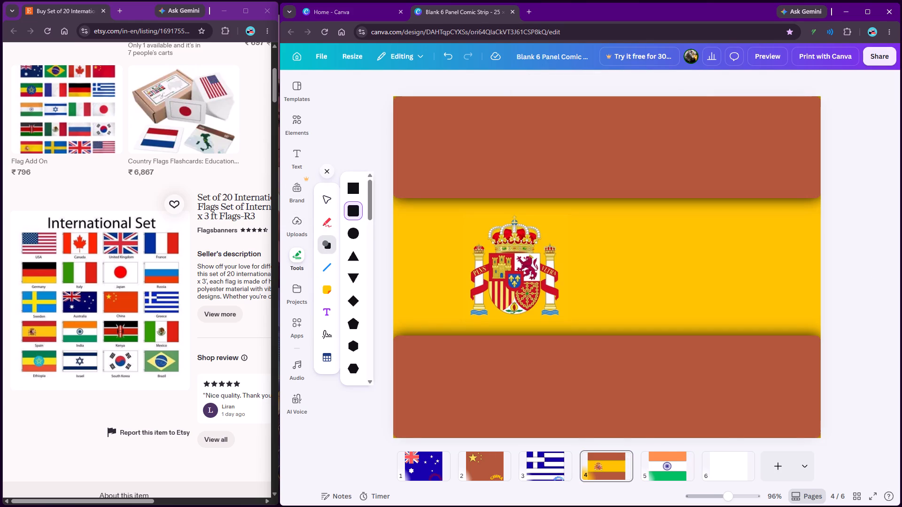
left_click(329, 170)
left_click(307, 159)
left_click(390, 120)
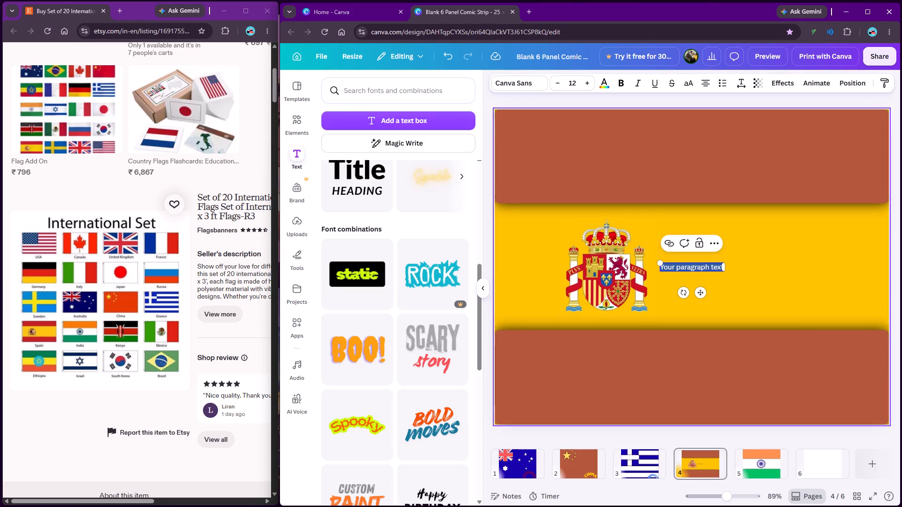
left_click_drag(659, 262, 595, 217)
key("shift+s")
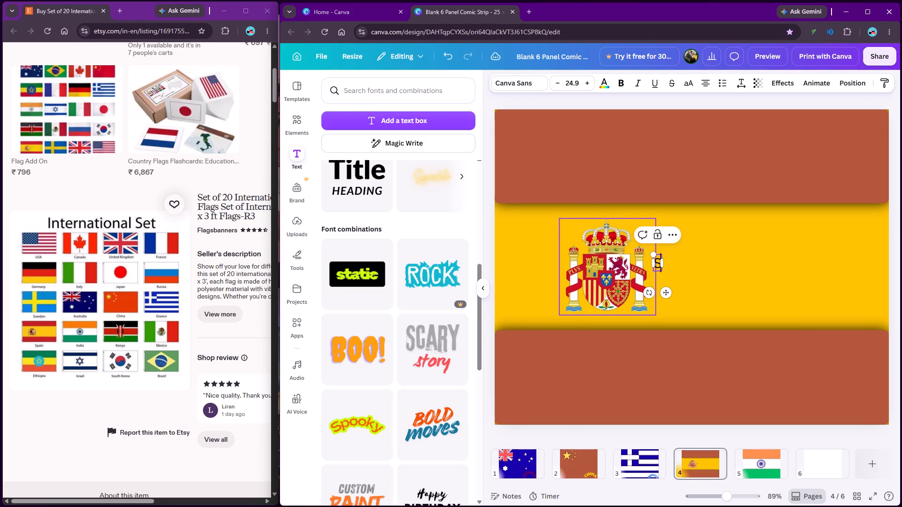
type("PAIN")
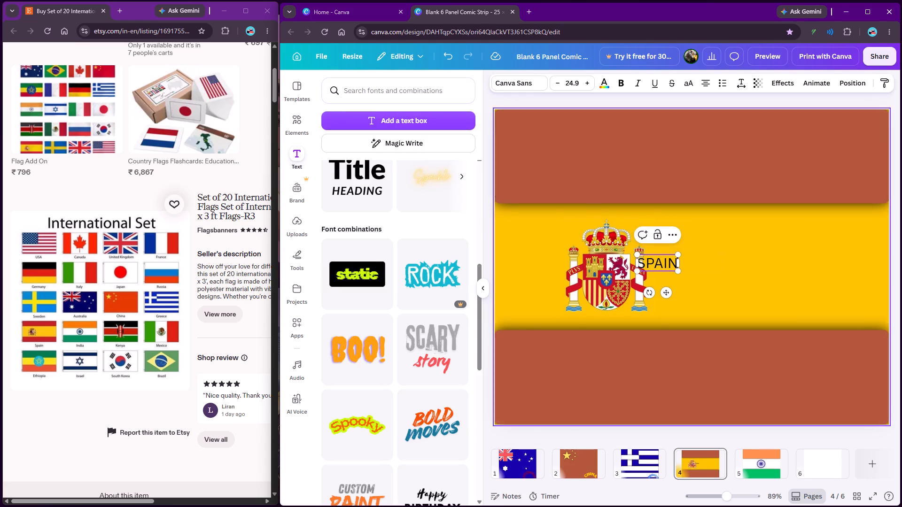
Move the SPAIN label onto the flag's lower red stripe and enlarge it to font size 57.1.
left_click_drag(669, 291, 787, 399)
left_click_drag(755, 359, 699, 348)
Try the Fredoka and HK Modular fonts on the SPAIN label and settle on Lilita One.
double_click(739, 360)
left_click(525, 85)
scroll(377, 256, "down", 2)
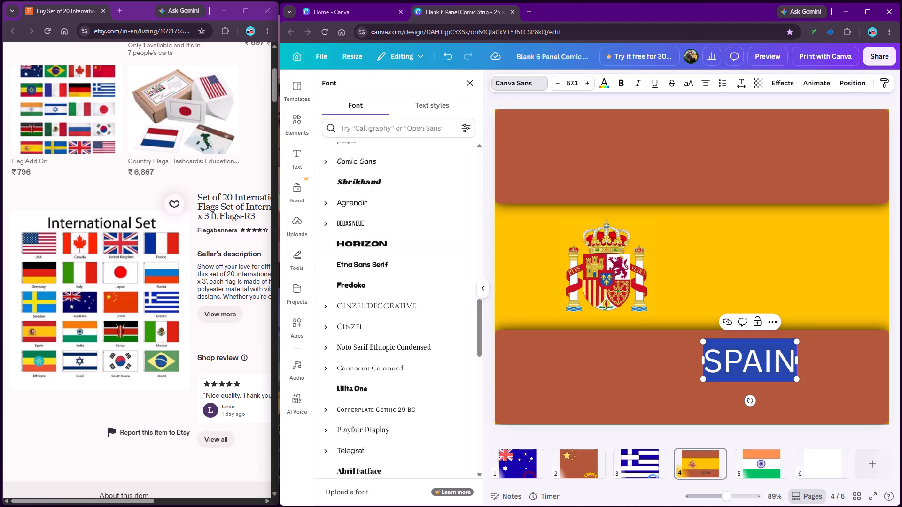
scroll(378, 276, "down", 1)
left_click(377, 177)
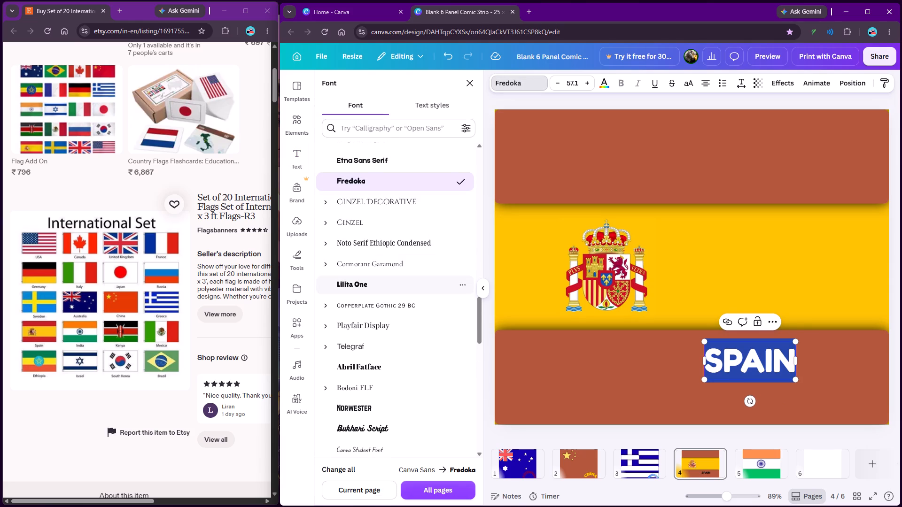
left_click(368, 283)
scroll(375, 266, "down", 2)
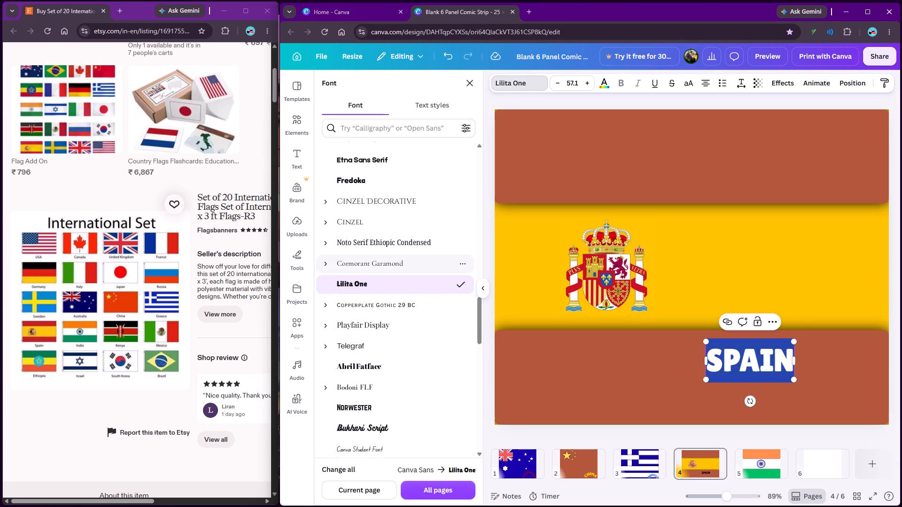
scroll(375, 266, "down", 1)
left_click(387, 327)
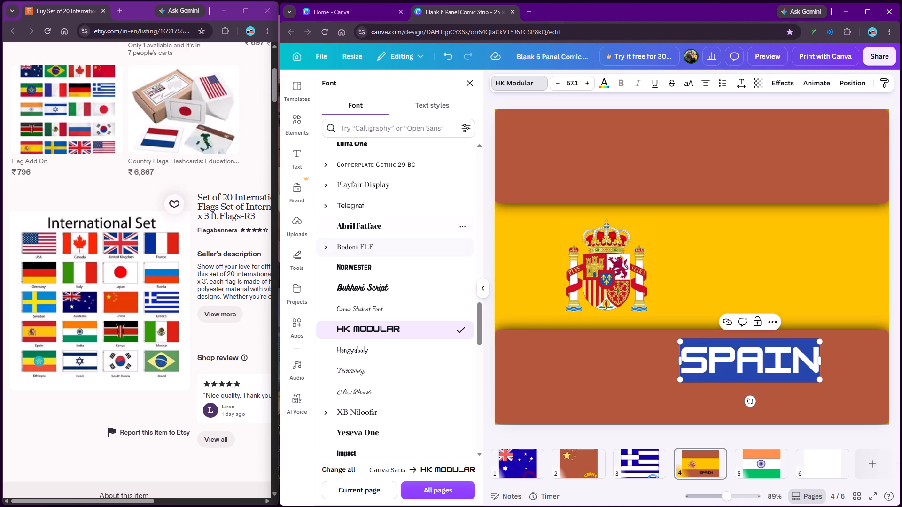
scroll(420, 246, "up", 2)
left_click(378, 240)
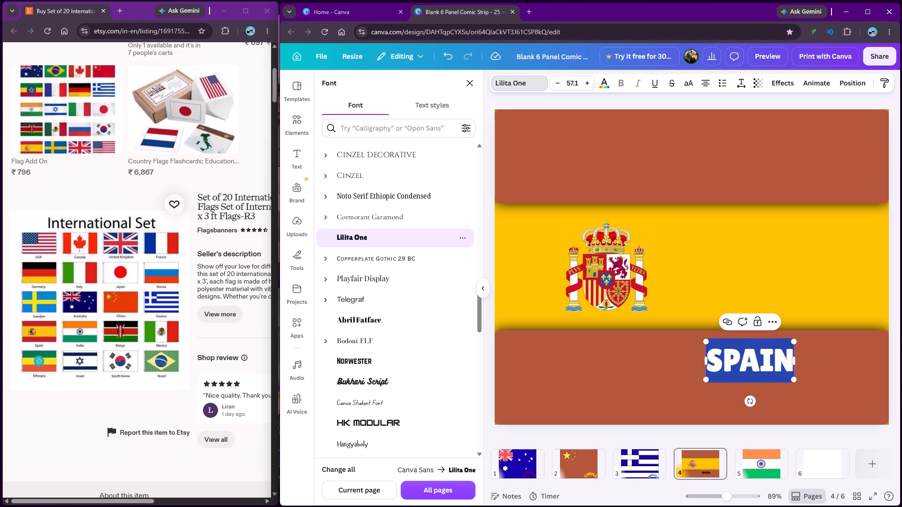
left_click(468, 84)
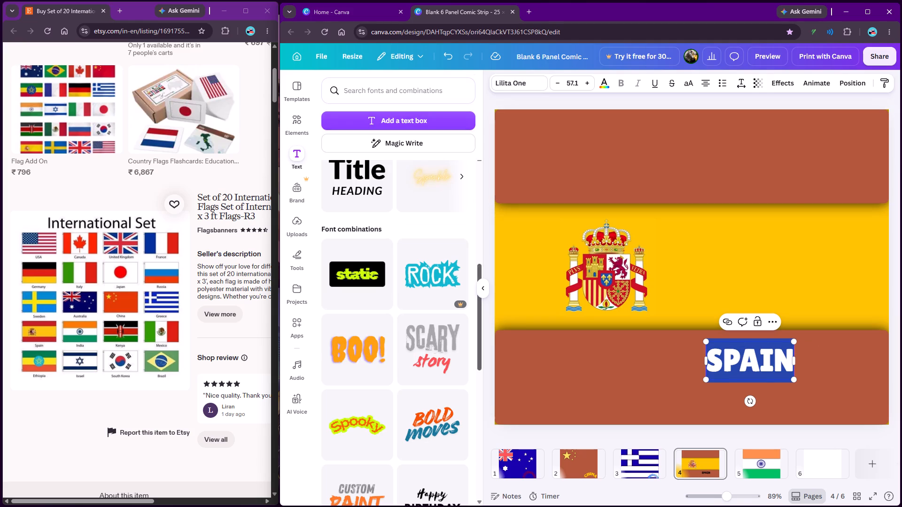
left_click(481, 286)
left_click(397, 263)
Move the SPAIN label towards the lower-right corner of the flag.
left_click_drag(657, 365, 668, 369)
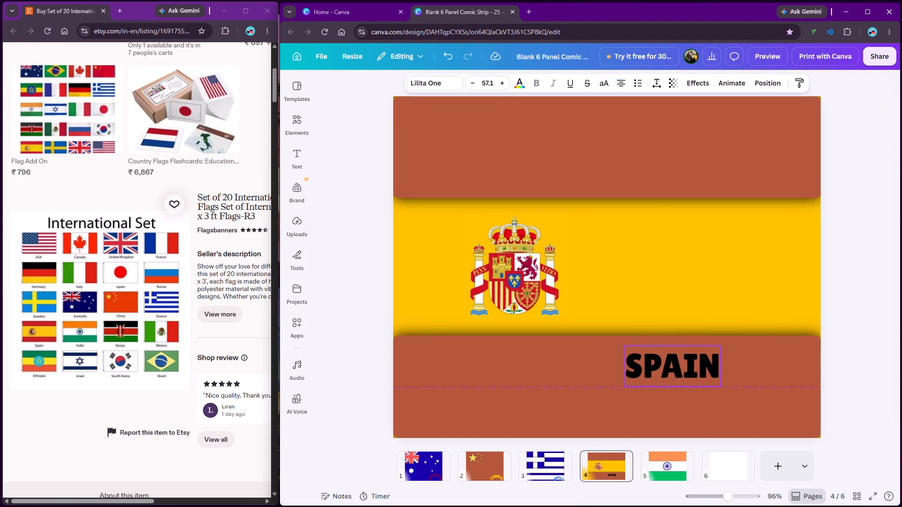
left_click_drag(668, 369, 722, 386)
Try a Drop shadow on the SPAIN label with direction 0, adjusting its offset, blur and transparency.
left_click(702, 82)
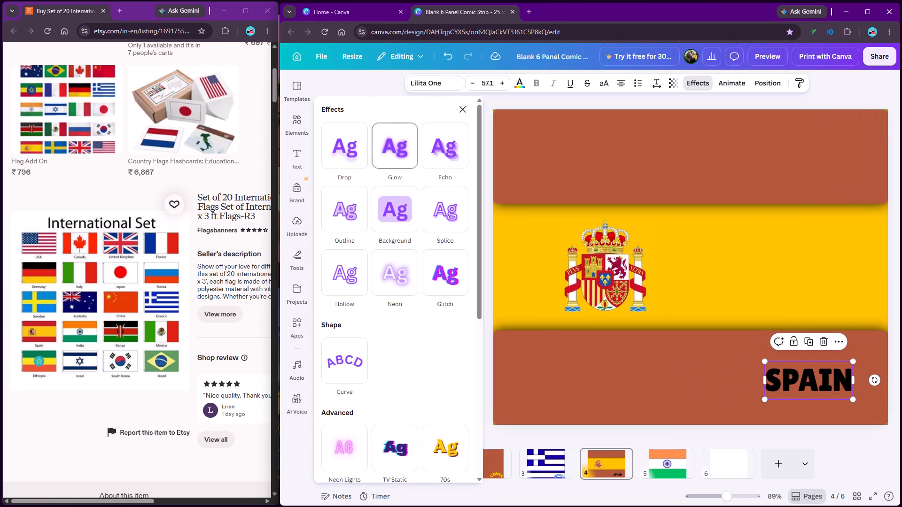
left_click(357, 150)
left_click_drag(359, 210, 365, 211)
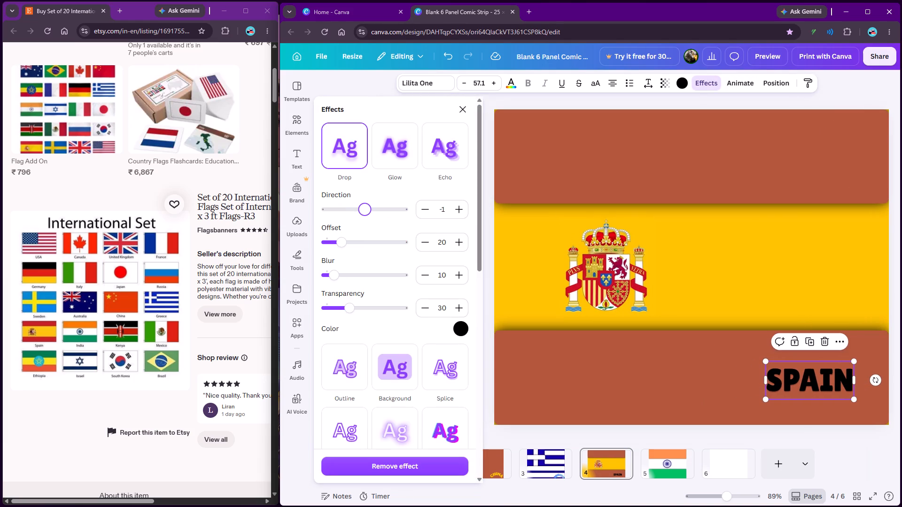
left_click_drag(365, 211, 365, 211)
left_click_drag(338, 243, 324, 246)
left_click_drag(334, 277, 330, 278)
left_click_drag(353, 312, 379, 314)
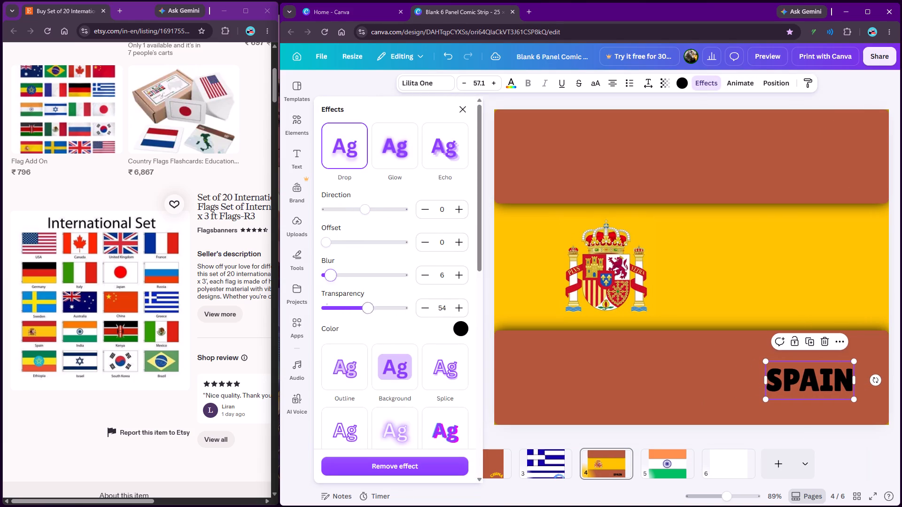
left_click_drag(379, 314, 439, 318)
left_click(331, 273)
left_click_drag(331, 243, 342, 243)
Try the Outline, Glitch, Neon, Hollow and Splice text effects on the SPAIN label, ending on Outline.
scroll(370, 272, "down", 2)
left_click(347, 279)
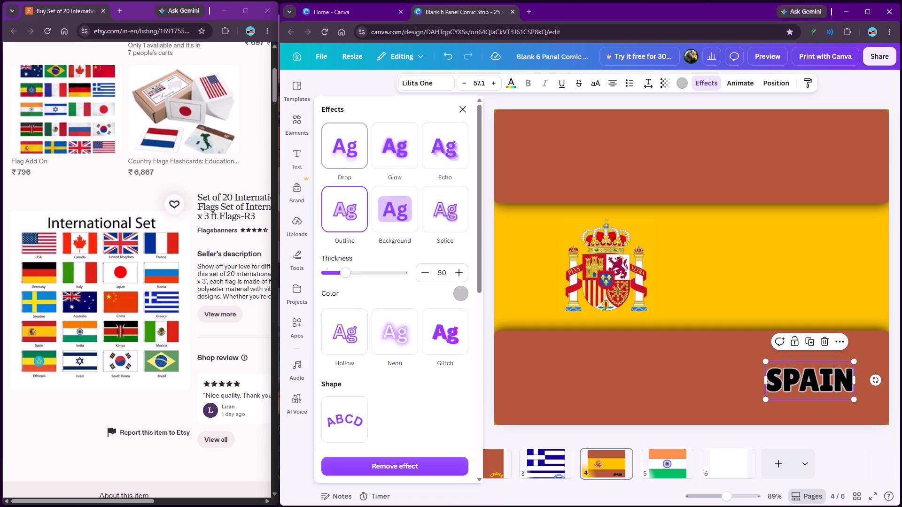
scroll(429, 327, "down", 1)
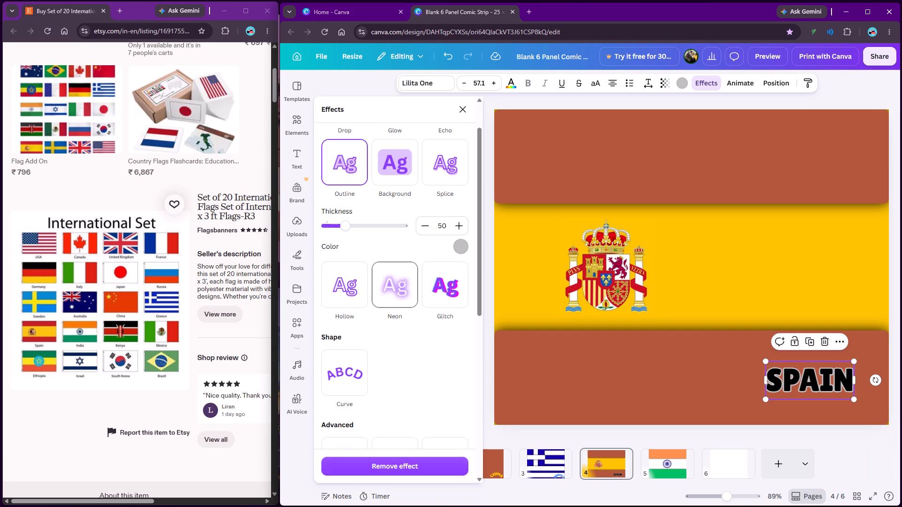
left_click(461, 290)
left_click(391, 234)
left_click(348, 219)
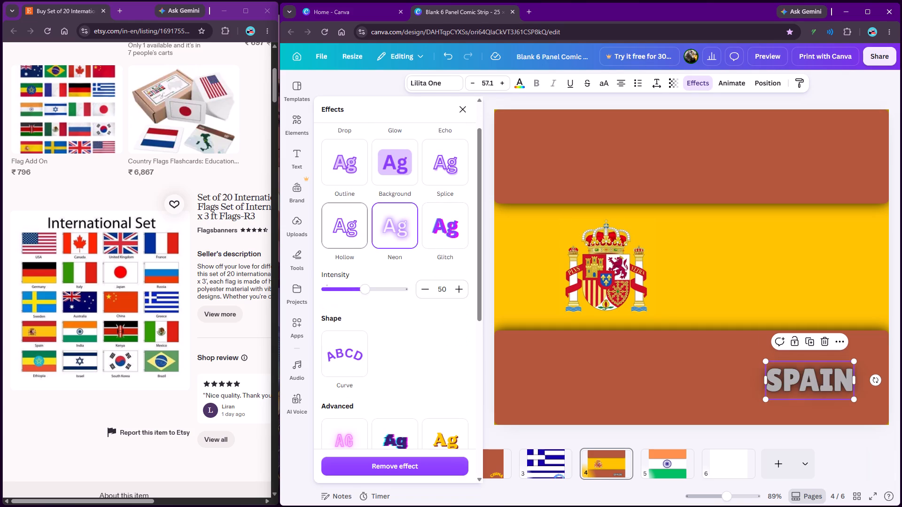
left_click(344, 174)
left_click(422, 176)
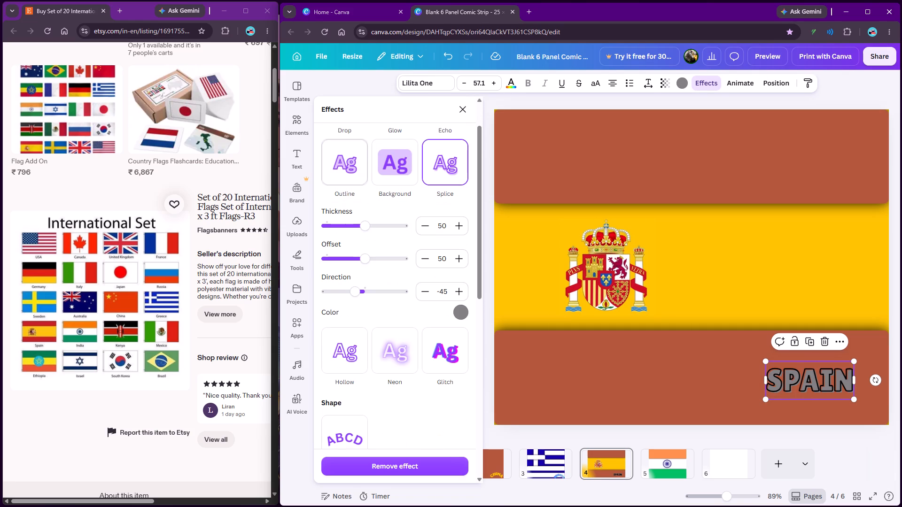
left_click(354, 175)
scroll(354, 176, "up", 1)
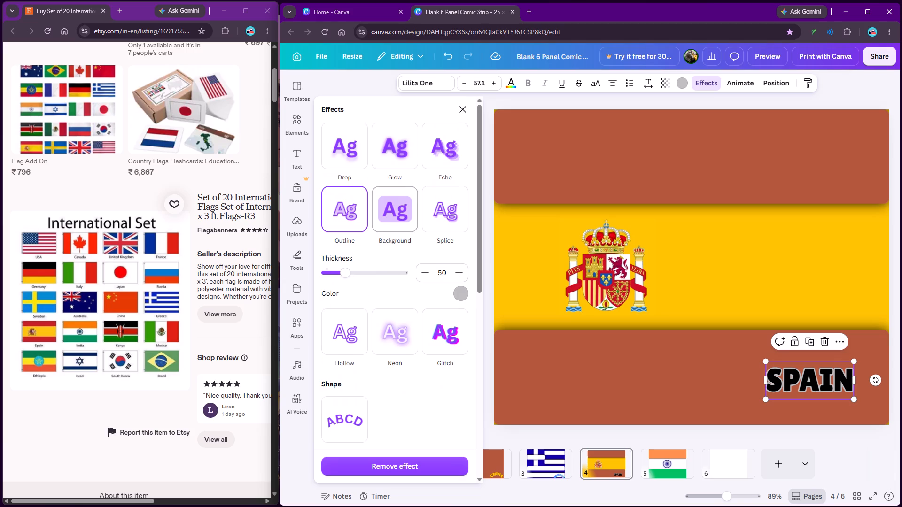
Compare the Graffiti and Bubble advanced text effects on the SPAIN label and apply Graffiti.
scroll(427, 258, "down", 7)
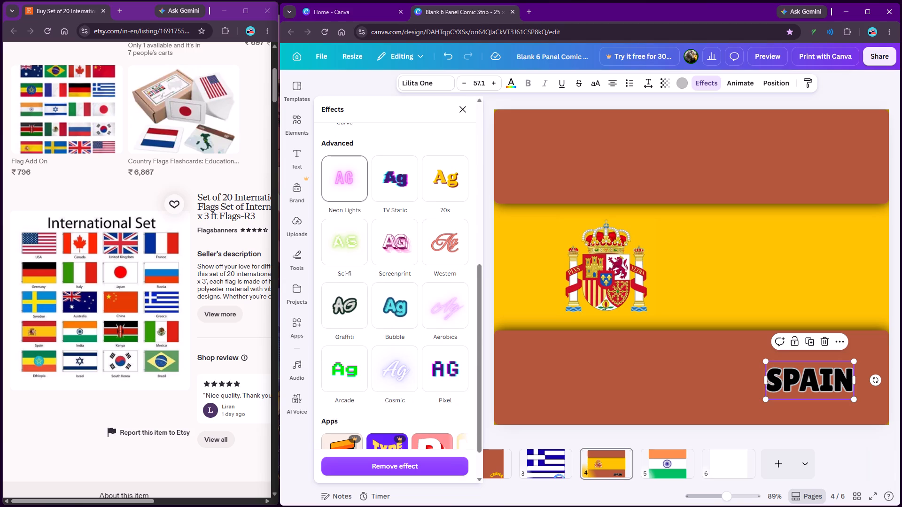
left_click(356, 301)
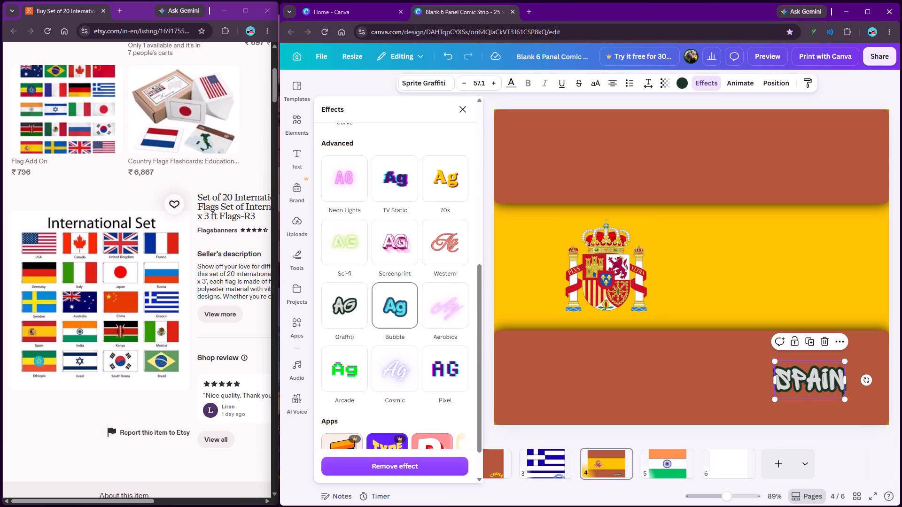
left_click(404, 303)
left_click(346, 297)
scroll(416, 173, "up", 12)
left_click(467, 109)
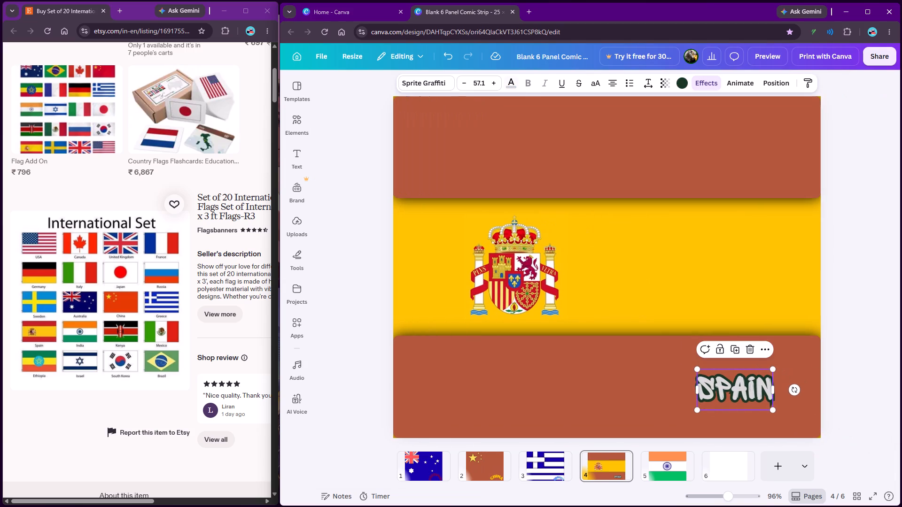
Give the SPAIN label's text a two-colour gradient from orange #C26917 to dark red #8B2626.
left_click(515, 81)
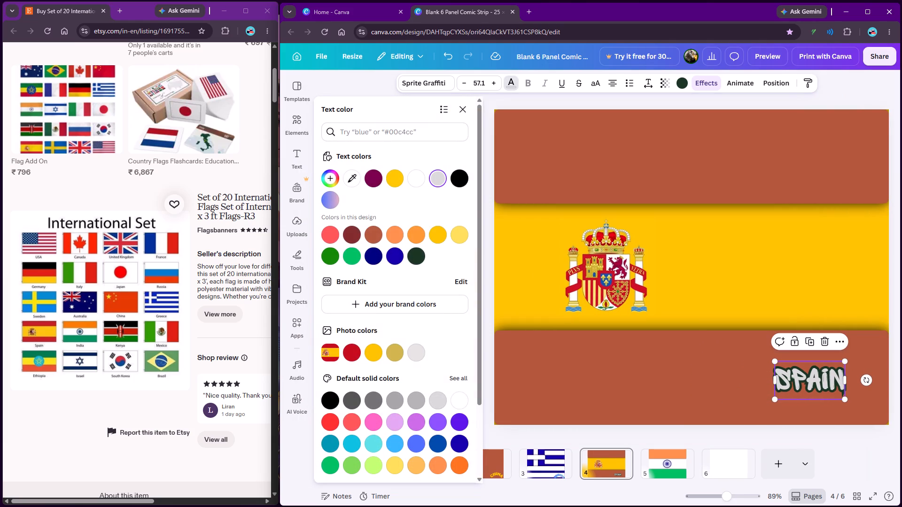
left_click(324, 174)
left_click(427, 201)
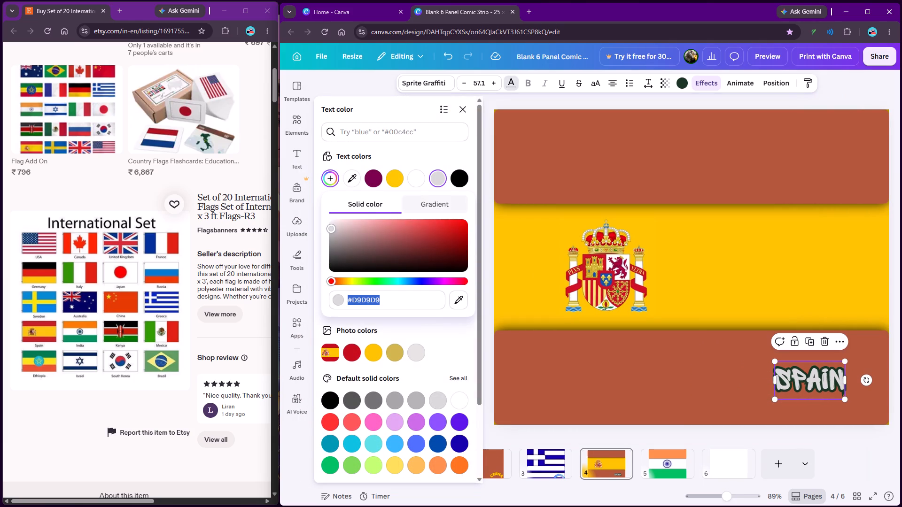
left_click(338, 246)
left_click_drag(461, 265, 459, 265)
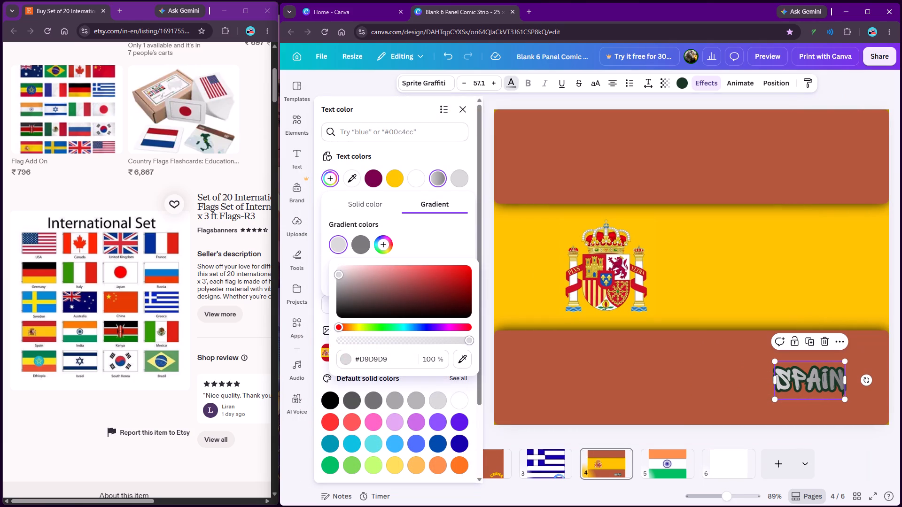
left_click_drag(459, 265, 456, 268)
left_click_drag(452, 276, 445, 283)
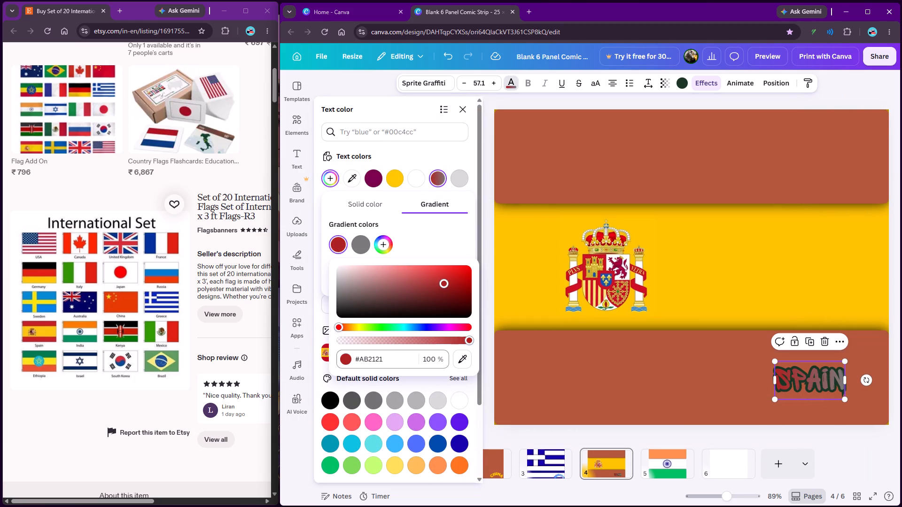
left_click(342, 246)
left_click(340, 245)
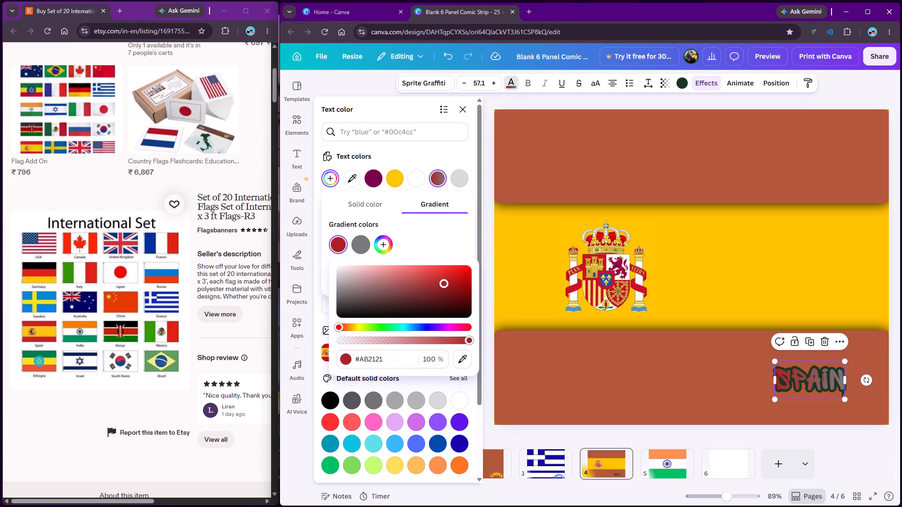
left_click(349, 329)
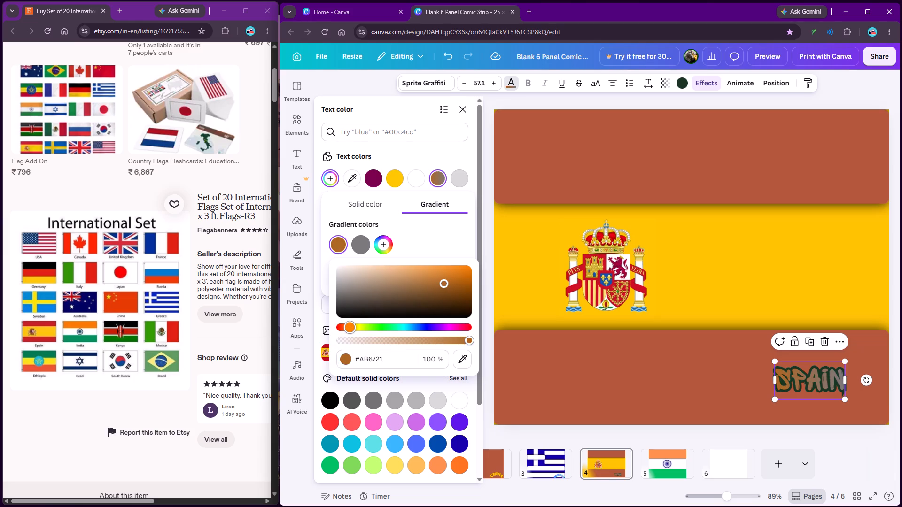
left_click_drag(449, 280, 456, 278)
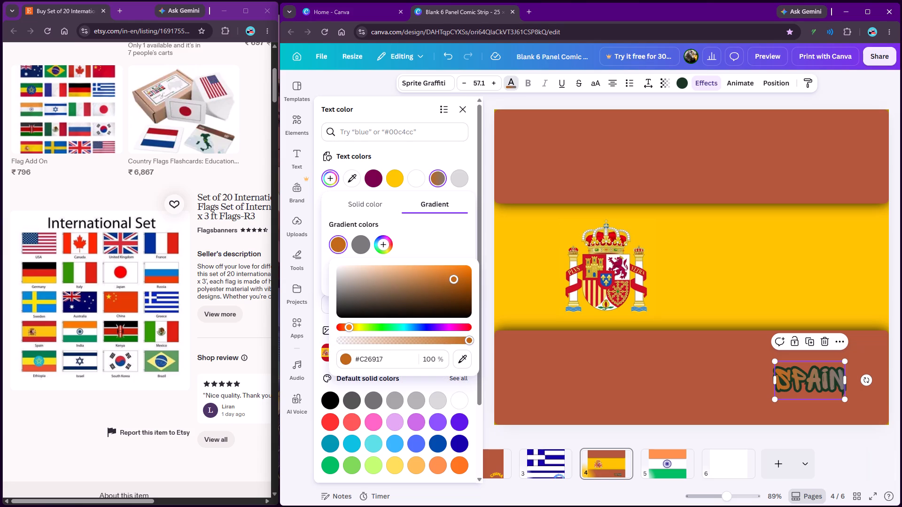
left_click(364, 244)
left_click_drag(474, 273, 478, 271)
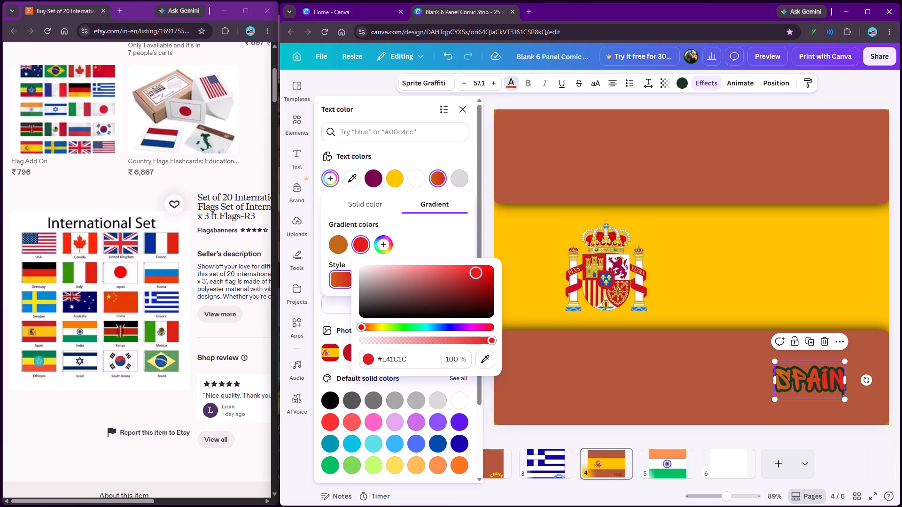
left_click_drag(478, 271, 456, 292)
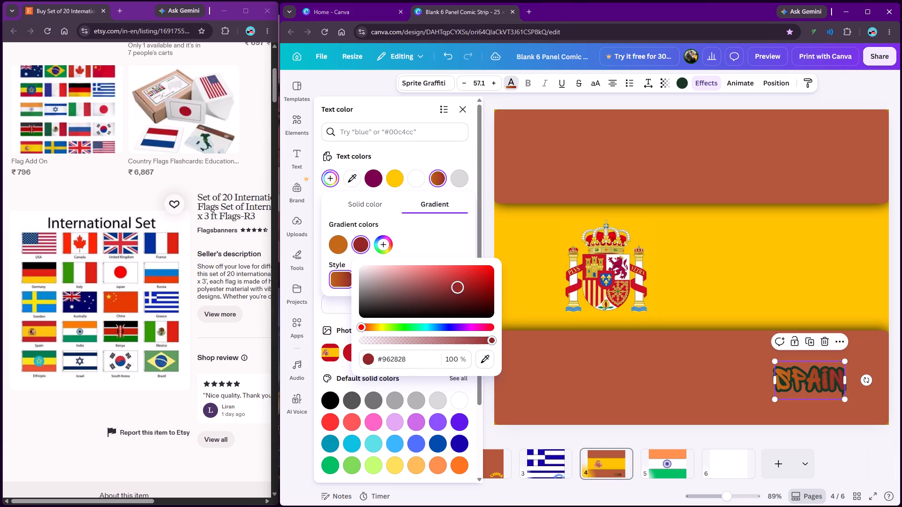
left_click_drag(456, 292, 458, 289)
Apply the Curve shape effect to the SPAIN label with a curve value of 100.
left_click(471, 231)
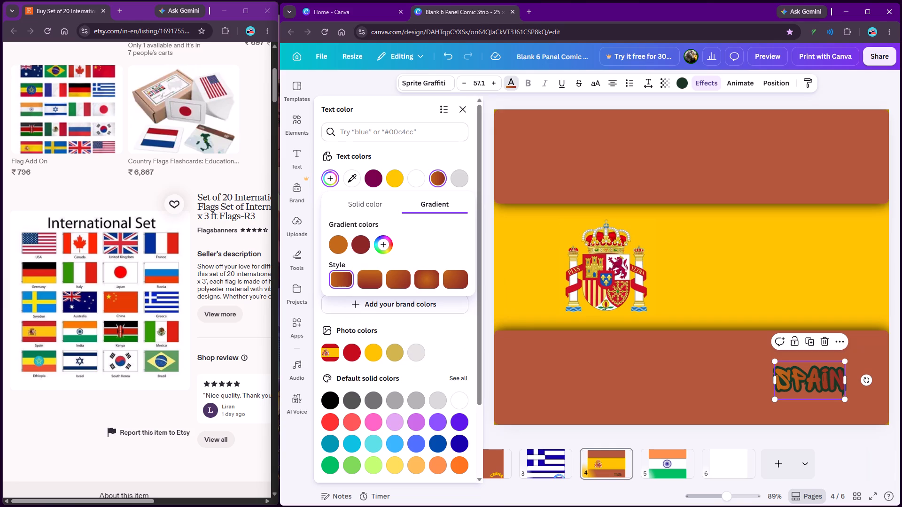
left_click(463, 105)
left_click(353, 158)
double_click(731, 388)
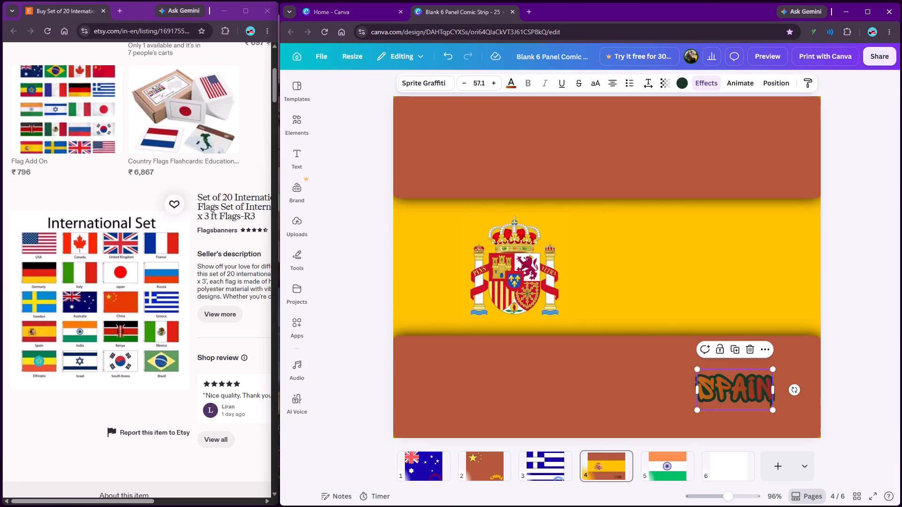
left_click(731, 388)
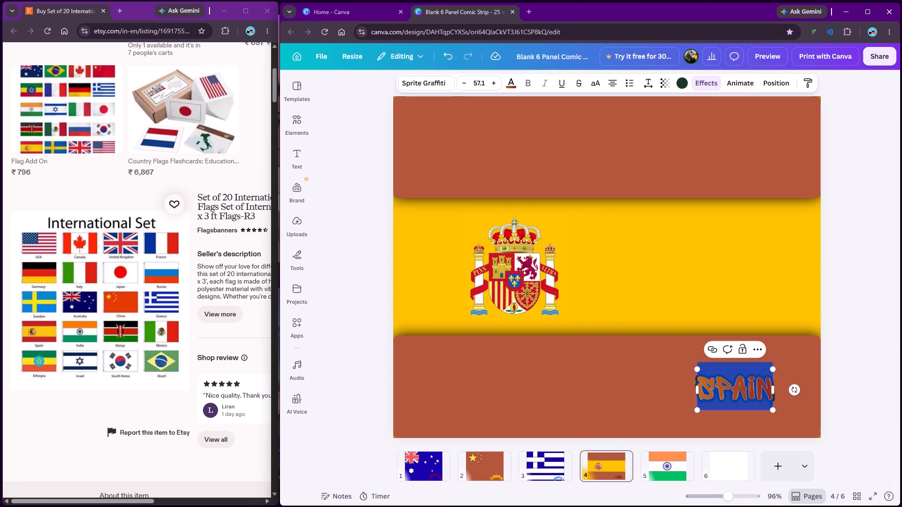
left_click(702, 85)
scroll(404, 257, "down", 4)
scroll(385, 271, "up", 4)
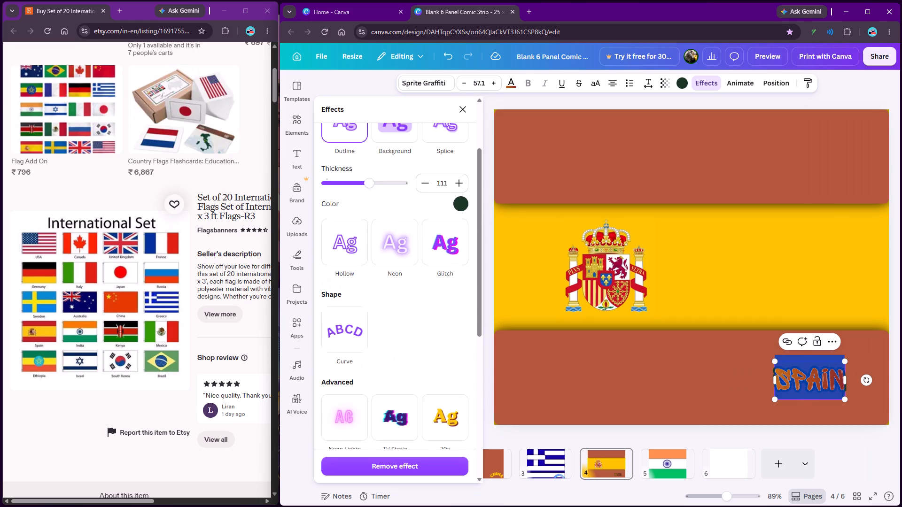
left_click(349, 336)
left_click_drag(405, 394, 423, 393)
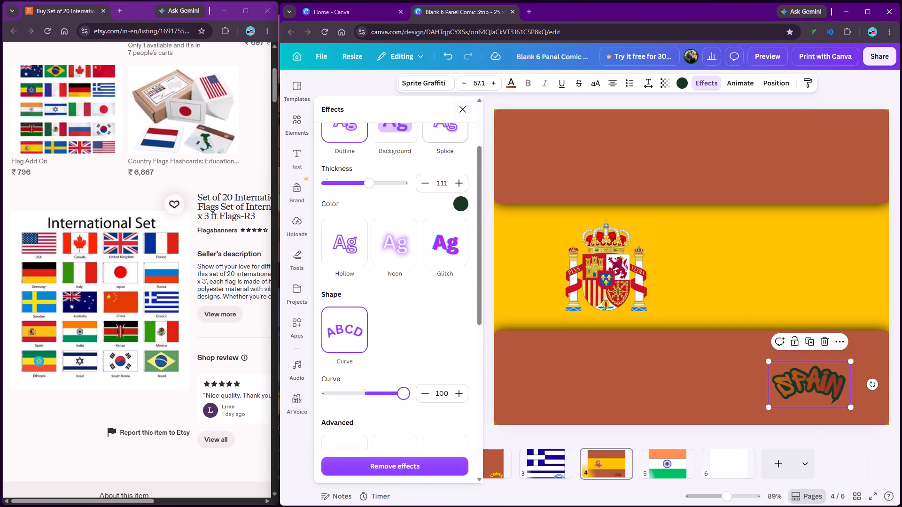
left_click(458, 107)
Enlarge the curved SPAIN label to about size 67.8 and move it into the bottom-right corner of the flag.
left_click(863, 391)
left_click(719, 394)
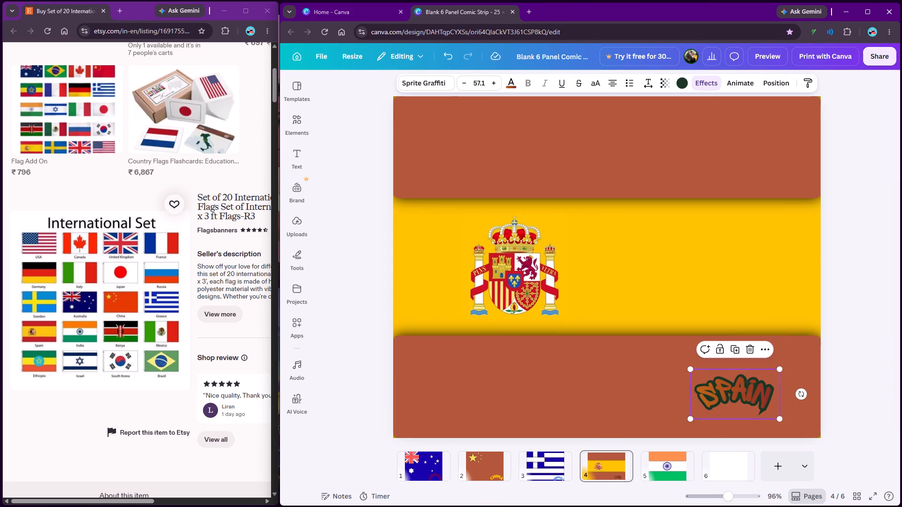
left_click_drag(782, 420, 803, 422)
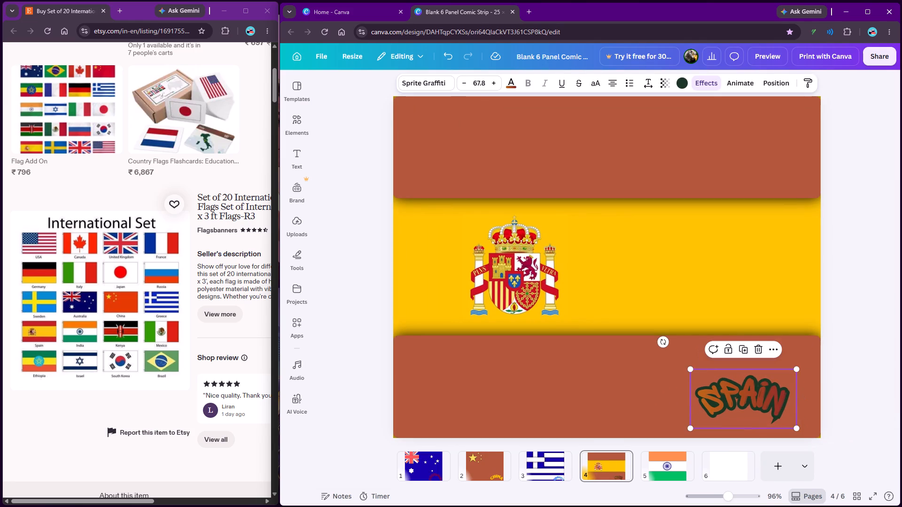
left_click_drag(840, 396, 836, 395)
left_click_drag(741, 396, 763, 405)
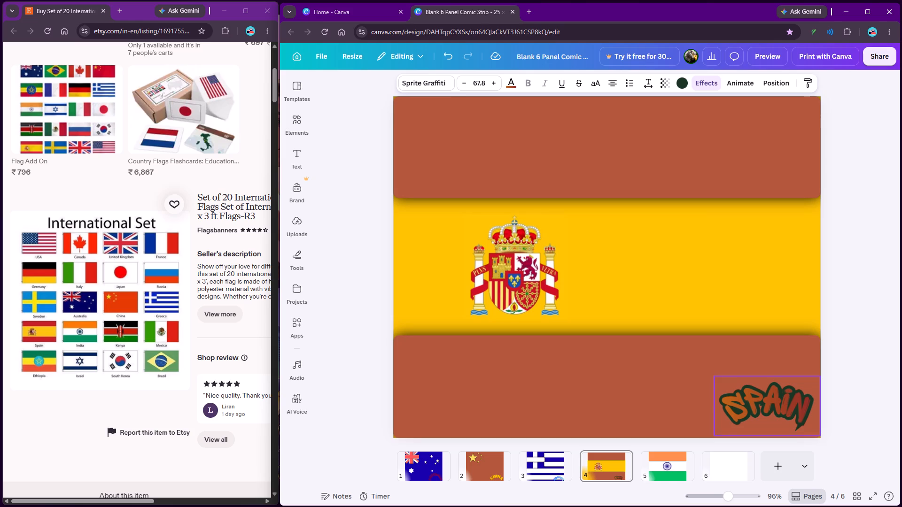
left_click_drag(763, 405, 764, 405)
left_click(839, 389)
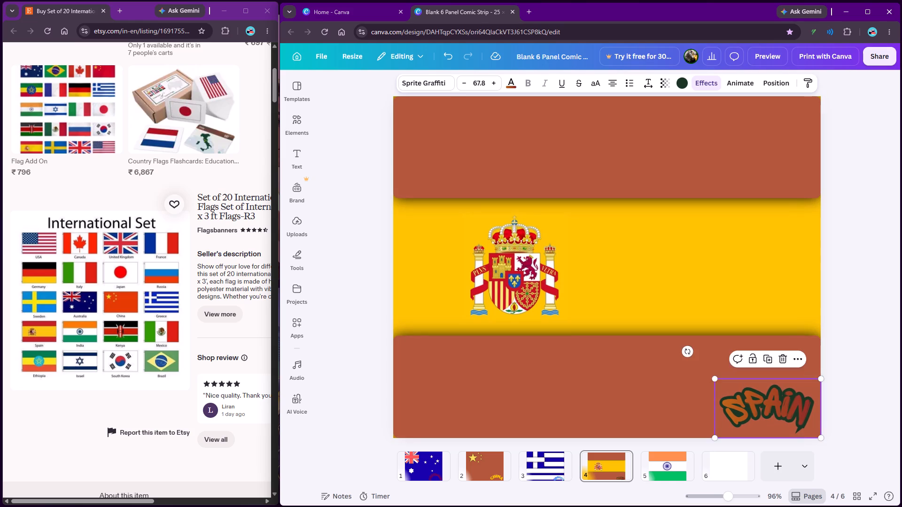
left_click(781, 401)
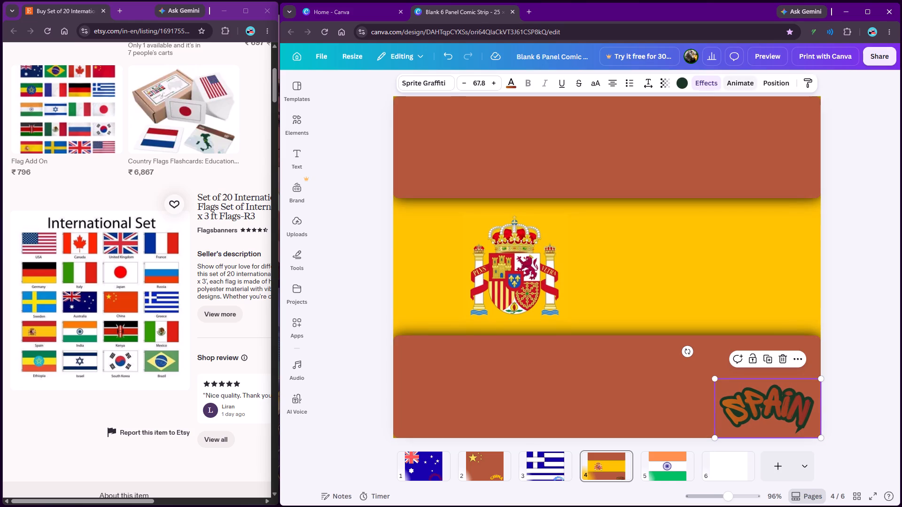
Preview the text animations for the SPAIN label and apply Clarify.
left_click(739, 82)
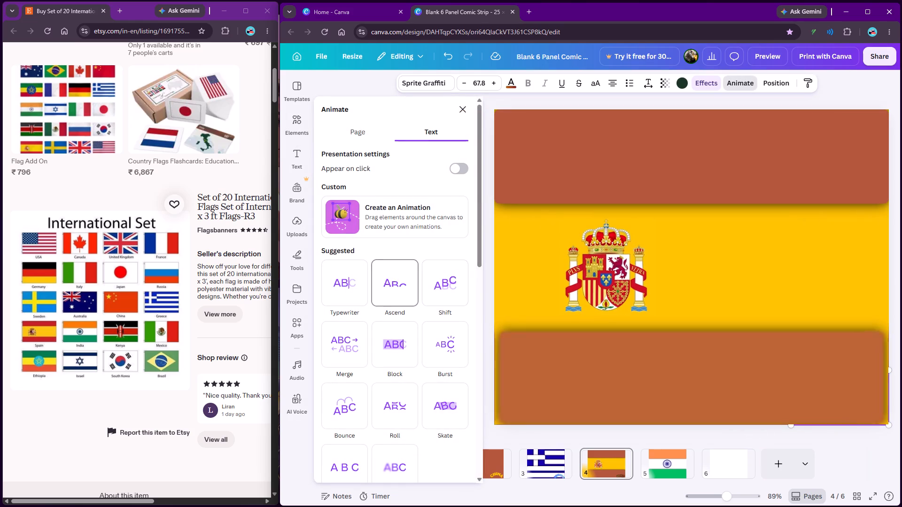
scroll(448, 281, "down", 2)
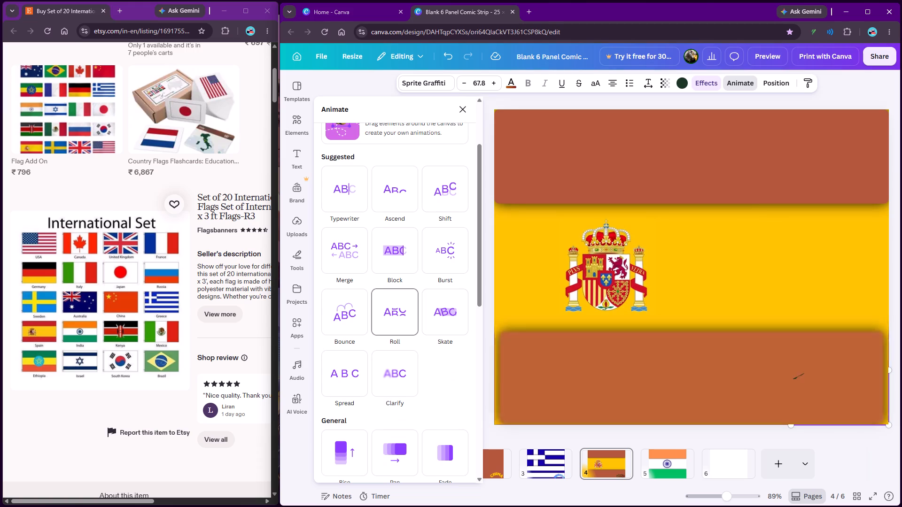
scroll(338, 305, "down", 2)
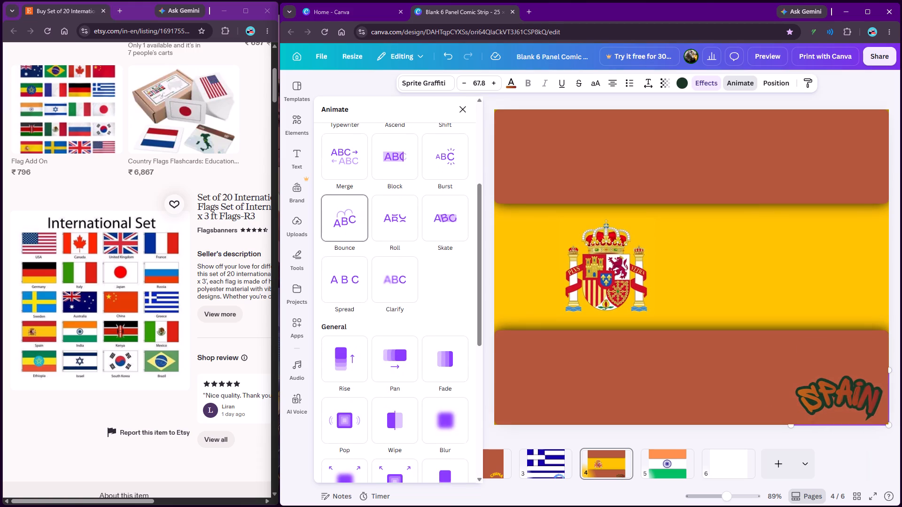
left_click(400, 283)
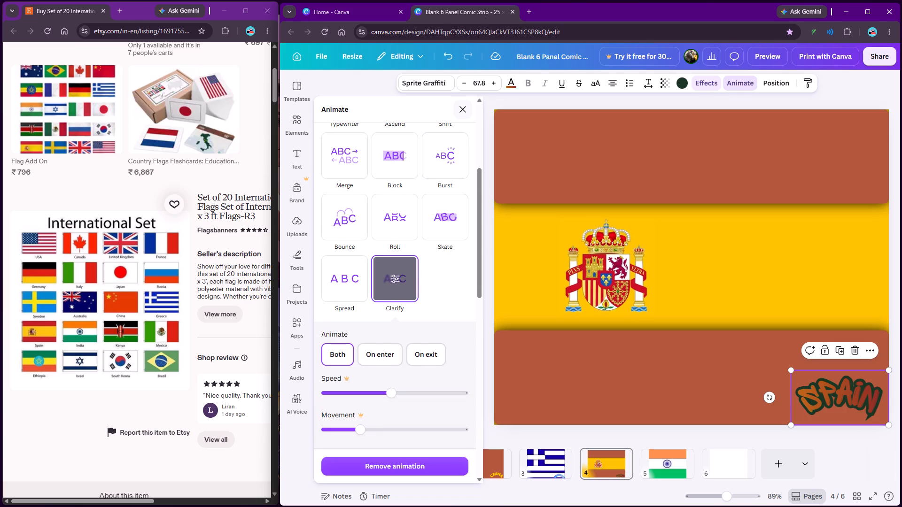
left_click(470, 108)
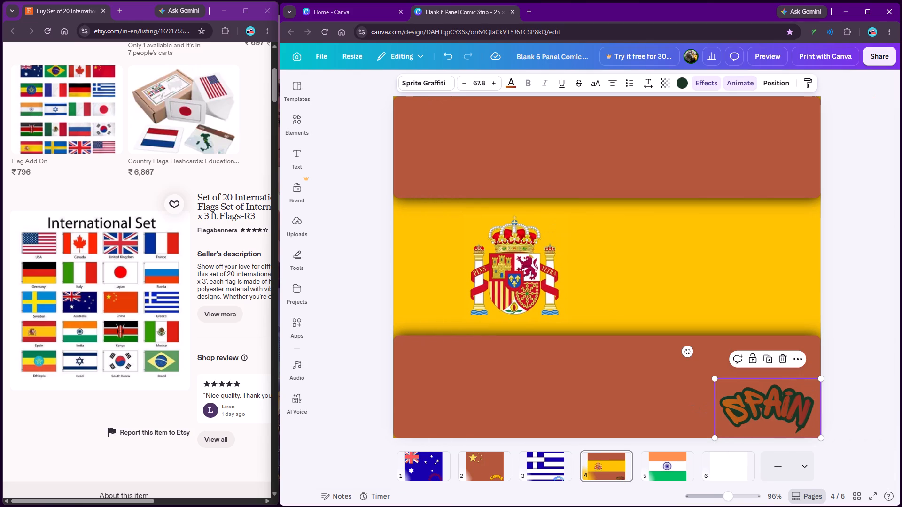
left_click(335, 136)
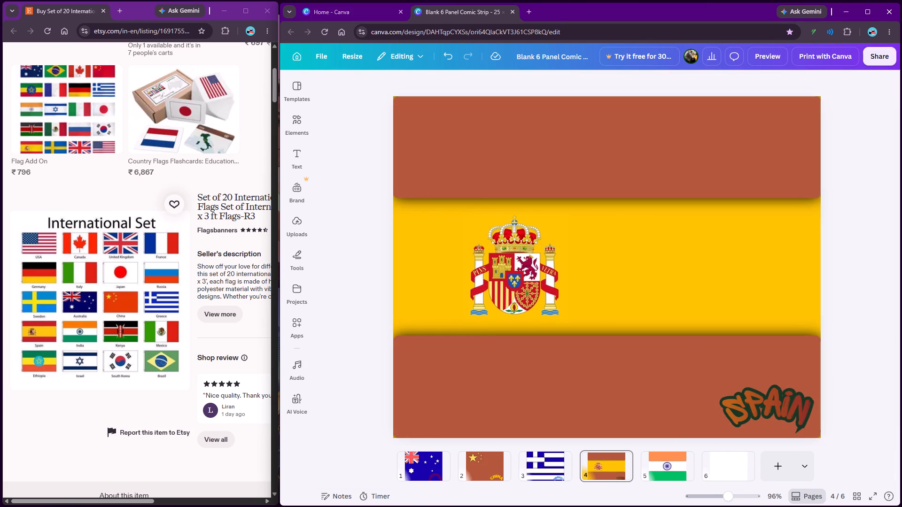
Add a text box reading INDIA at about size 28.2 to the Indian flag page, near the green stripe's bottom-right corner.
left_click(661, 451)
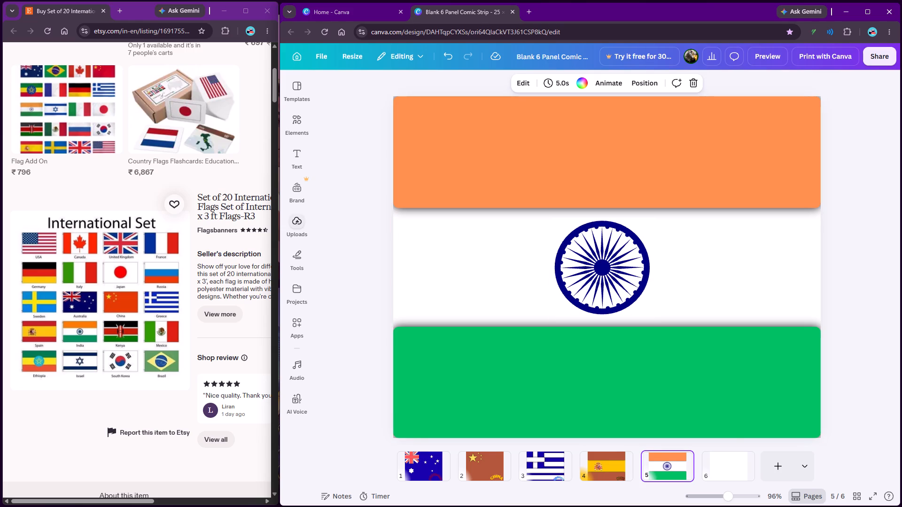
left_click(288, 164)
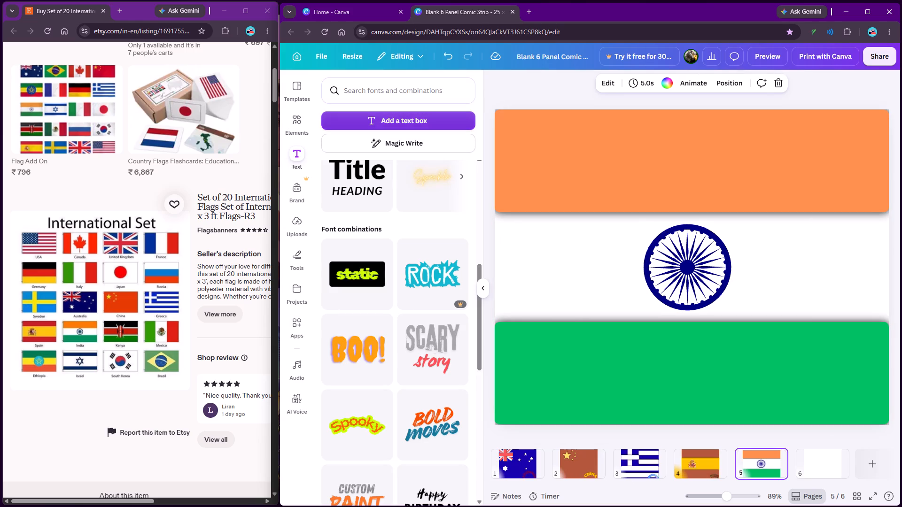
left_click(428, 117)
left_click(482, 280)
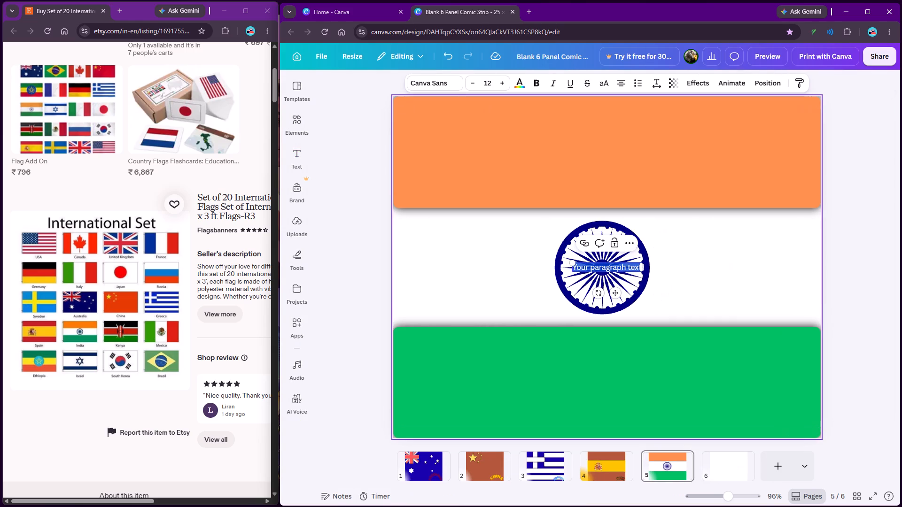
left_click_drag(571, 264, 481, 234)
type("INDI")
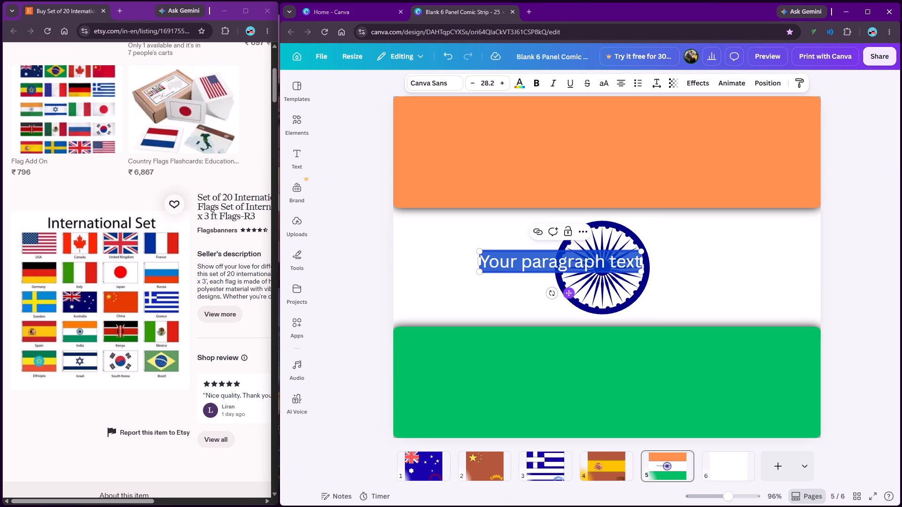
left_click_drag(571, 291, 744, 450)
double_click(739, 421)
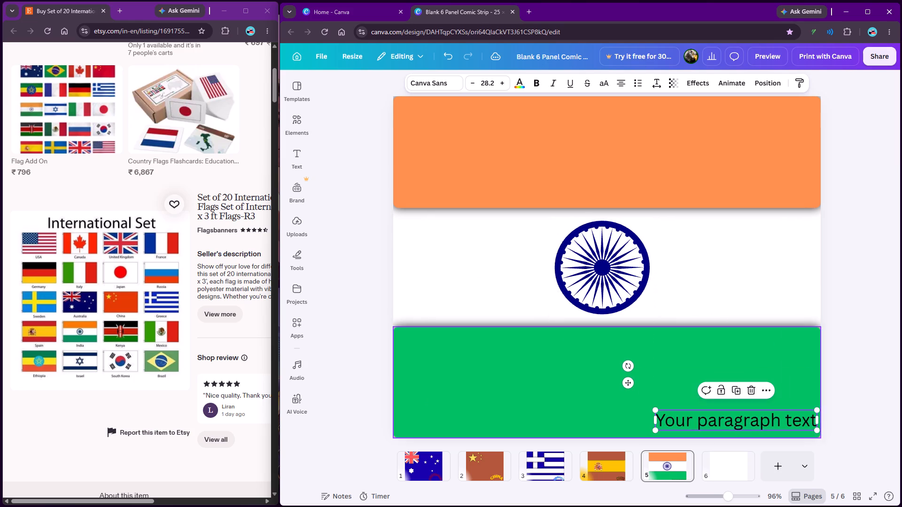
type("INDIA")
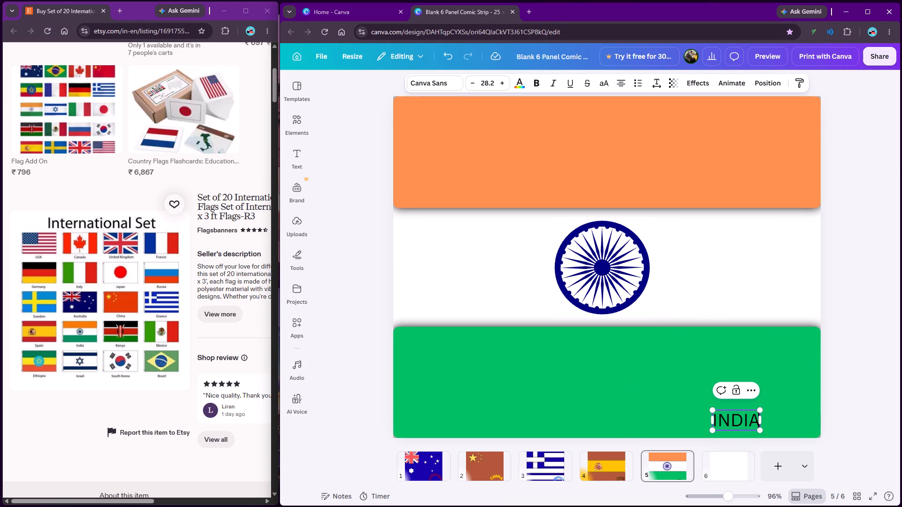
Try the Impact font on the INDIA label and settle on Aloja.
double_click(746, 422)
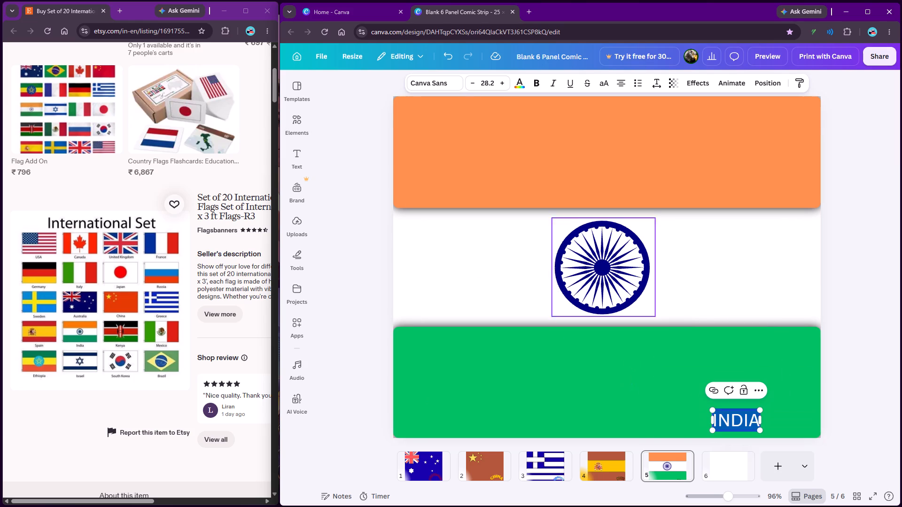
left_click(436, 84)
scroll(374, 231, "down", 3)
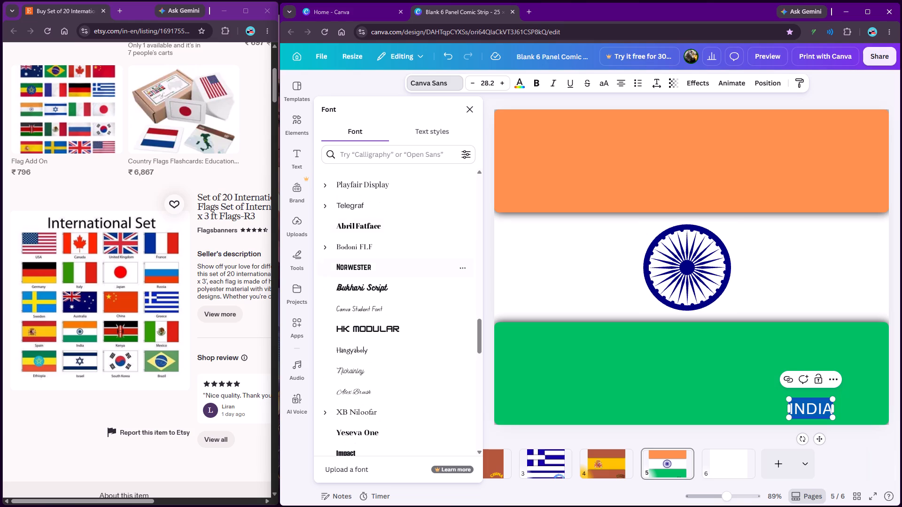
scroll(386, 271, "down", 5)
left_click(362, 217)
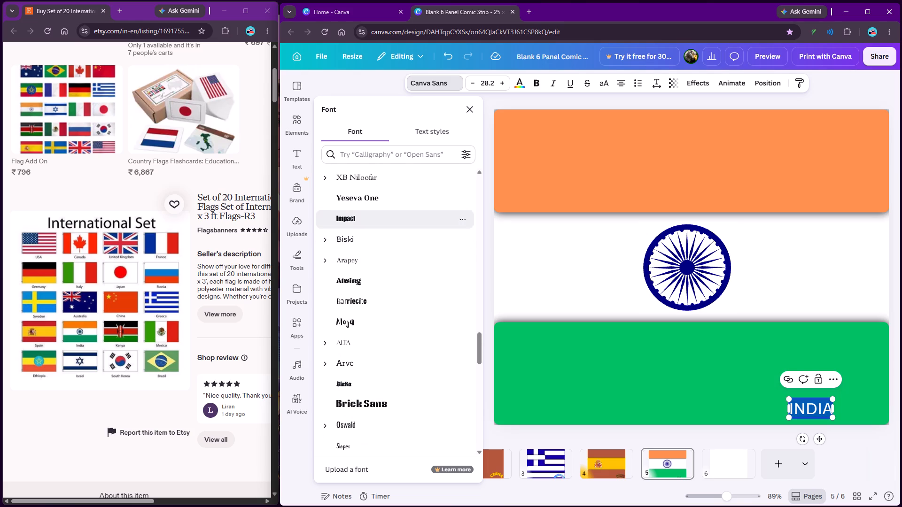
scroll(364, 258, "down", 1)
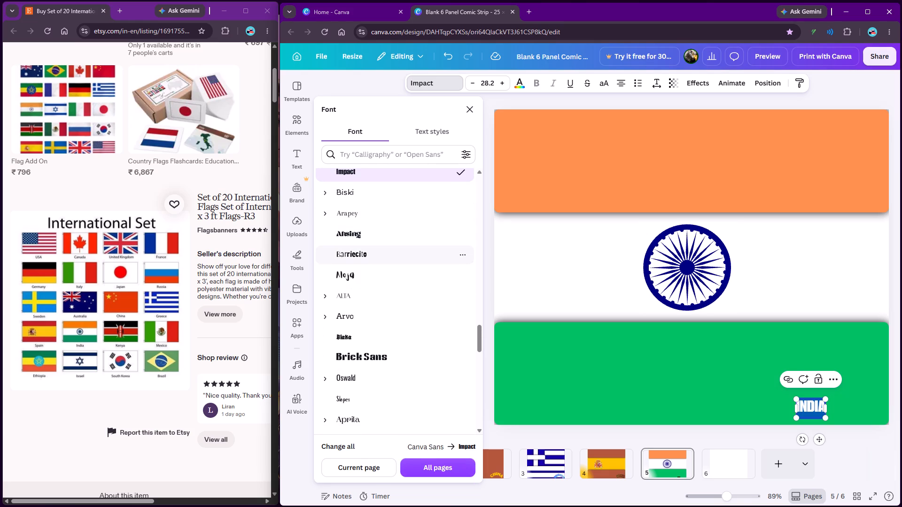
left_click(364, 257)
left_click(359, 277)
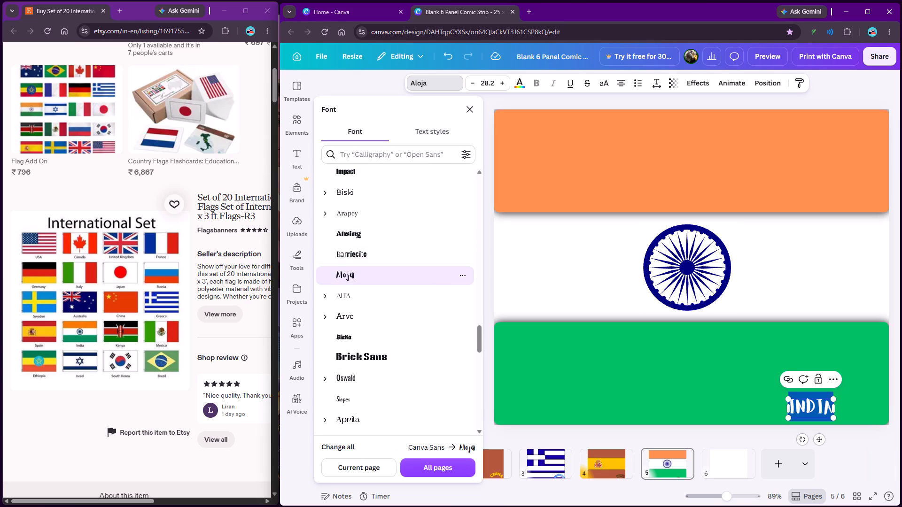
left_click(471, 110)
Enlarge the INDIA label to about size 64.6 and place it near the green stripe's bottom-right corner.
left_click_drag(709, 407, 646, 383)
left_click(847, 383)
left_click_drag(734, 401, 774, 403)
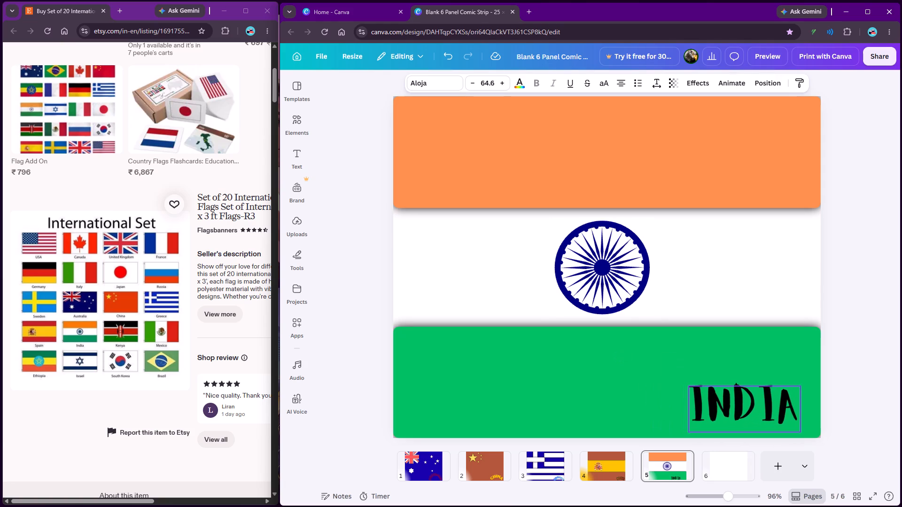
left_click_drag(774, 403, 777, 404)
Give the INDIA label a three-stop gradient text color with orange #E17817 as the first stop.
left_click(517, 85)
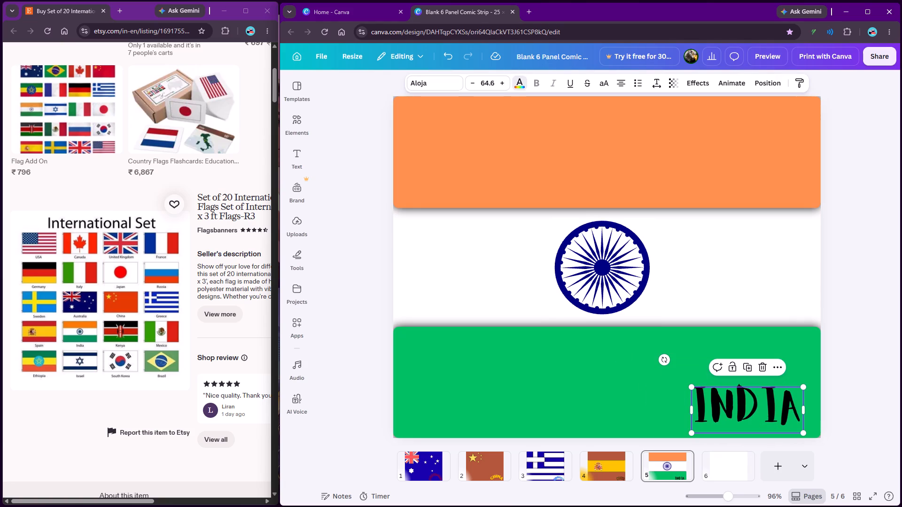
left_click(328, 173)
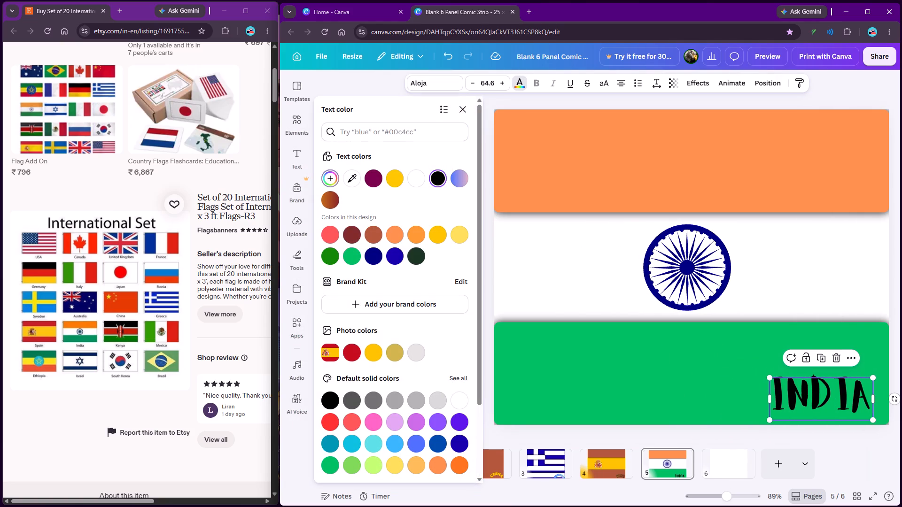
left_click(426, 205)
left_click(379, 247)
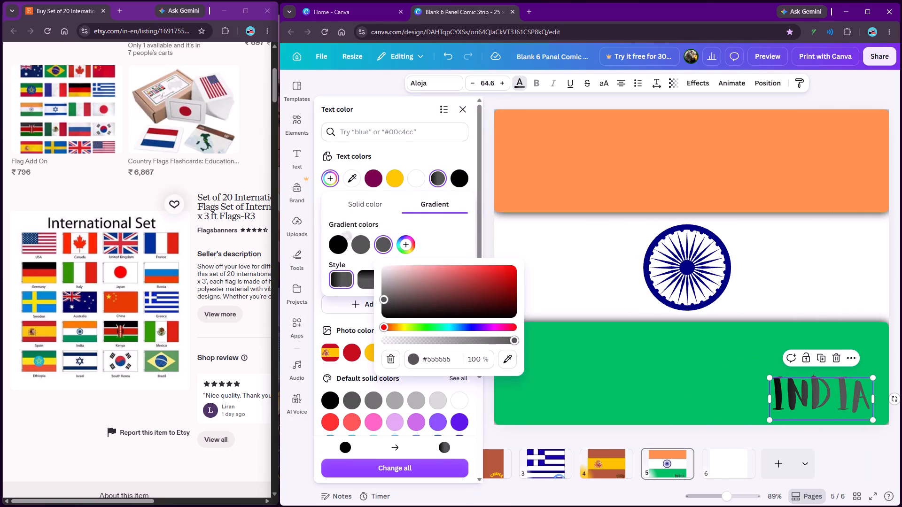
left_click(334, 245)
left_click_drag(448, 285, 449, 285)
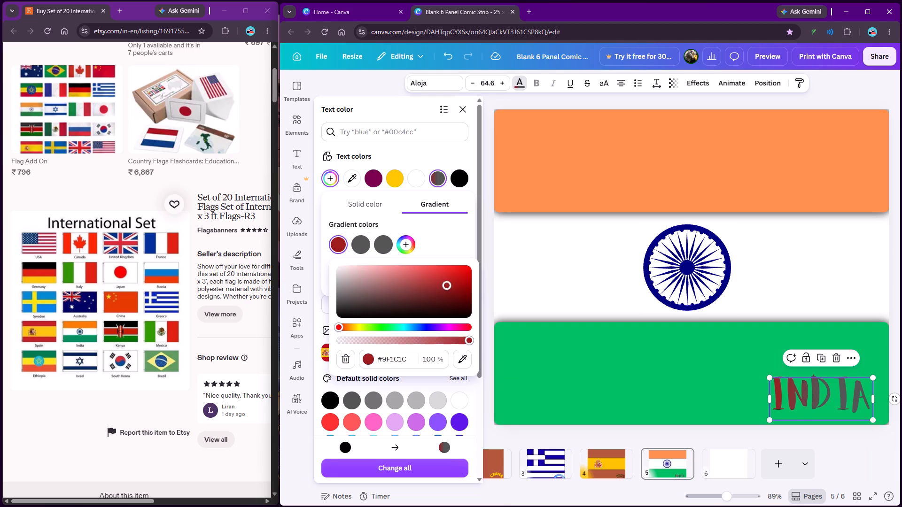
left_click_drag(449, 285, 455, 277)
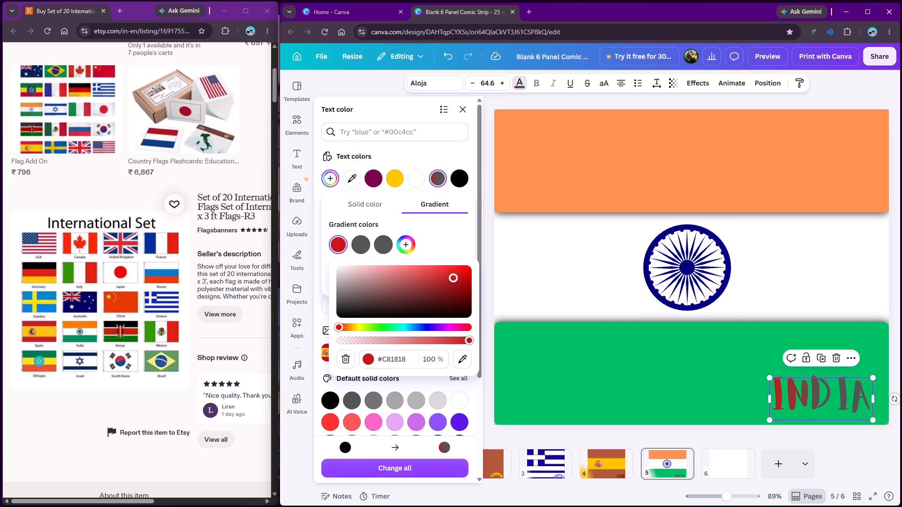
left_click(348, 329)
left_click_drag(448, 275, 458, 271)
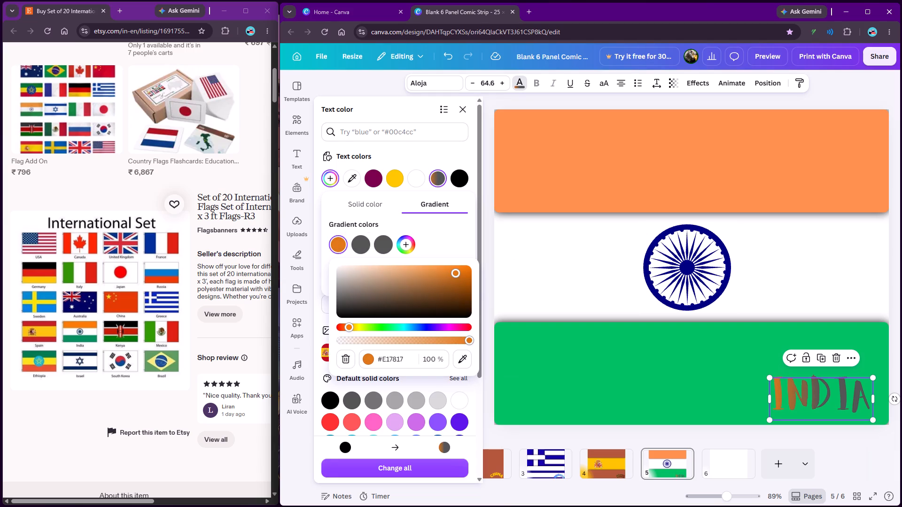
Set the INDIA label gradient's second stop to blue #2A3CE4 and its third stop to green #27C40E.
left_click(359, 247)
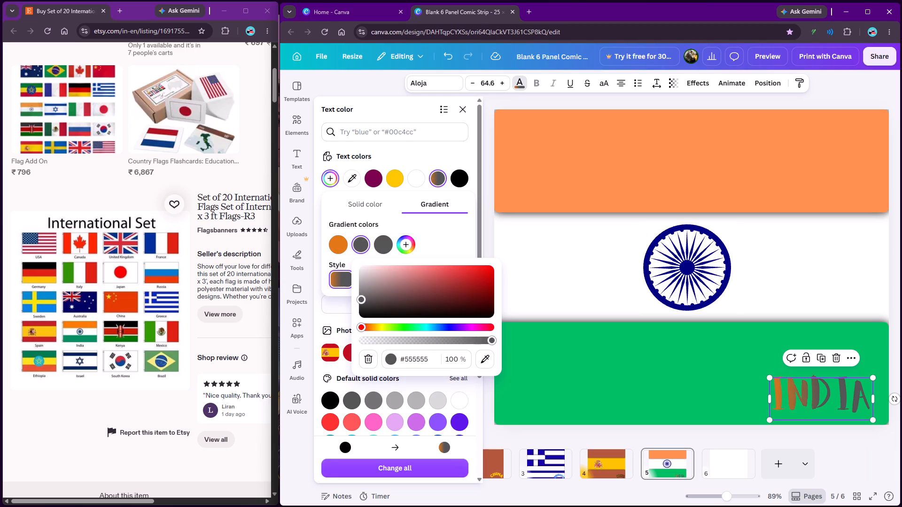
left_click(447, 328)
left_click_drag(464, 269, 457, 273)
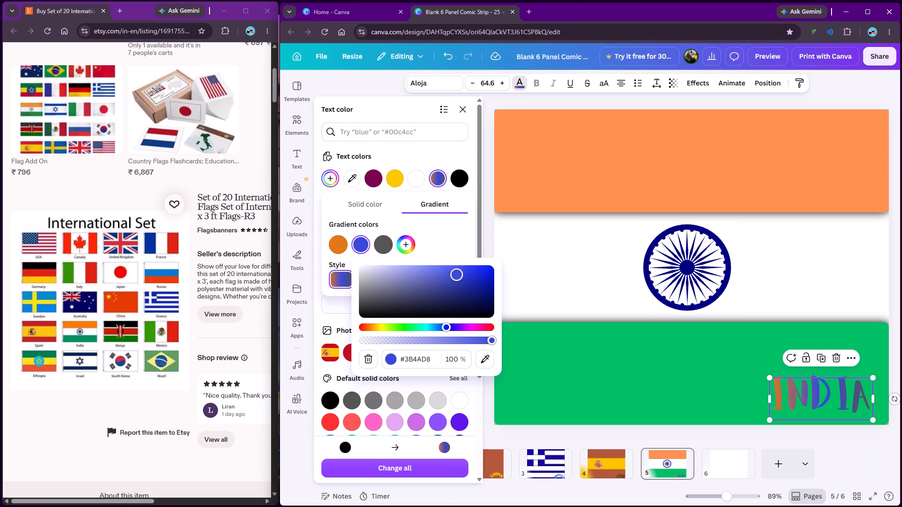
left_click_drag(457, 273, 469, 271)
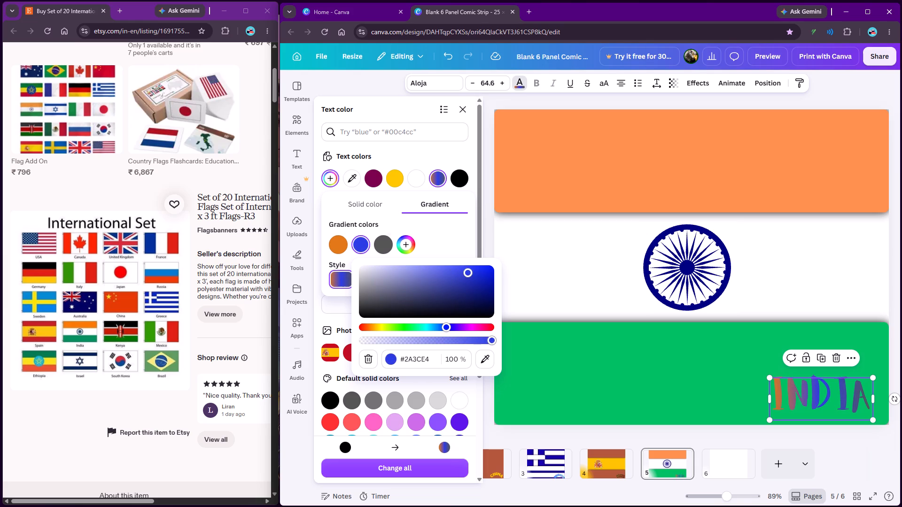
left_click(386, 247)
left_click(424, 328)
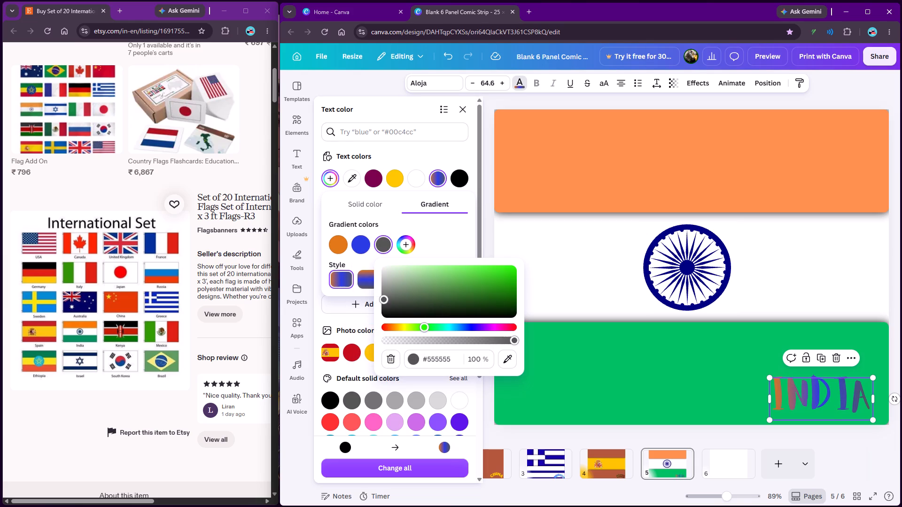
left_click_drag(488, 277, 508, 276)
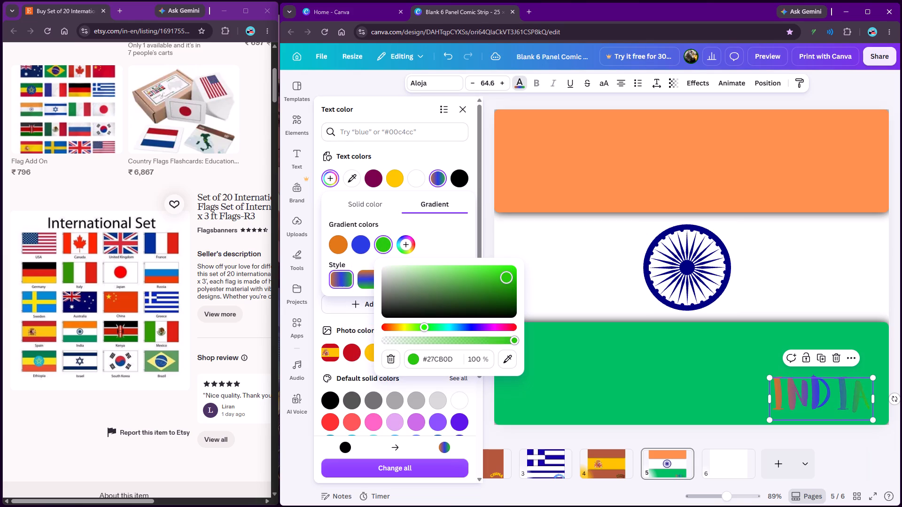
left_click_drag(508, 276, 506, 274)
left_click_drag(506, 274, 507, 277)
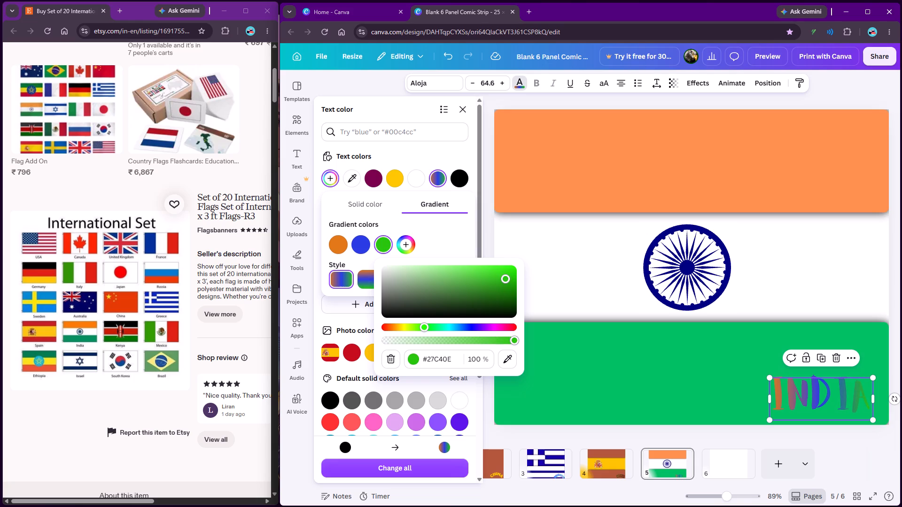
left_click(531, 254)
left_click(848, 295)
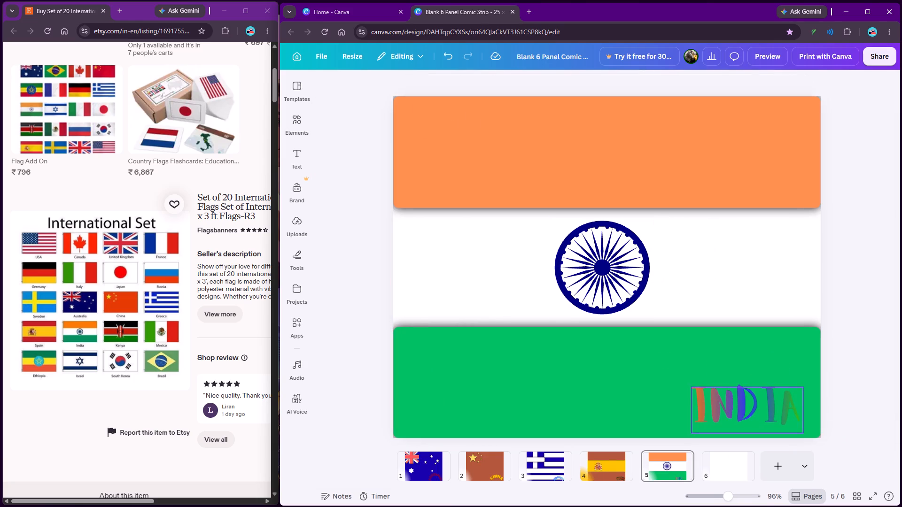
Apply the Curve shape effect to the INDIA label and increase its curvature slightly.
left_click(747, 392)
left_click(692, 80)
scroll(380, 234, "down", 4)
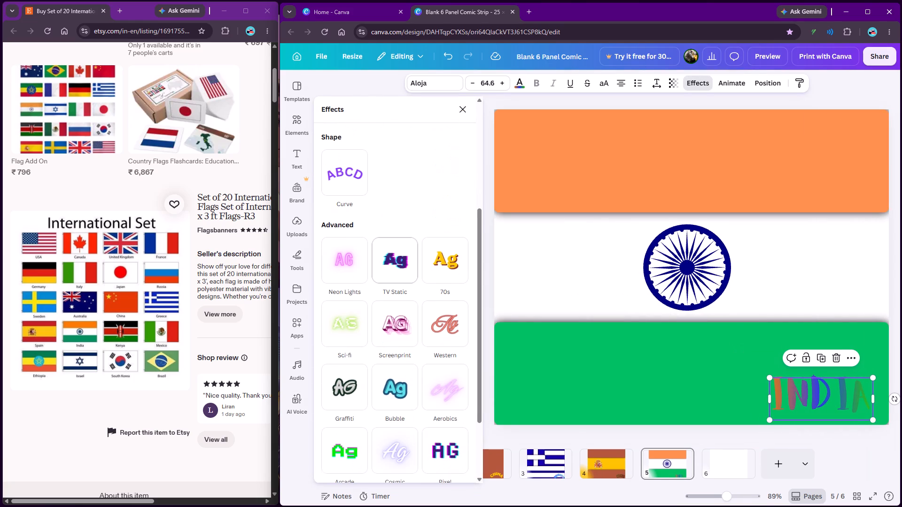
left_click(357, 176)
left_click_drag(400, 237, 428, 238)
Add a Drop shadow effect to the curved INDIA label with direction 0, offset 13 and blur 6.
scroll(428, 249, "down", 3)
scroll(421, 250, "up", 2)
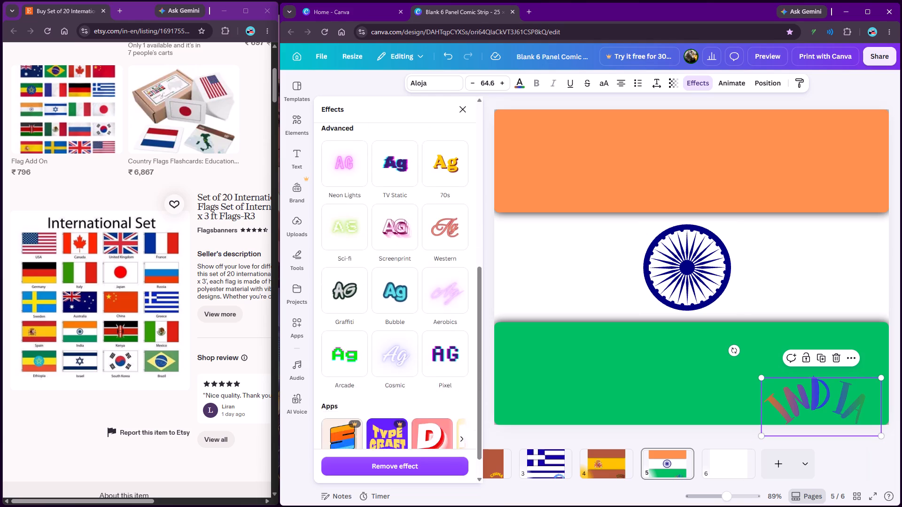
scroll(420, 250, "up", 12)
left_click(335, 149)
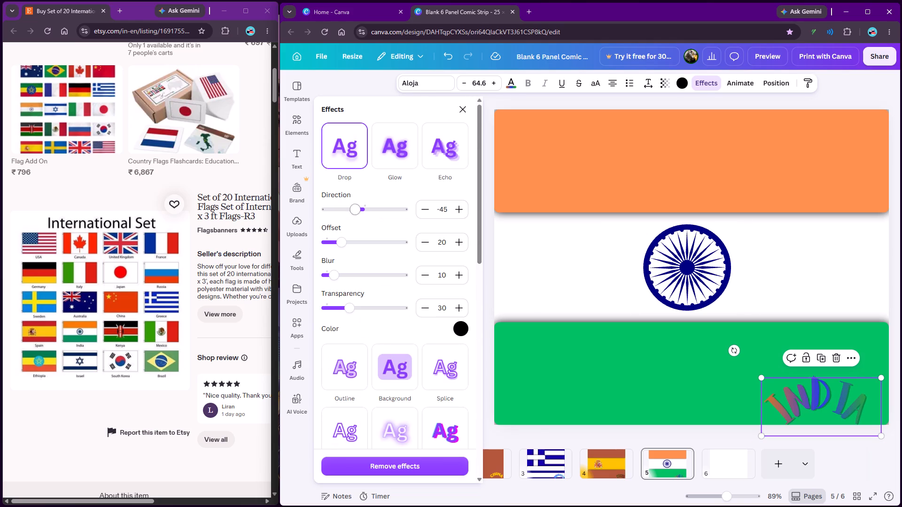
left_click_drag(354, 210, 366, 211)
left_click_drag(344, 242, 335, 242)
left_click_drag(337, 278, 342, 278)
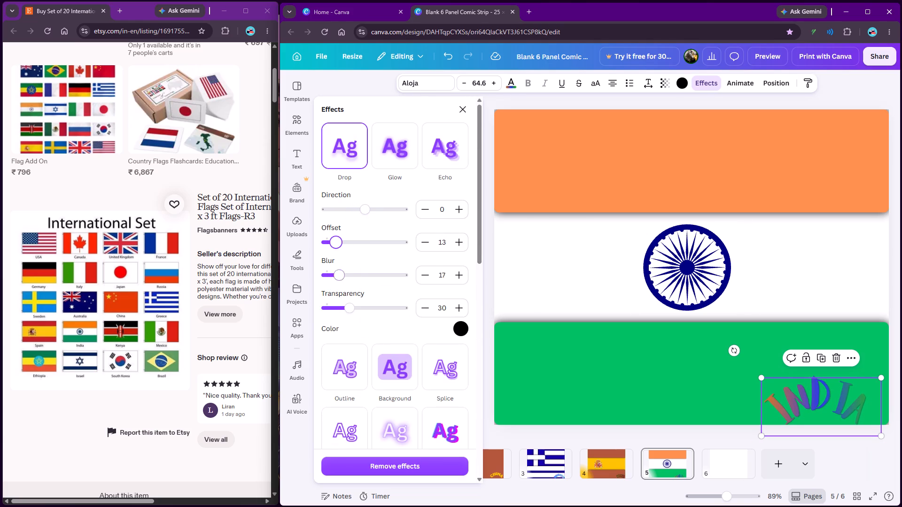
left_click_drag(342, 278, 330, 280)
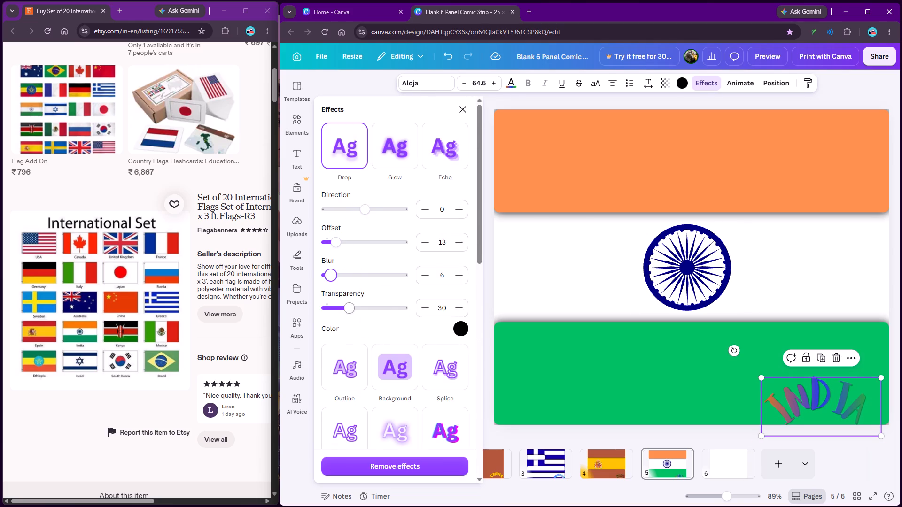